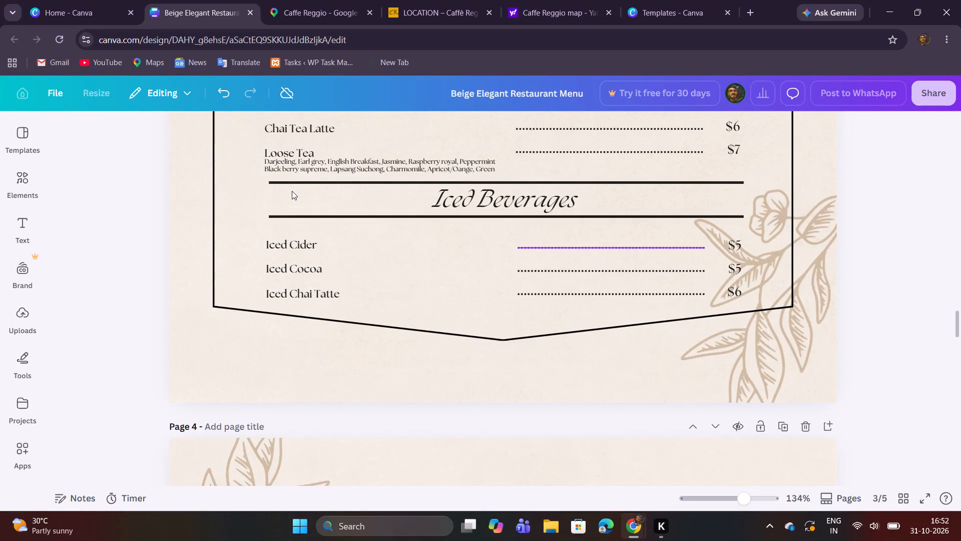
Check the page 3 beverage sections against the Caffe Reggio menu photo in Google Maps, and review the menu design through page 4.
scroll(404, 346, "up", 2)
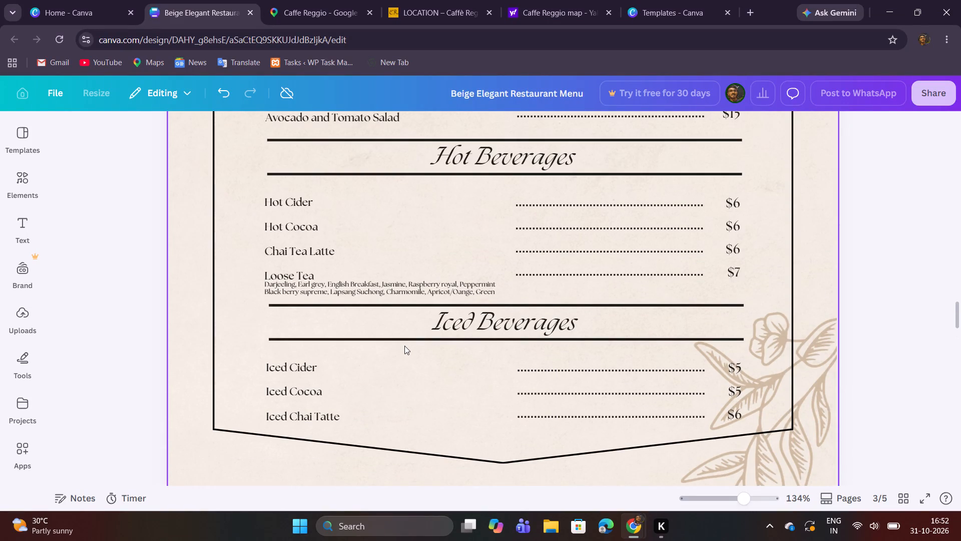
scroll(404, 346, "down", 2)
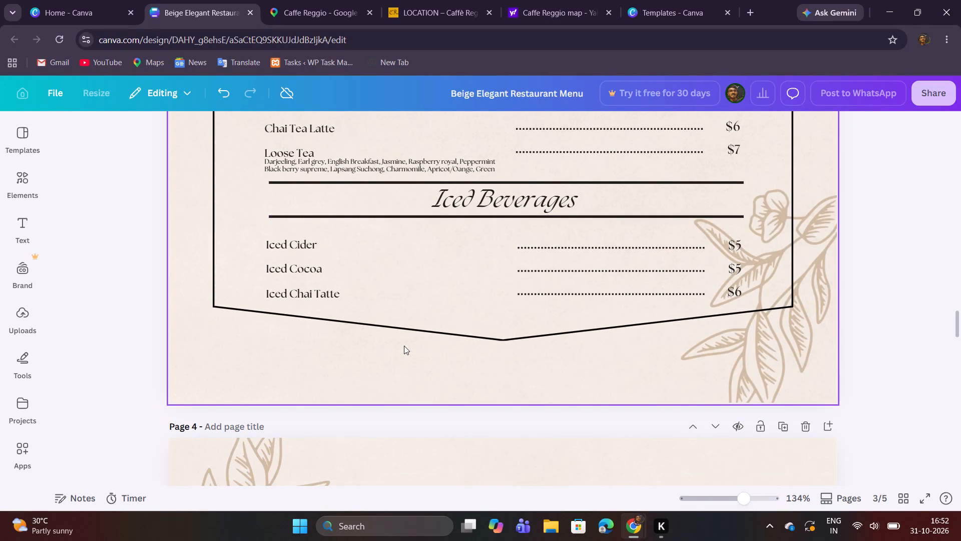
left_click(280, 0)
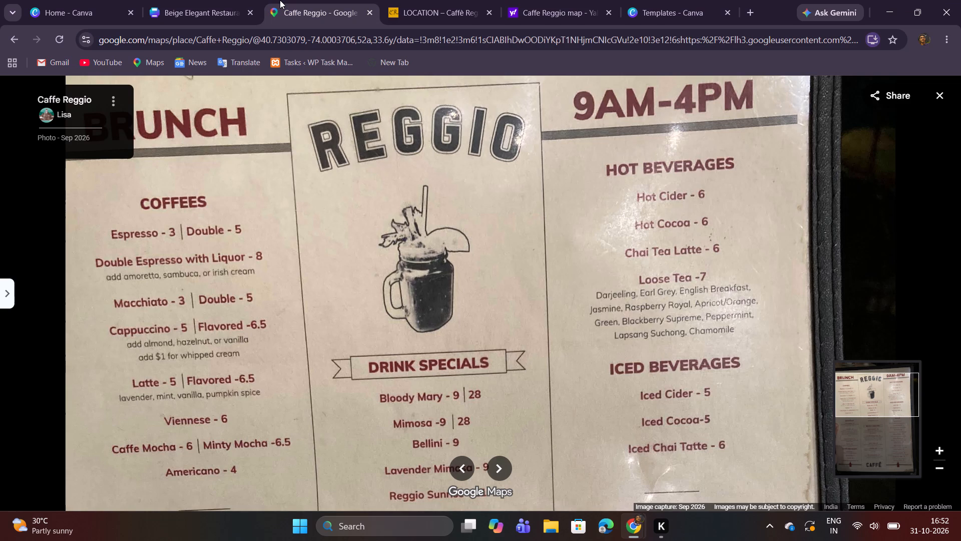
left_click(225, 2)
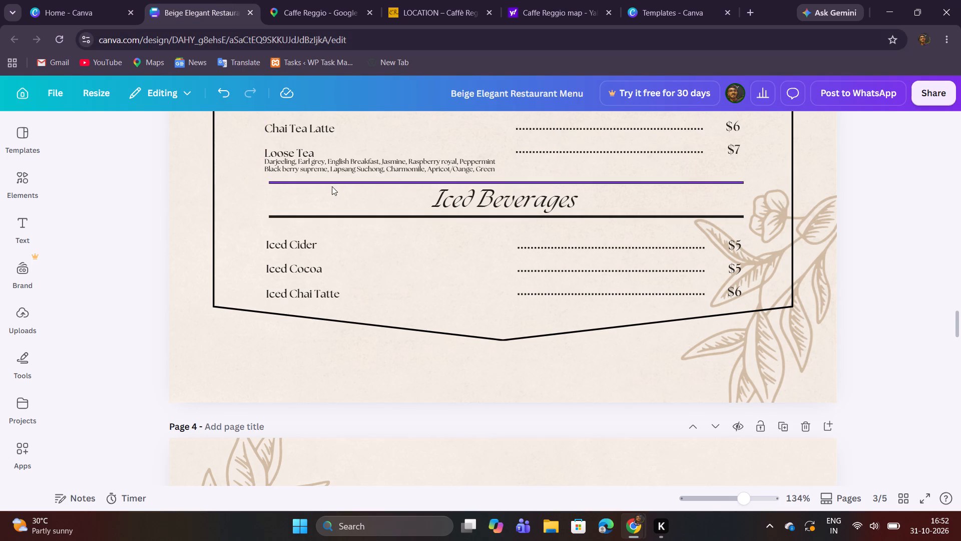
scroll(338, 183, "down", 7)
scroll(337, 185, "up", 3)
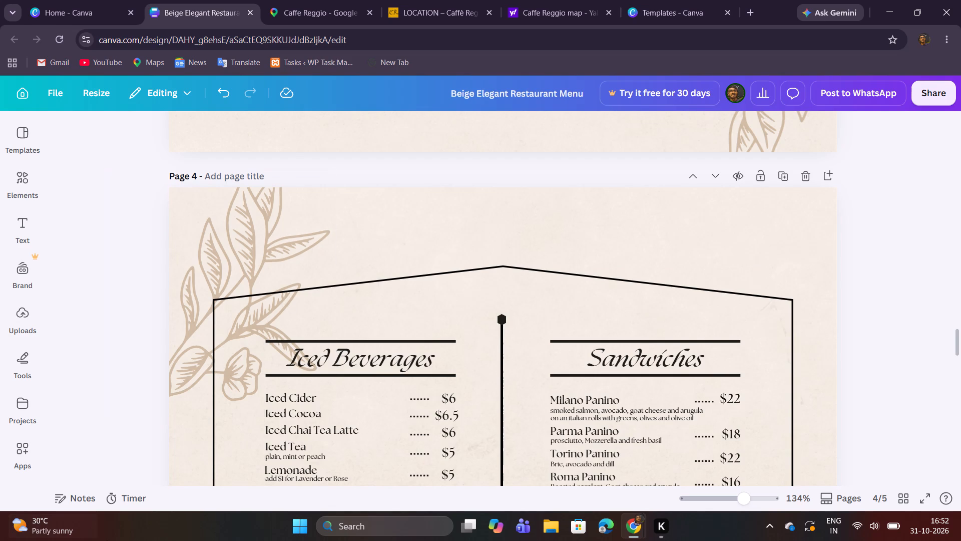
scroll(214, 398, "down", 11)
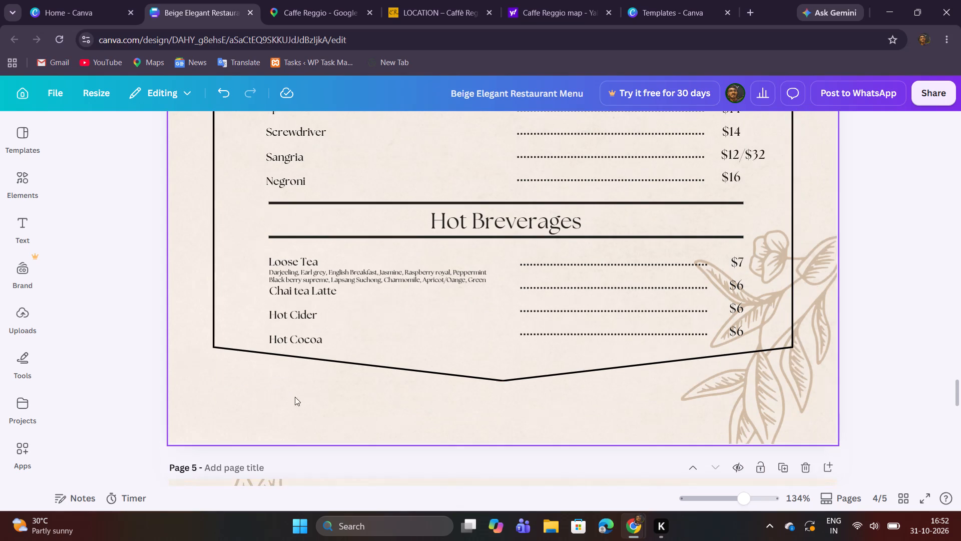
Review the spirits price list and the Open Late hours on page 5 of the menu design.
scroll(305, 397, "down", 10)
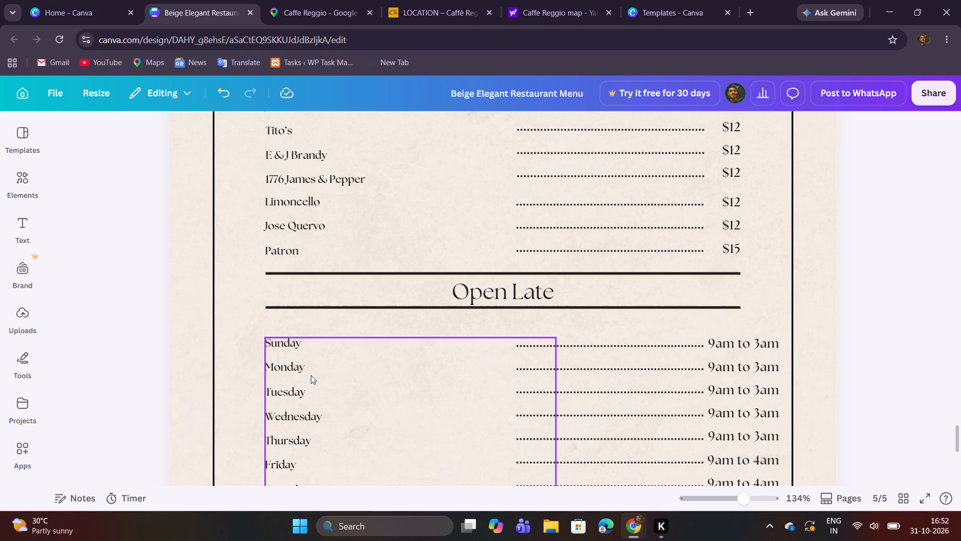
Reconnect the computer to the vivo V21e 5G Wi-Fi network and return to the menu design.
left_click(889, 540)
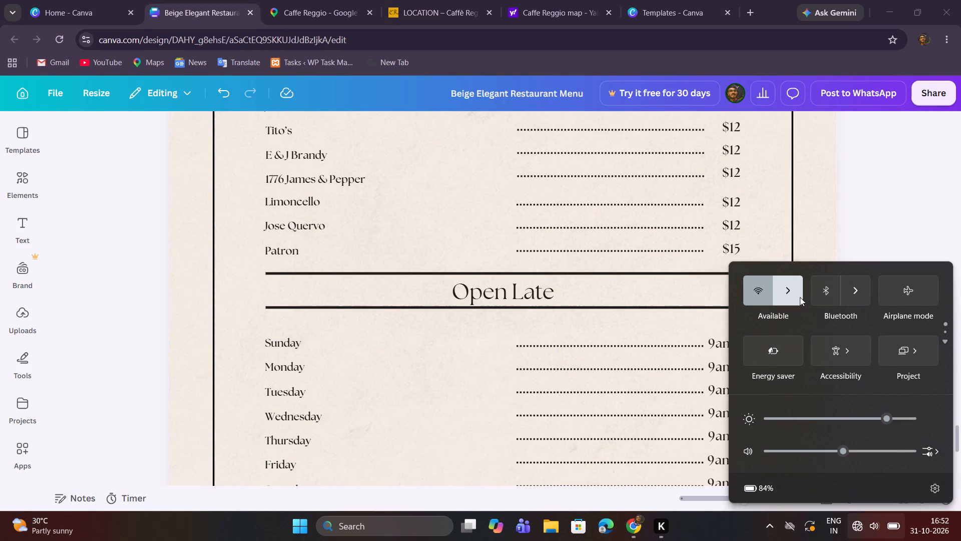
left_click(800, 297)
left_click(800, 297)
left_click(868, 351)
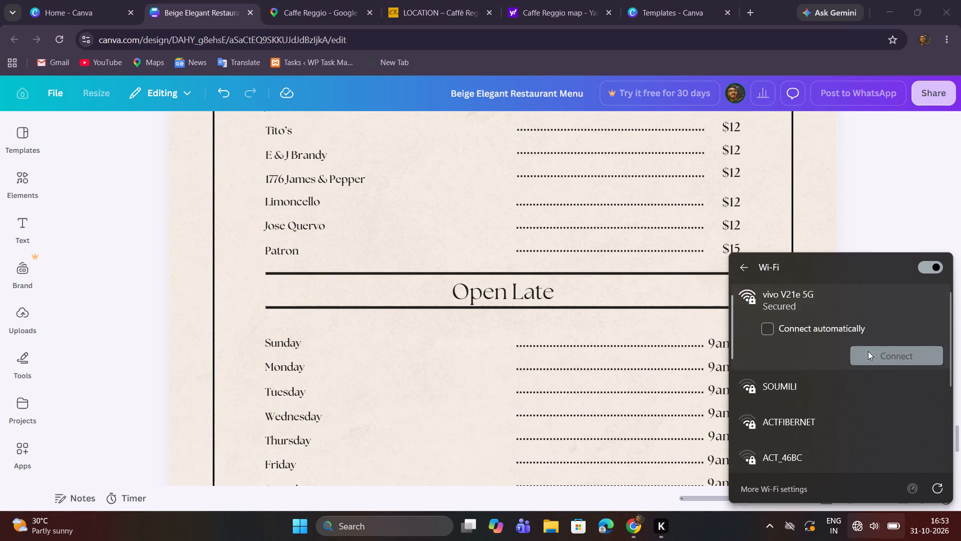
left_click(808, 164)
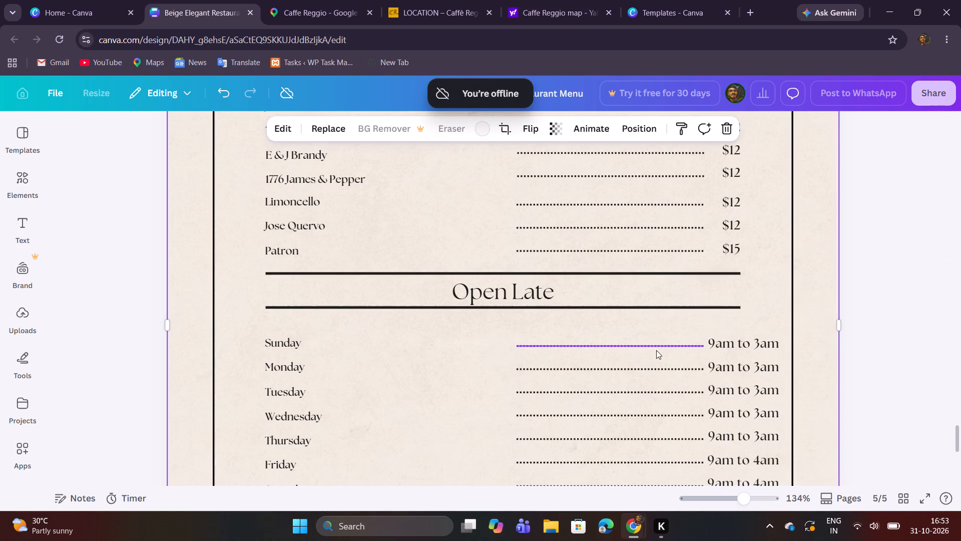
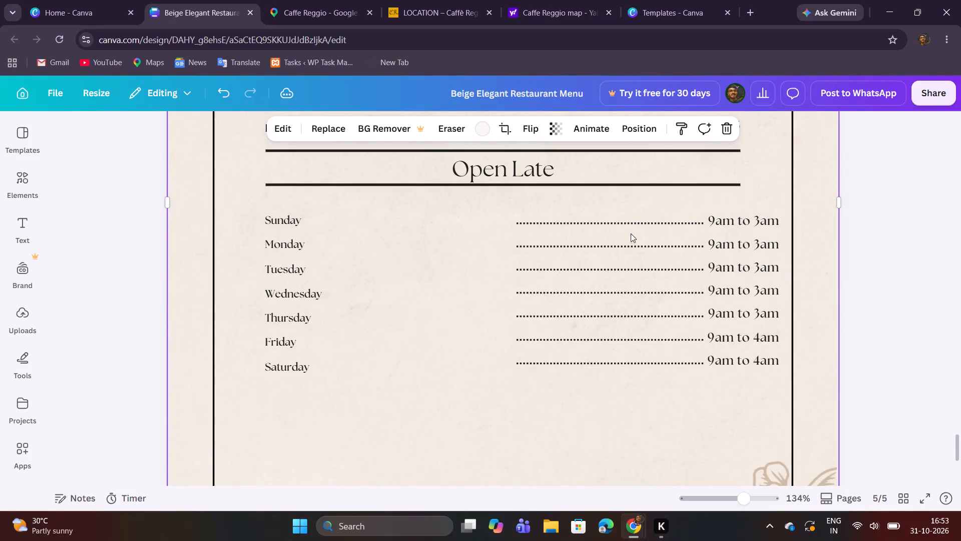
Return to the Hot Beverages and Iced Beverages sections on page 3 and compare them with the Caffe Reggio menu photo in Google Maps.
scroll(631, 233, "up", 13)
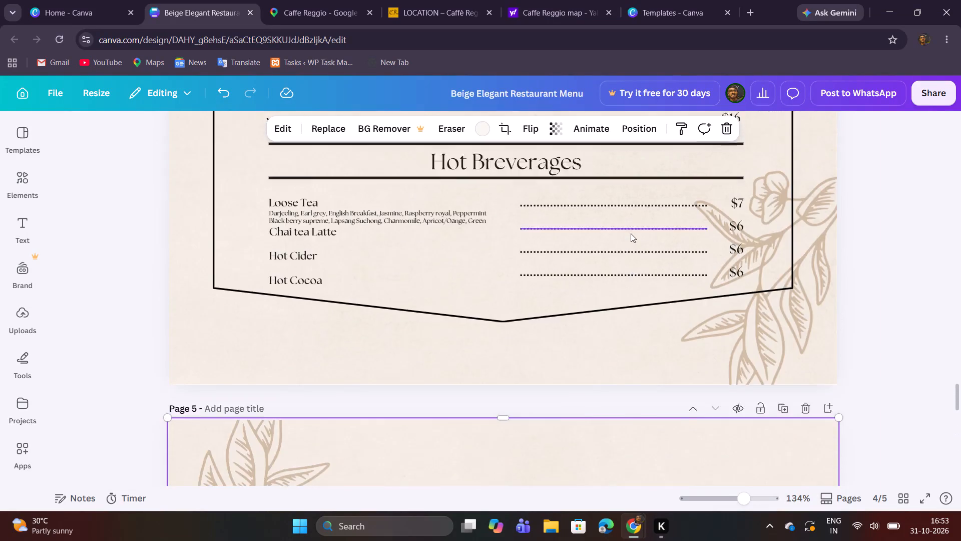
scroll(631, 233, "up", 14)
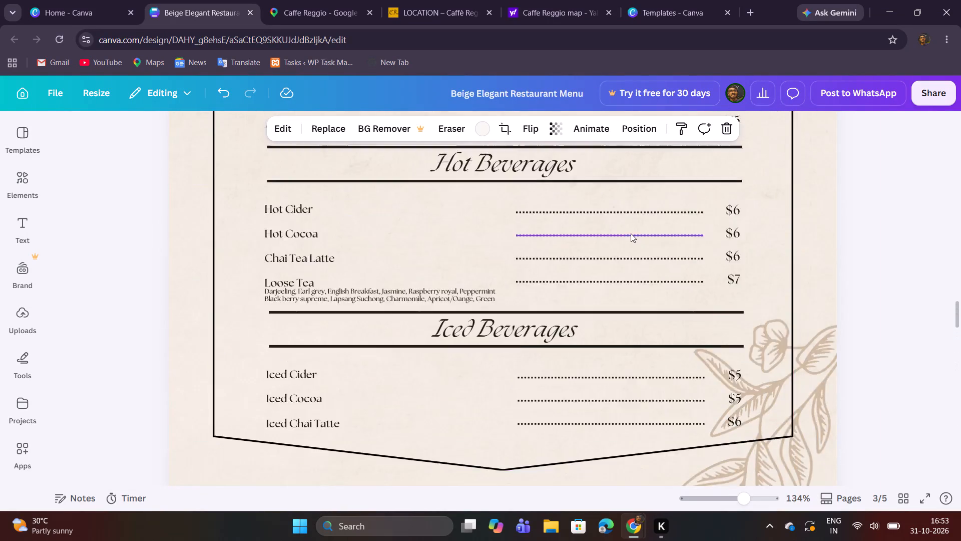
scroll(631, 233, "down", 2)
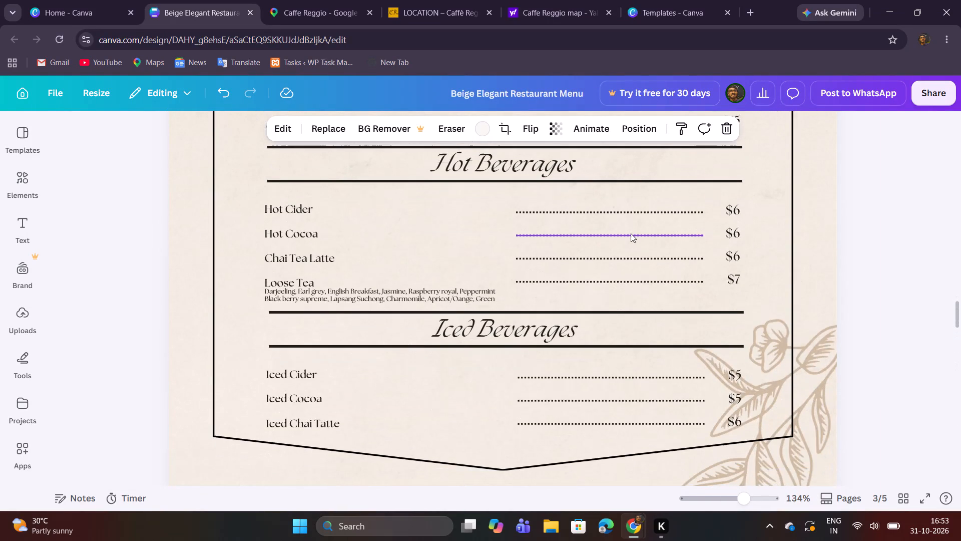
left_click(337, 0)
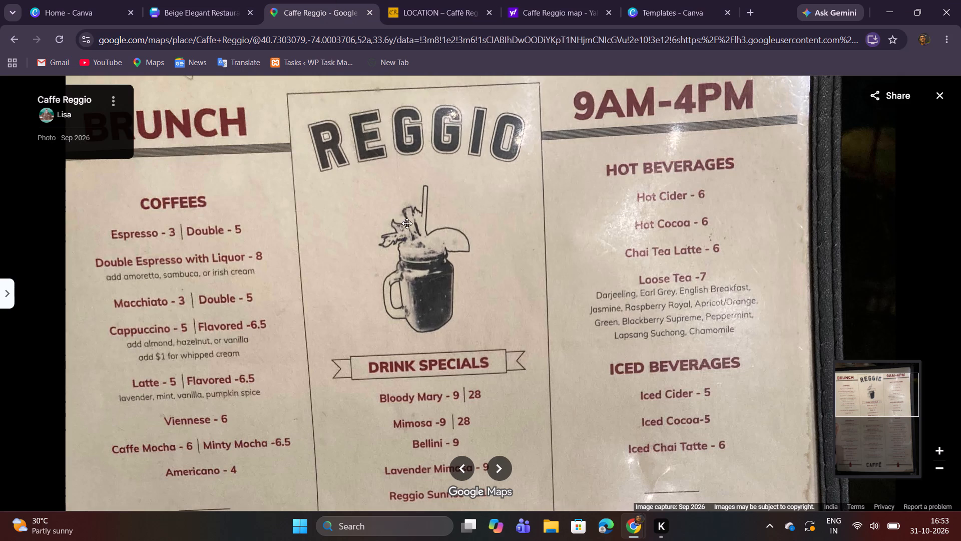
Examine the Drink Specials, Brunch and Lunch sections of the Caffe Reggio menu photo for content still needed in the design.
left_click_drag(407, 259, 412, 141)
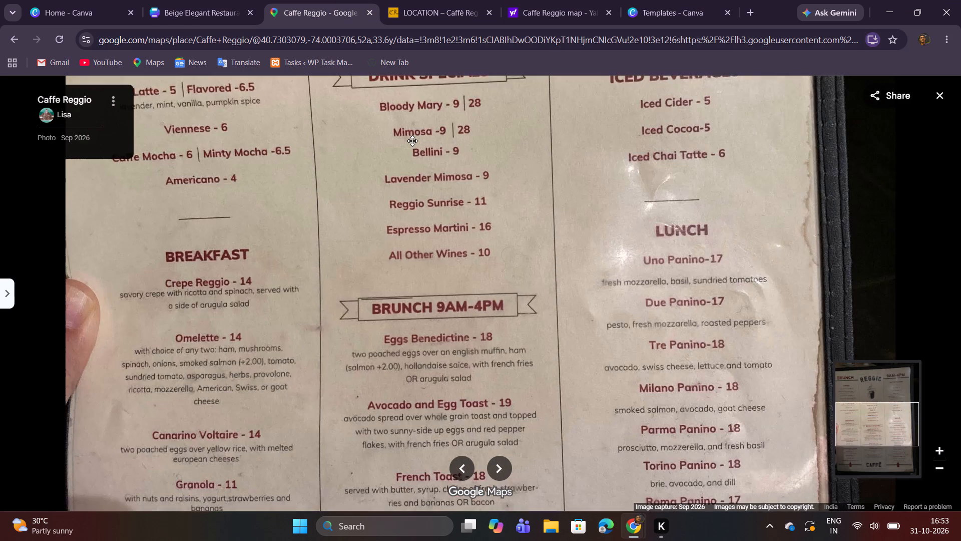
left_click_drag(412, 141, 428, 224)
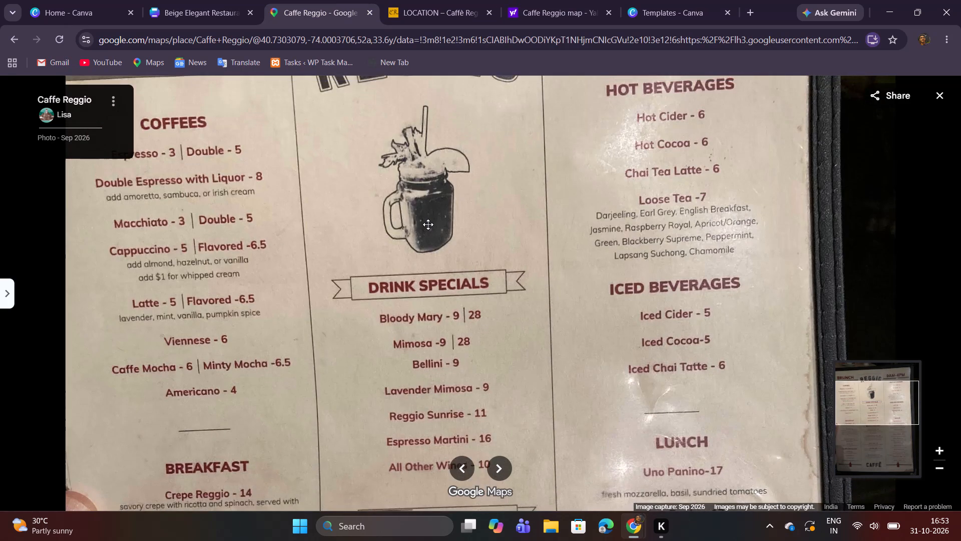
left_click_drag(428, 224, 429, 202)
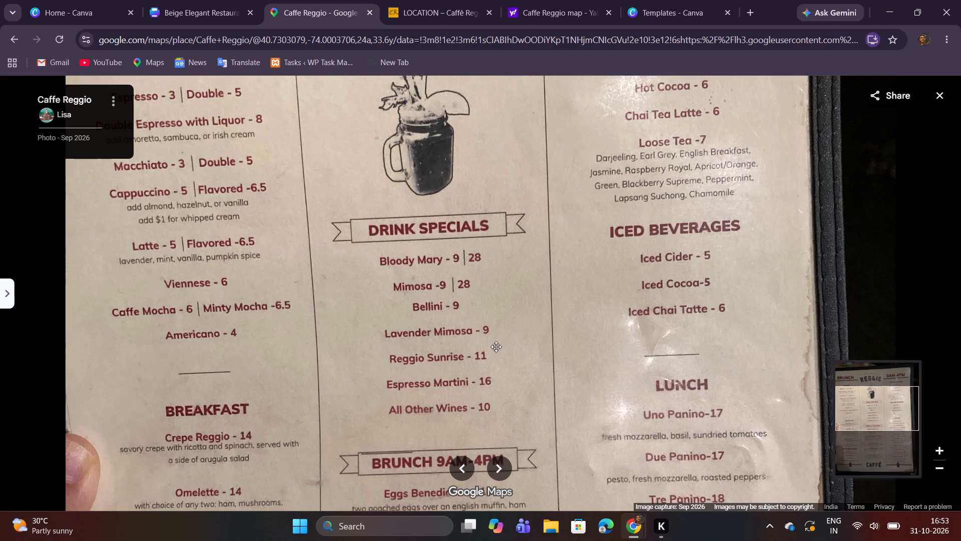
left_click_drag(497, 347, 514, 218)
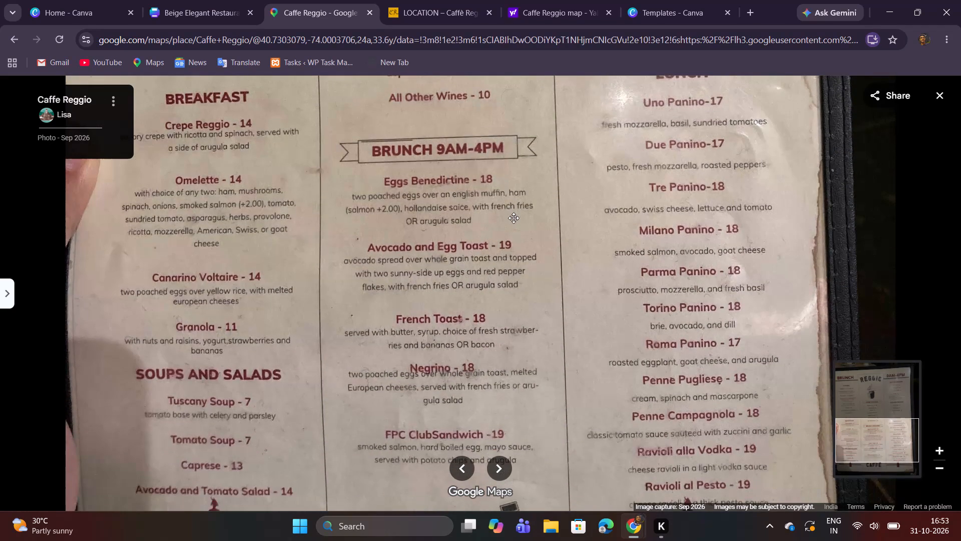
left_click_drag(514, 218, 514, 327)
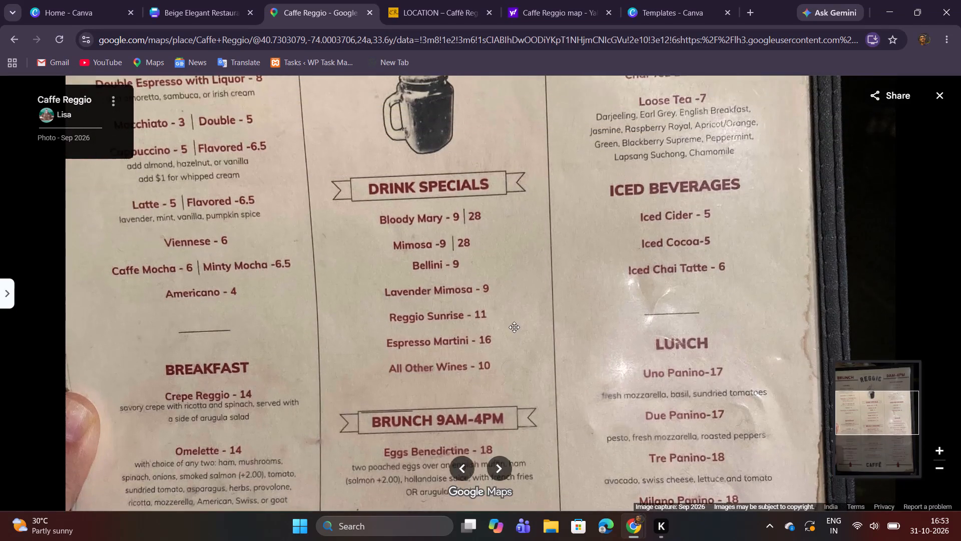
left_click_drag(514, 327, 516, 347)
left_click_drag(450, 307, 450, 295)
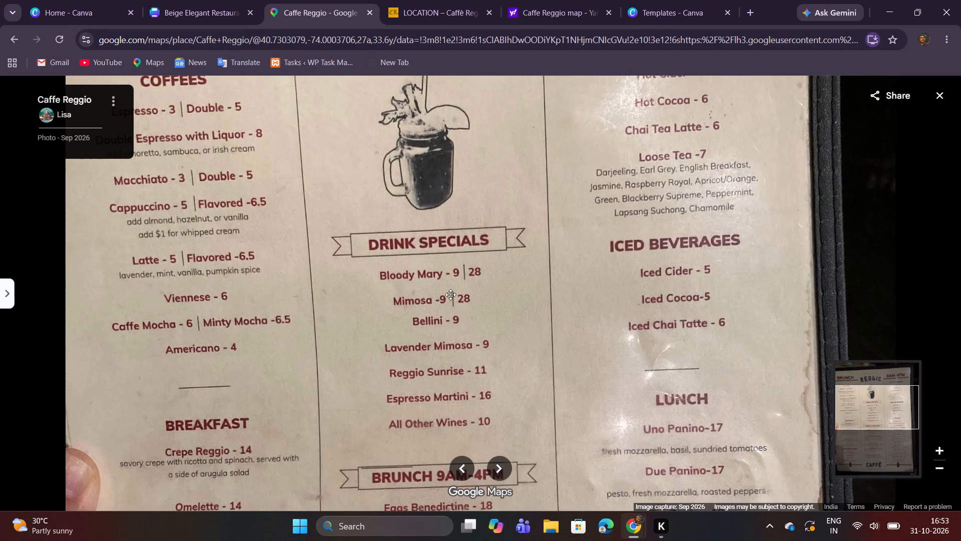
left_click_drag(450, 295, 472, 168)
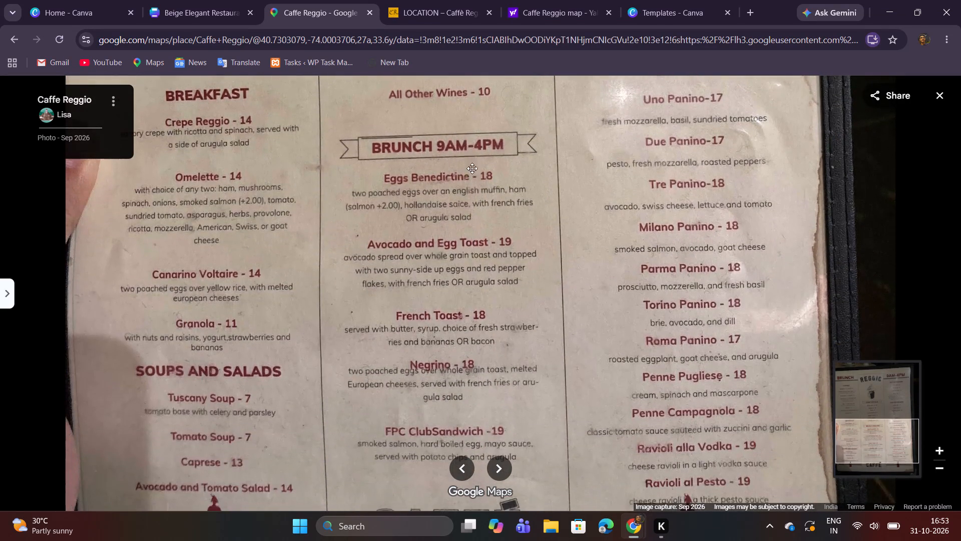
left_click_drag(472, 168, 482, 215)
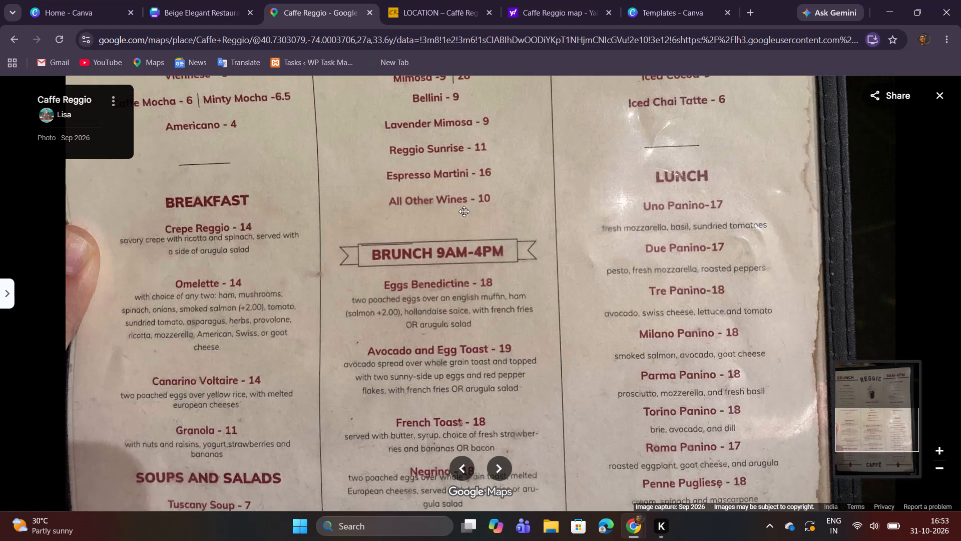
left_click_drag(320, 142, 401, 90)
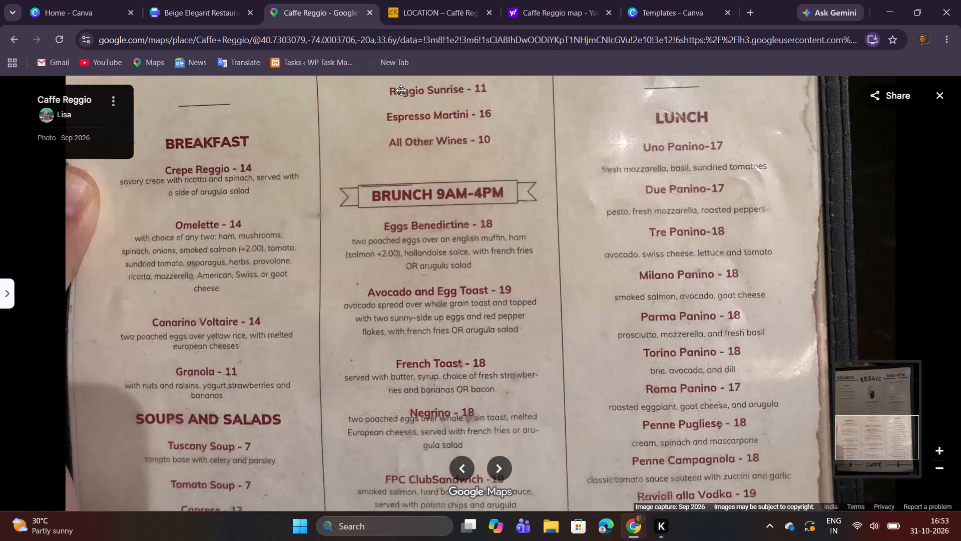
left_click_drag(401, 90, 400, 172)
Switch back to the Canva menu design and duplicate page 3, the page with the Coffees and Breakfast sections.
left_click(161, 0)
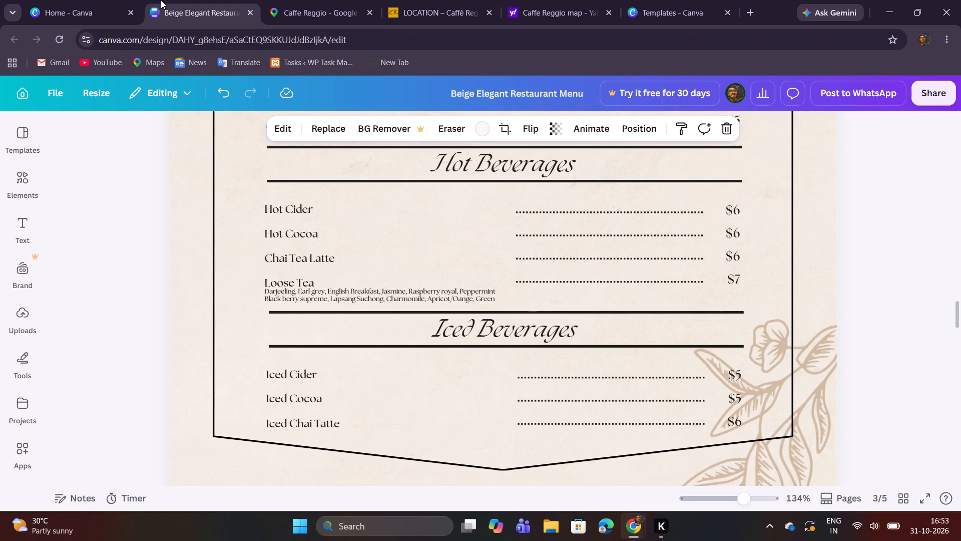
scroll(342, 214, "up", 6)
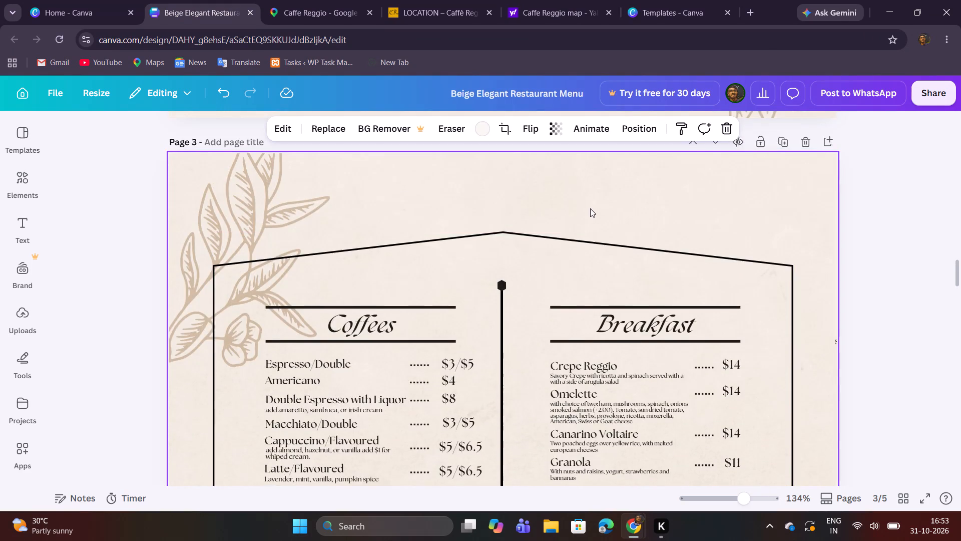
scroll(592, 206, "up", 1)
left_click(781, 209)
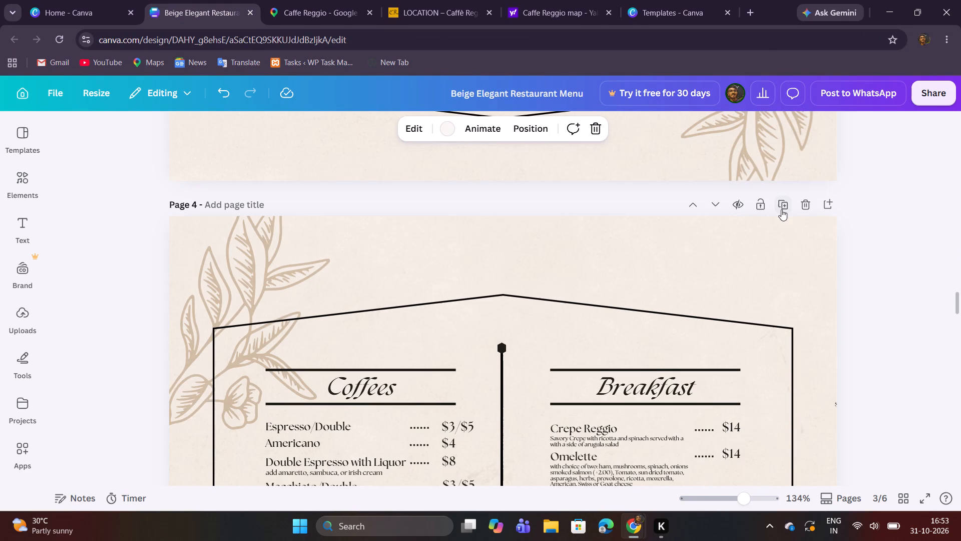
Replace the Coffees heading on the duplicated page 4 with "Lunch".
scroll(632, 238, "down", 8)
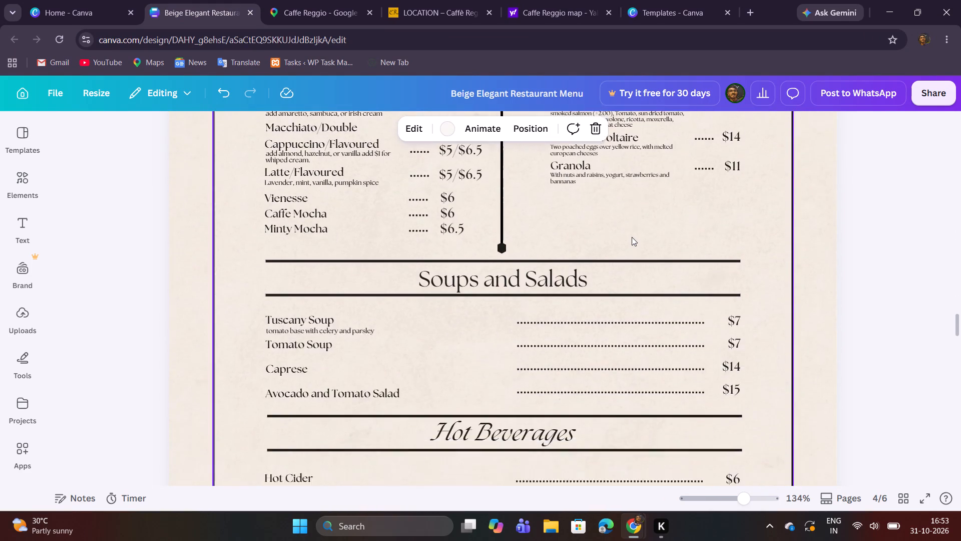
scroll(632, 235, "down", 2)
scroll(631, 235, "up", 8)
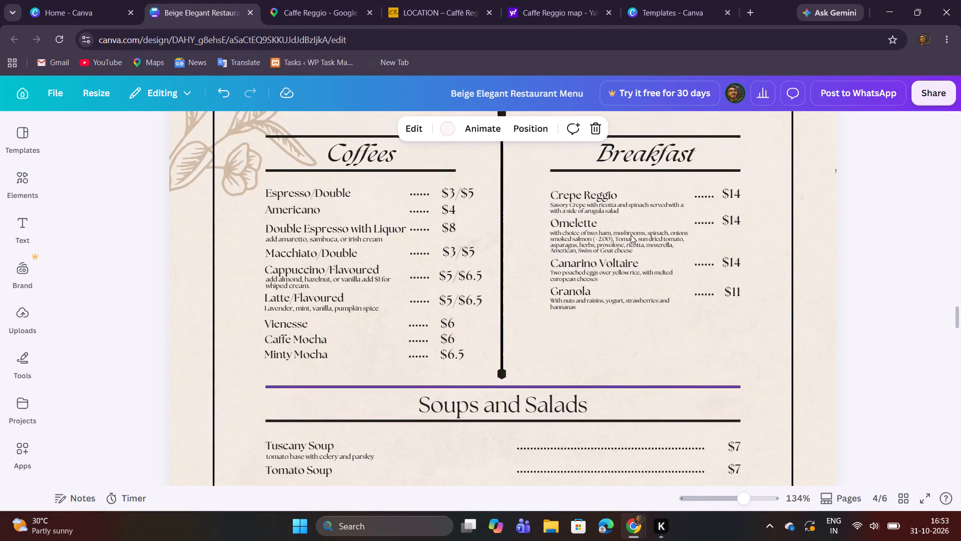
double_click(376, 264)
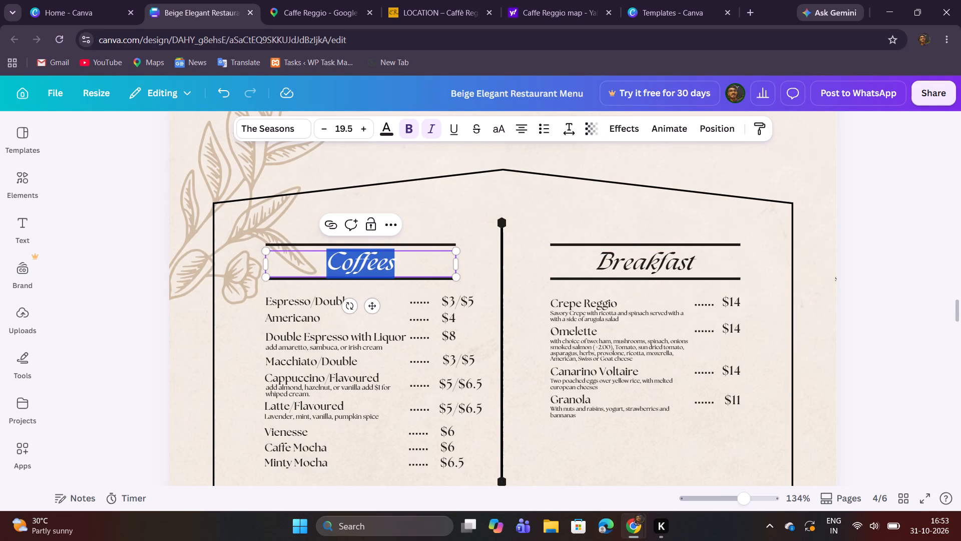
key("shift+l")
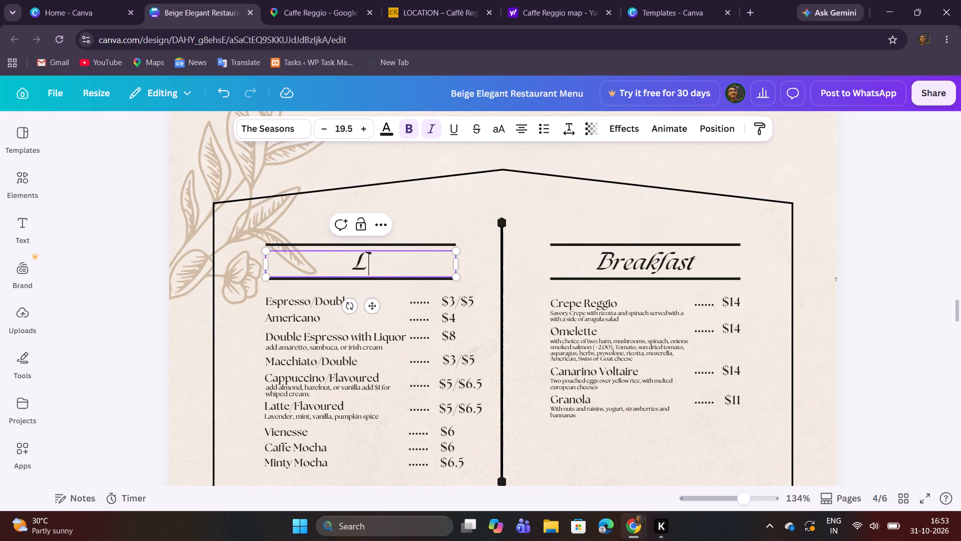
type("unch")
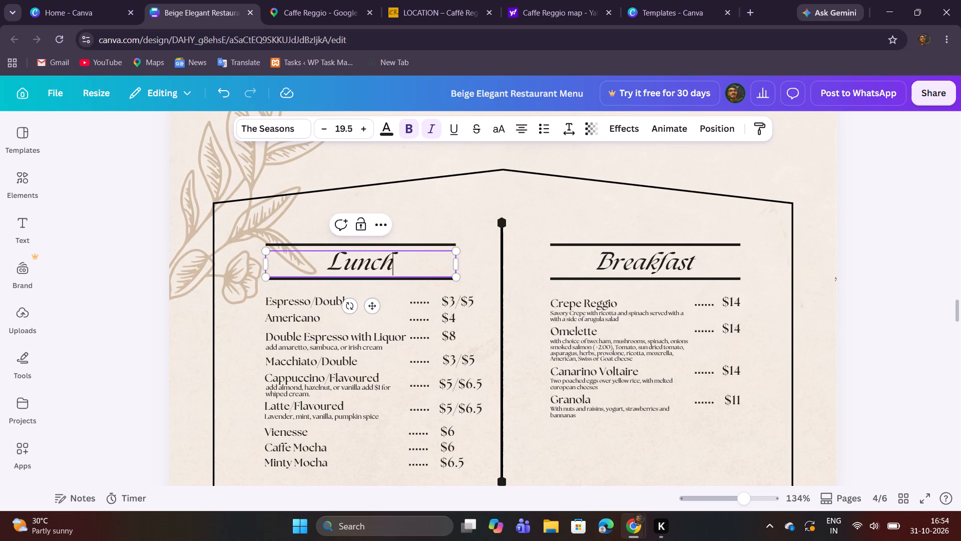
Consult the menu photo in Google Maps, and change the Lunch heading on page 4 of the Canva design to "Drink special".
left_click(310, 5)
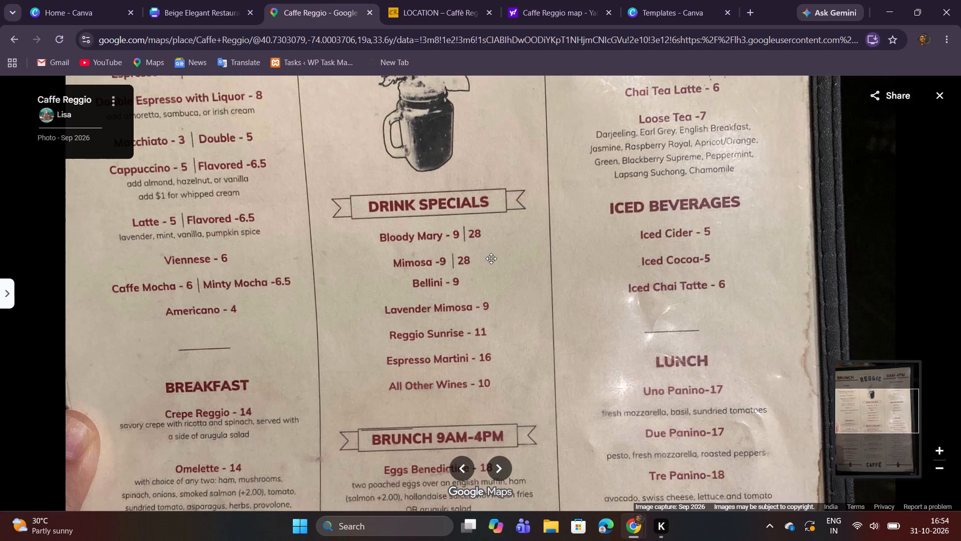
left_click_drag(491, 258, 510, 158)
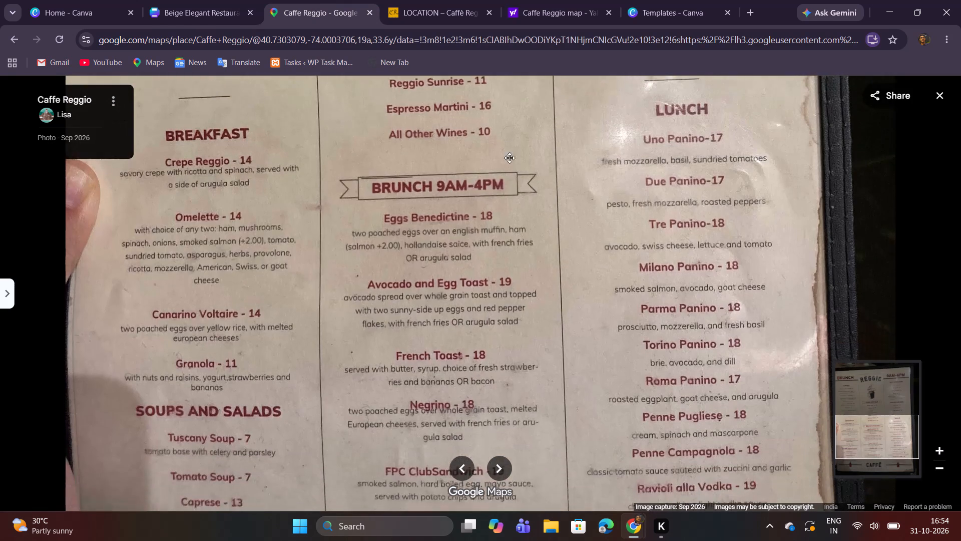
left_click_drag(510, 158, 529, 147)
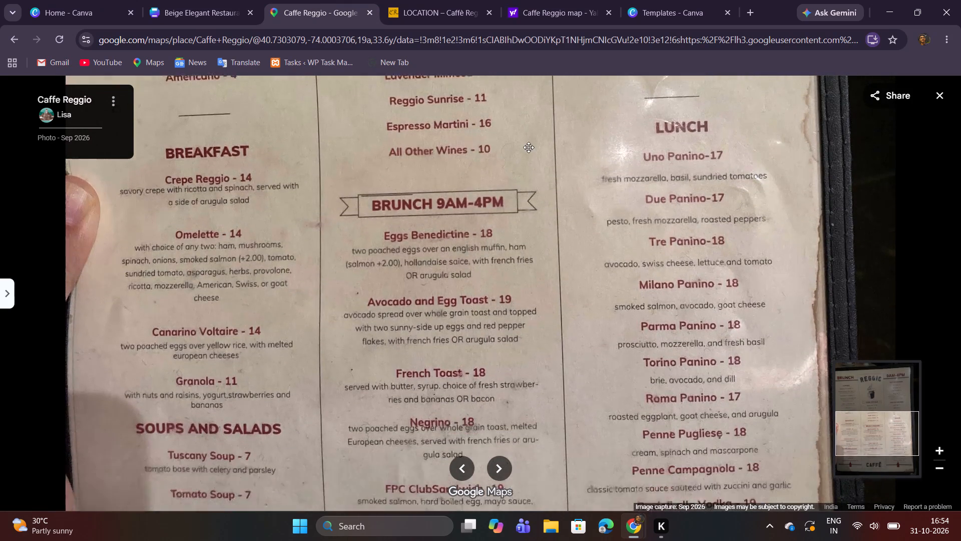
left_click_drag(529, 147, 535, 185)
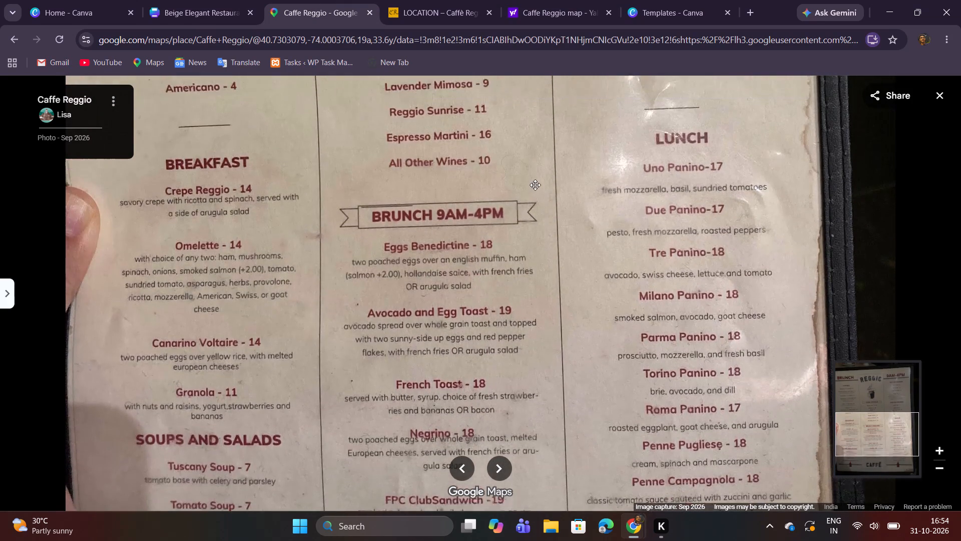
left_click_drag(535, 185, 540, 243)
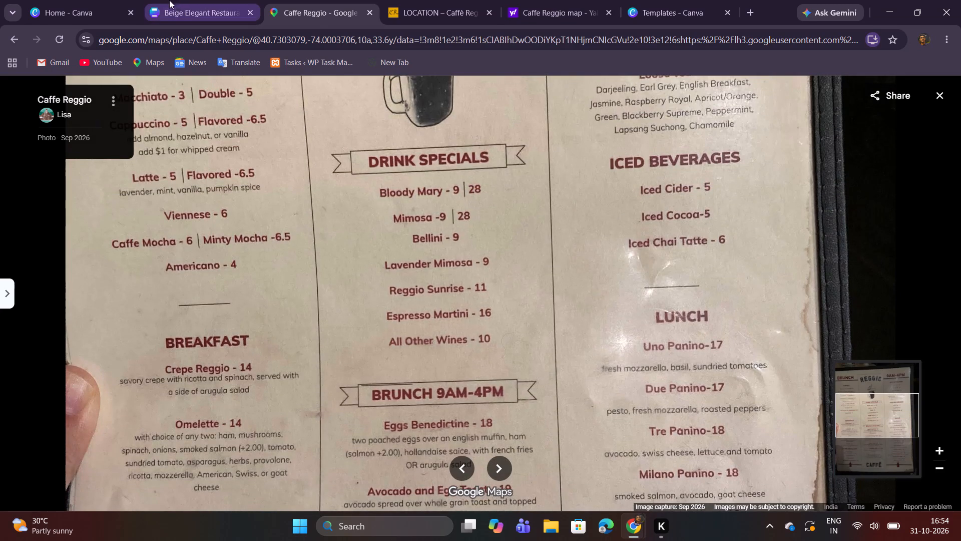
left_click(180, 0)
double_click(350, 266)
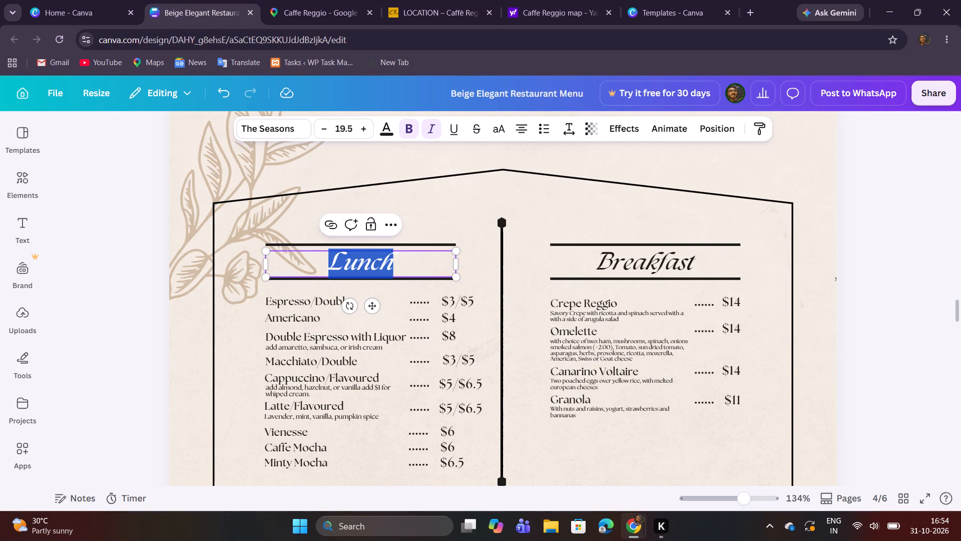
key("shift+d")
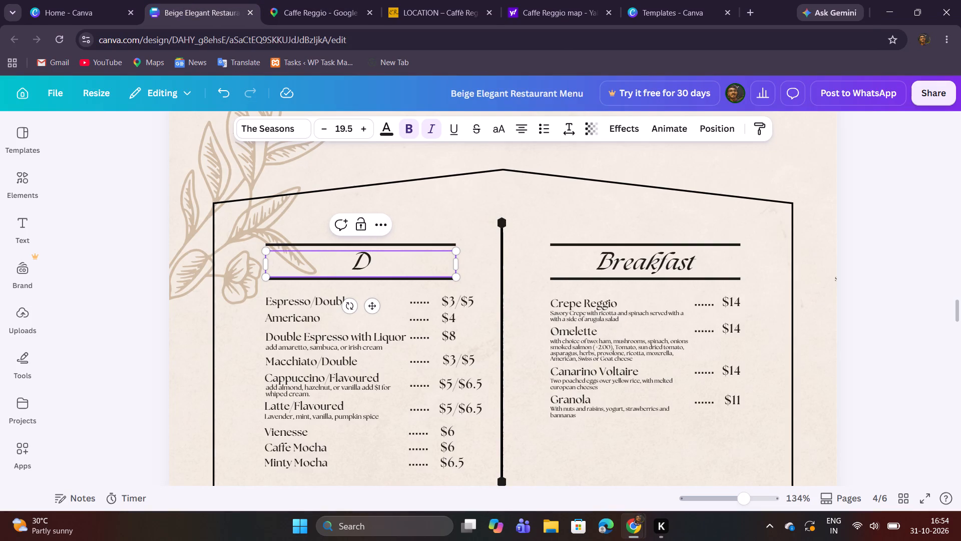
key("i")
key("BackSpace")
key("r")
type("ink spr")
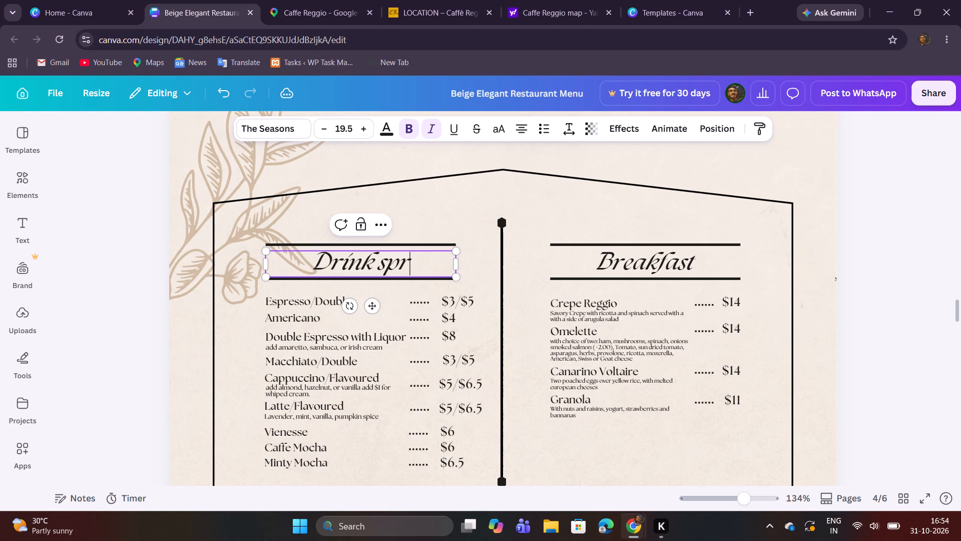
key("BackSpace")
type("ecial")
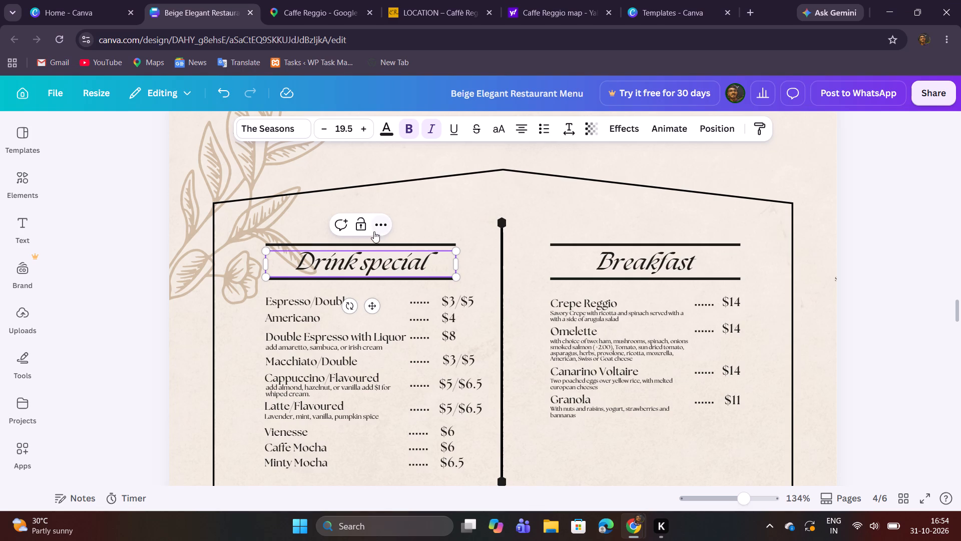
Check the first drink special in the menu photo and replace the Espresso/Double item on page 4 with "Bloody Mary".
left_click(312, 0)
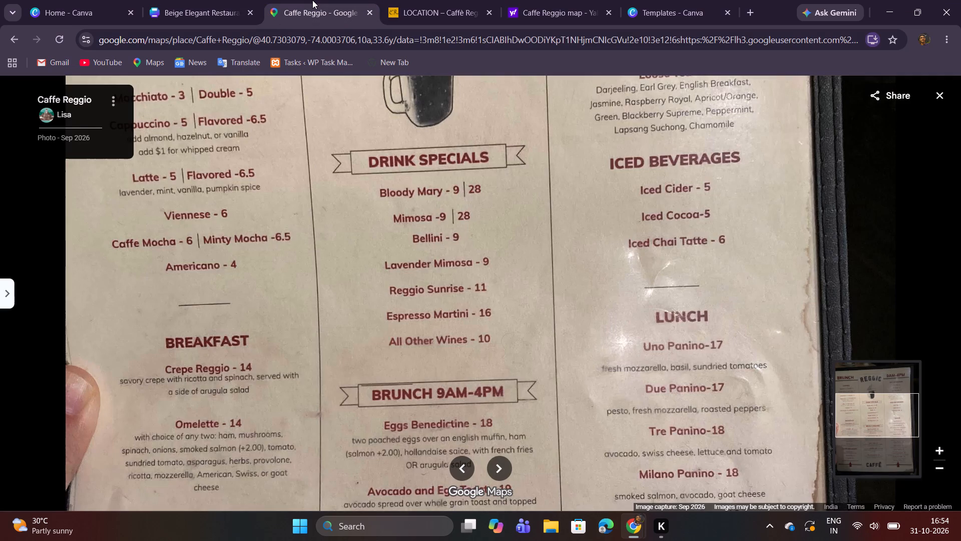
left_click(225, 0)
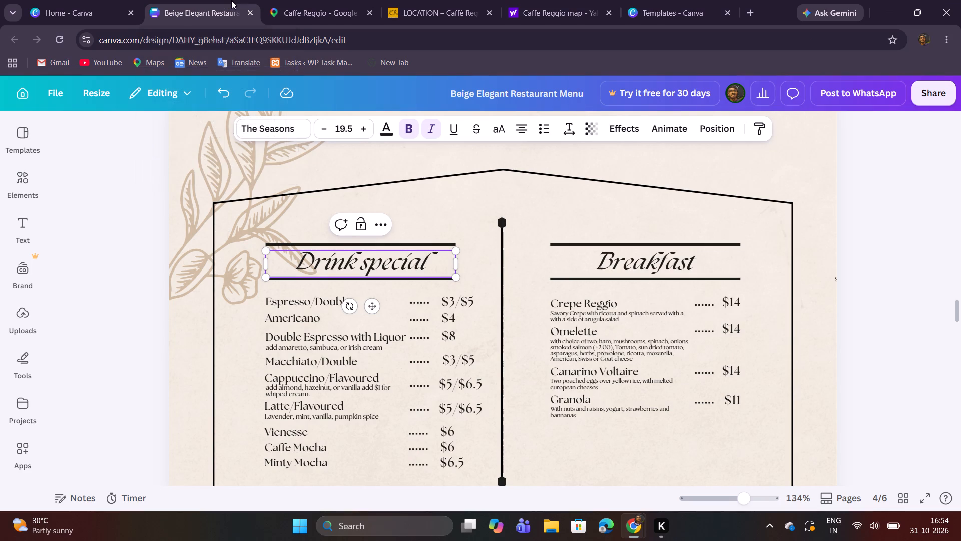
double_click(300, 305)
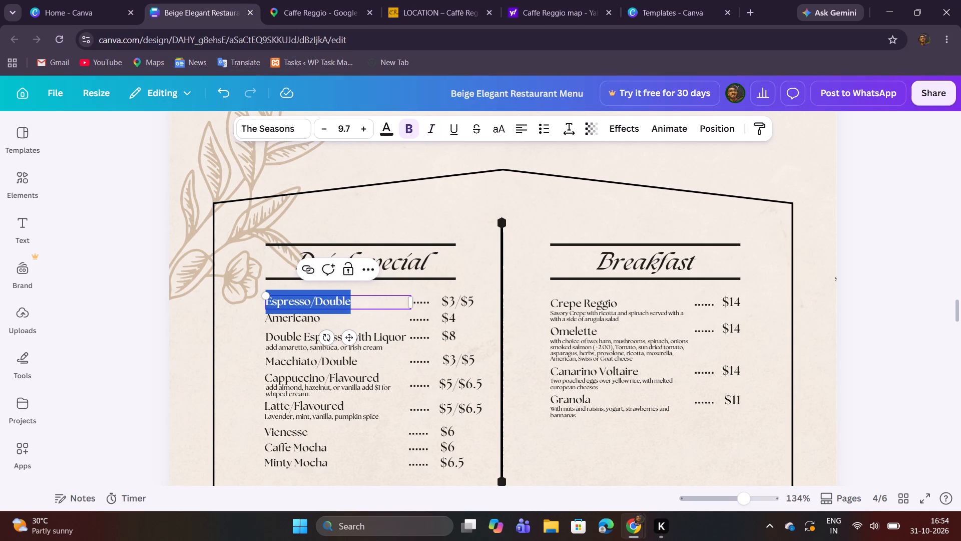
type("Bloody A")
key("BackSpace")
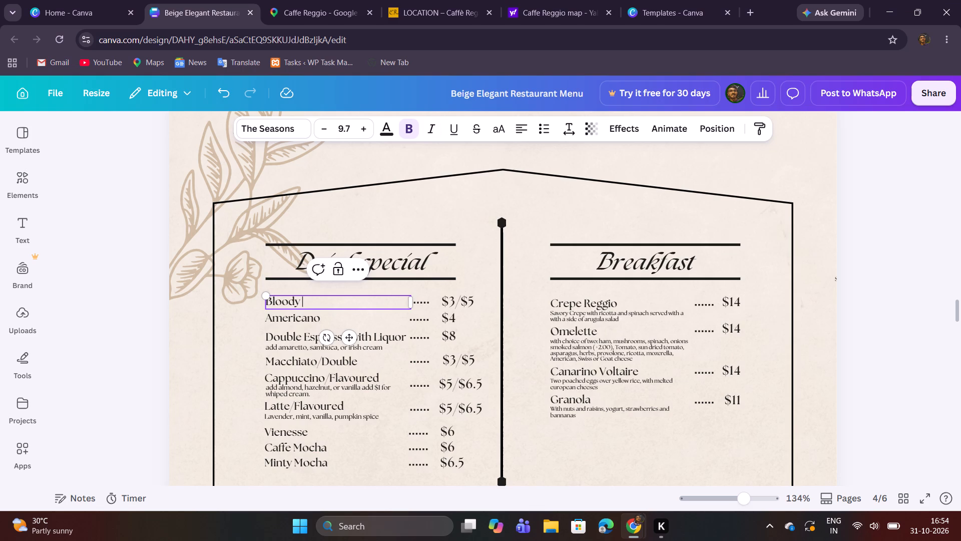
type("MA")
key("BackSpace")
type("ary")
Check the Bloody Mary prices in the Google Maps menu photo and set its price on page 4 of the Canva design to $9/$28, fitted on one line.
left_click(318, 0)
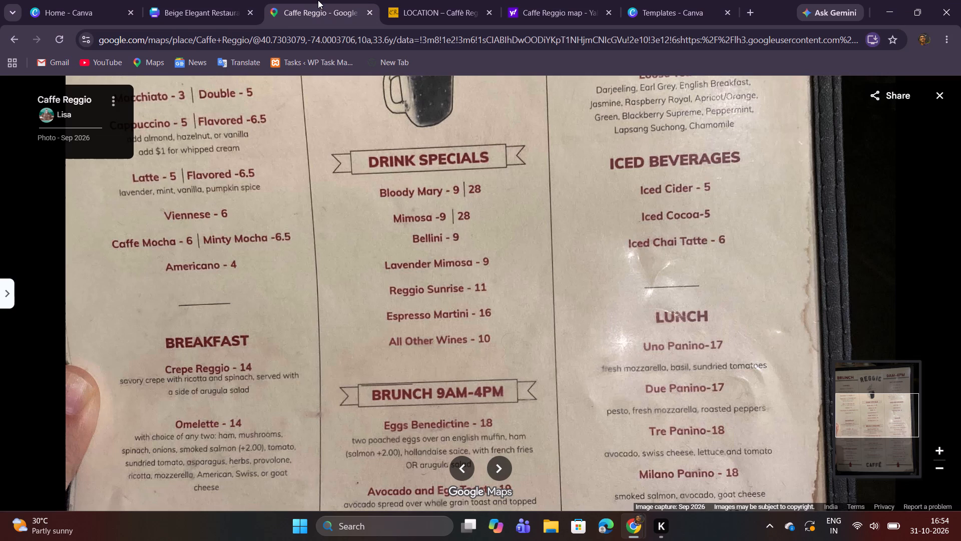
left_click(245, 0)
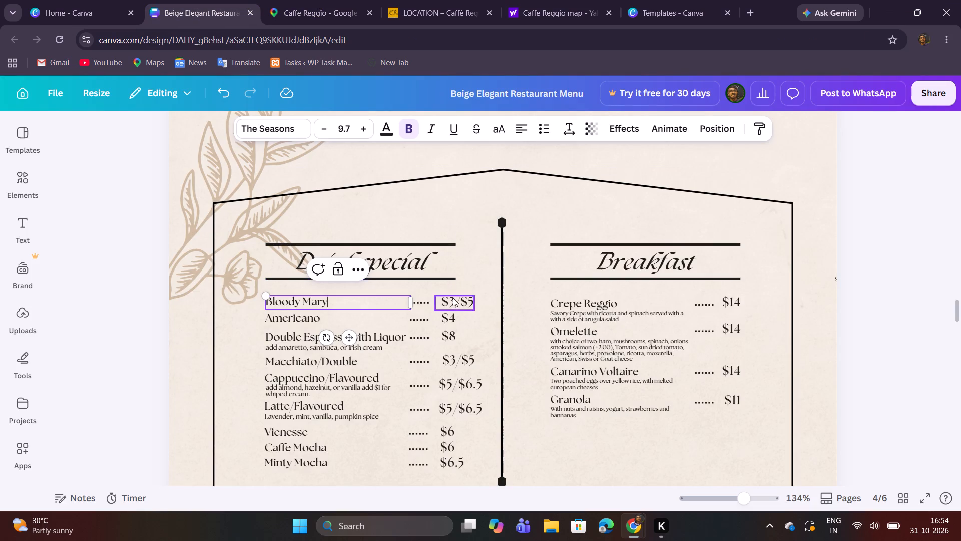
double_click(453, 298)
double_click(452, 299)
left_click(454, 304)
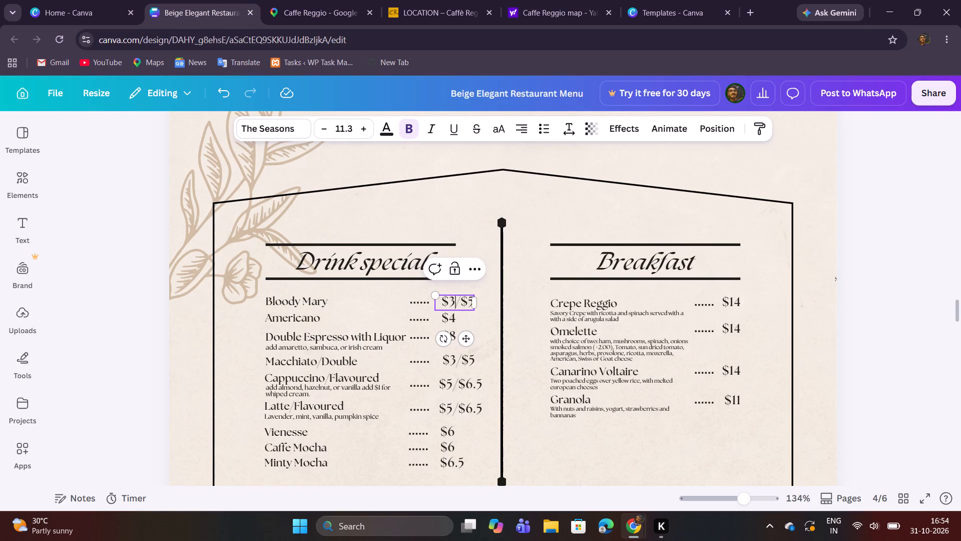
key("BackSpace")
key("9")
double_click(467, 309)
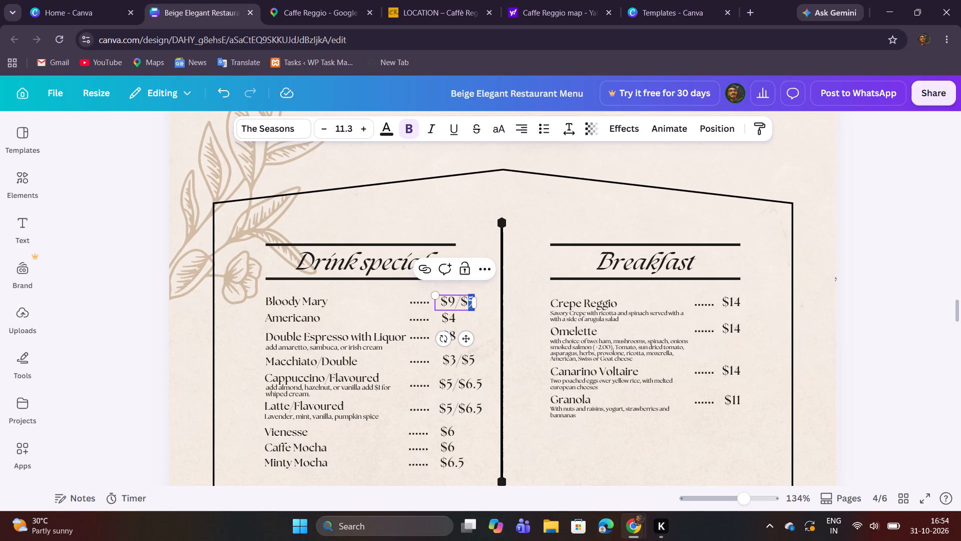
type("28")
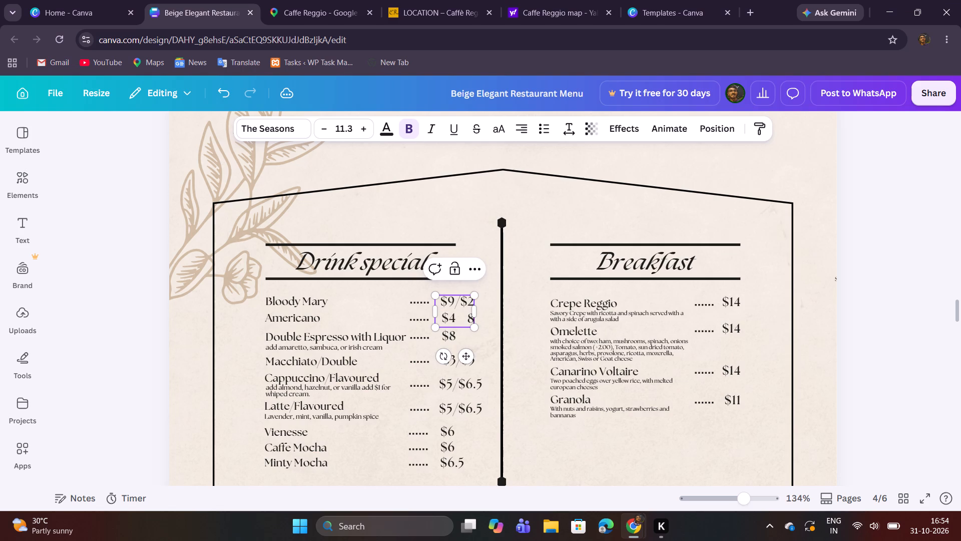
left_click(478, 311)
left_click(486, 340)
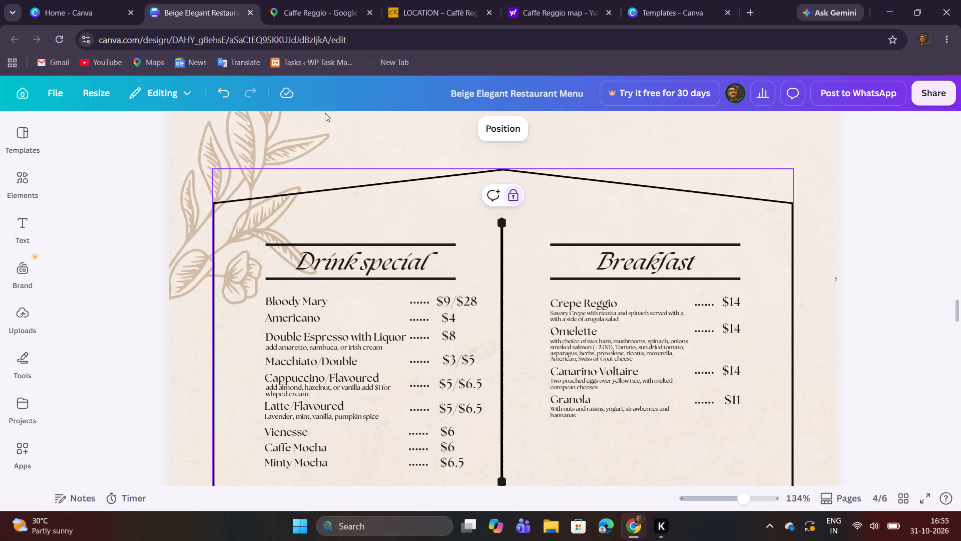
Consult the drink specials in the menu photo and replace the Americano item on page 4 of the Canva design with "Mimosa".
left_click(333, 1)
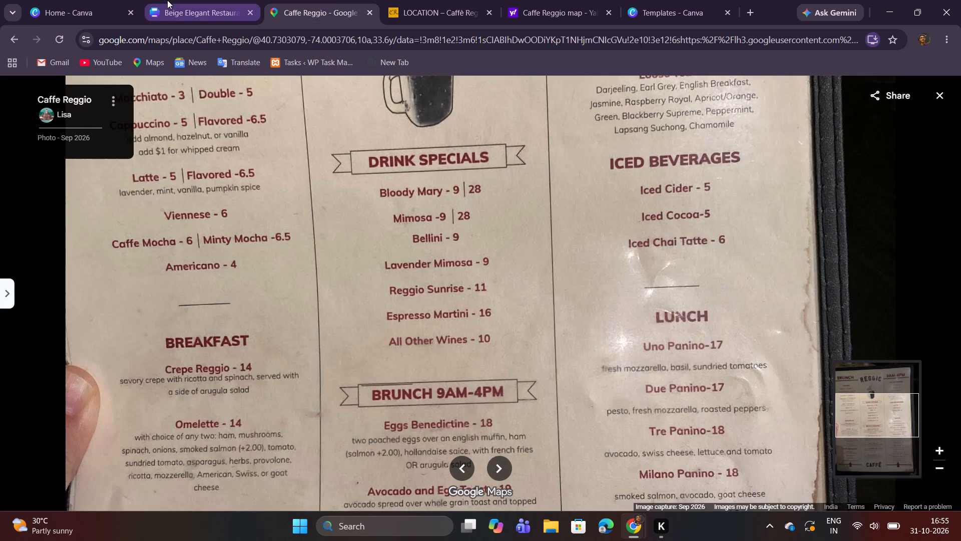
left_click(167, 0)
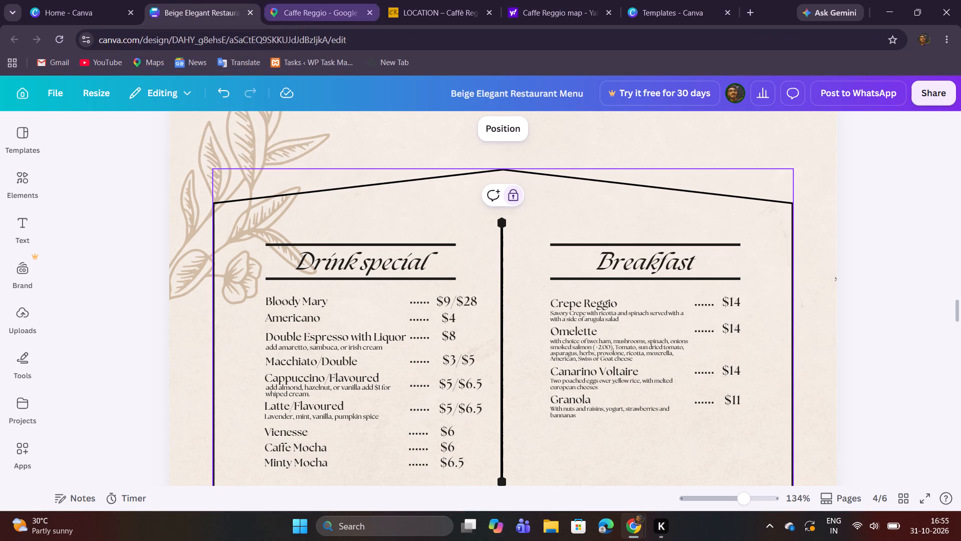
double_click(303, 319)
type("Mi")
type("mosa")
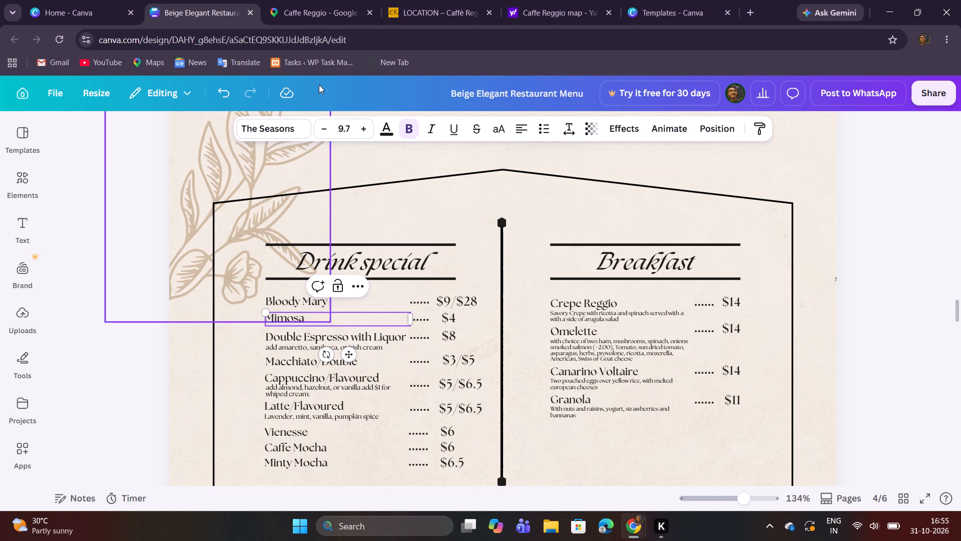
Check the third drink special in the menu photo and replace "Double Espresso with Liquor" on page 4 with "Bellini".
left_click(331, 15)
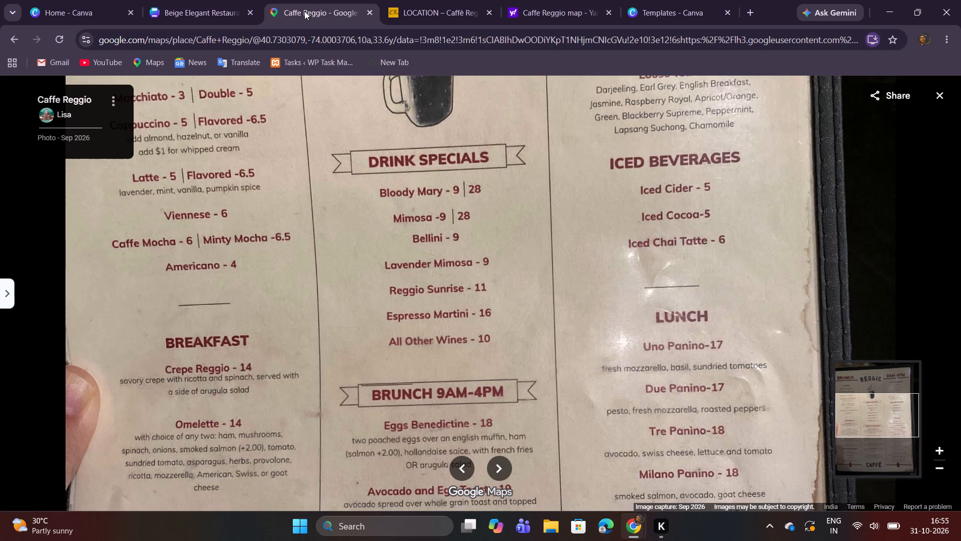
left_click(218, 0)
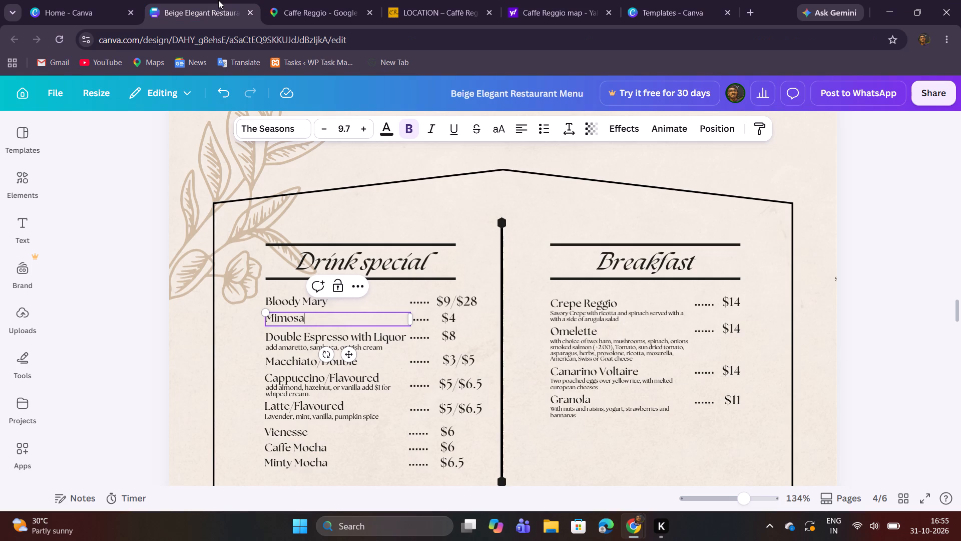
double_click(355, 339)
key("shift+b")
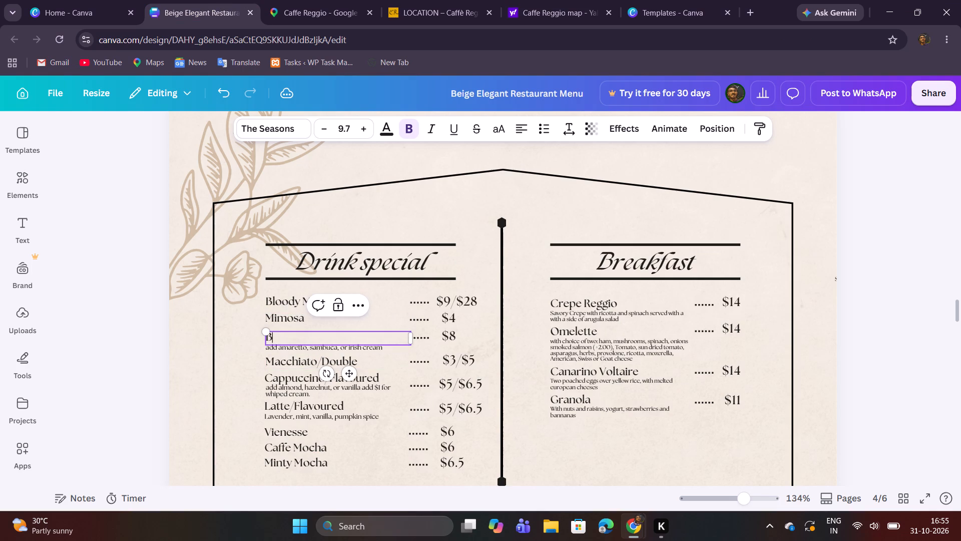
key("e")
type("llini")
left_click(437, 223)
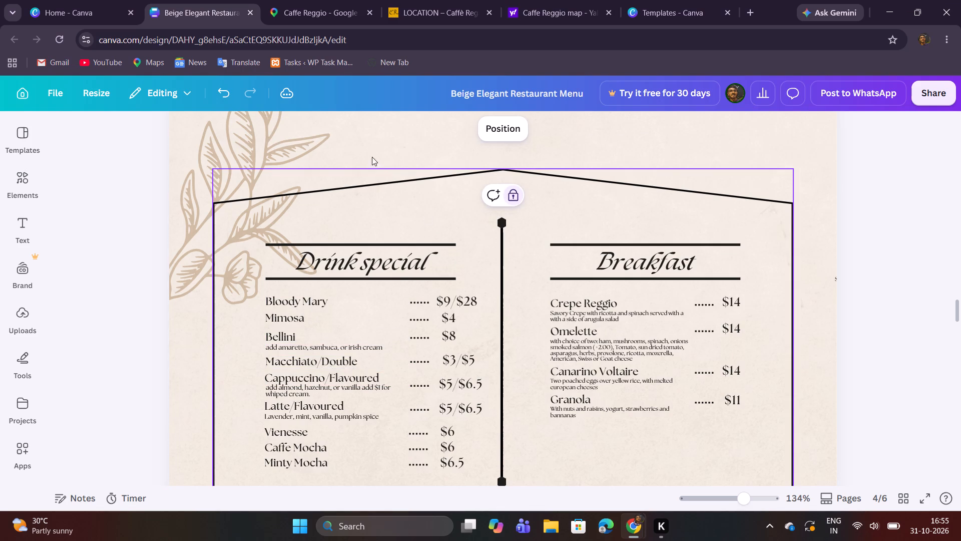
Check the drink special after Bellini in the menu photo and replace the Macchiato/Double item on page 4 with "Lavender Mimosa".
left_click(319, 4)
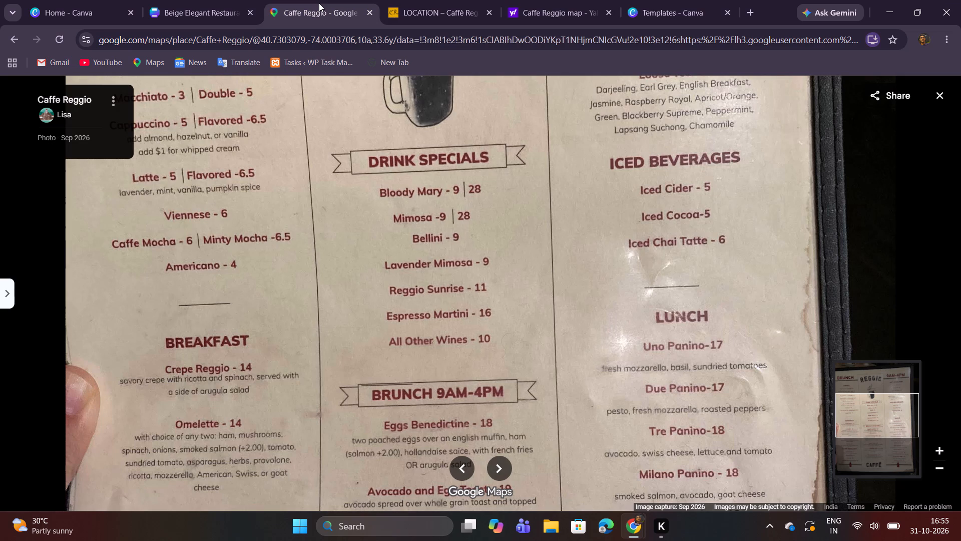
left_click(230, 0)
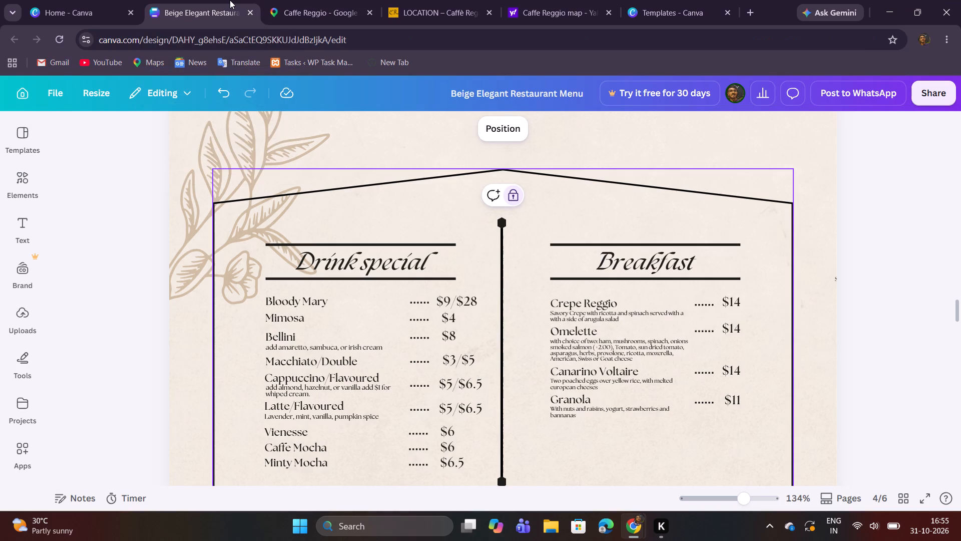
left_click(326, 0)
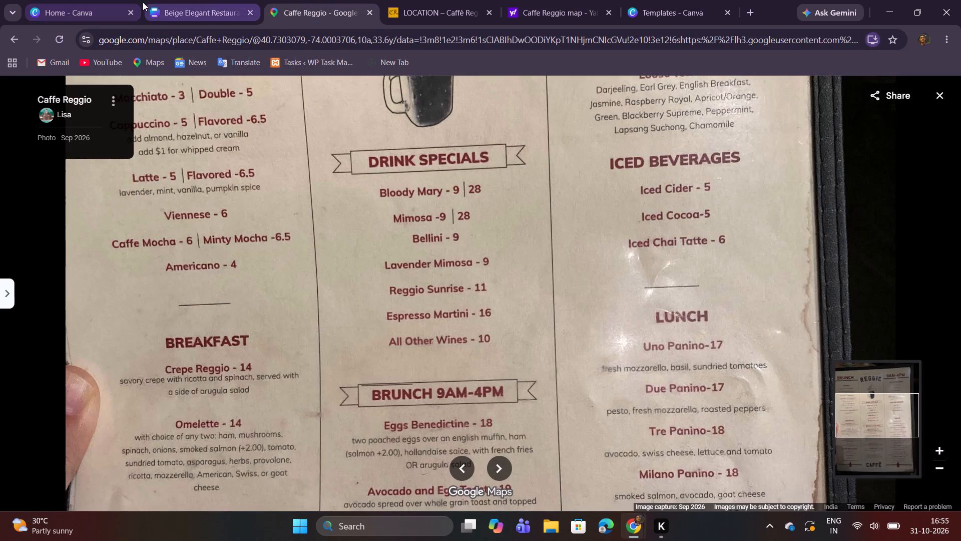
left_click(152, 2)
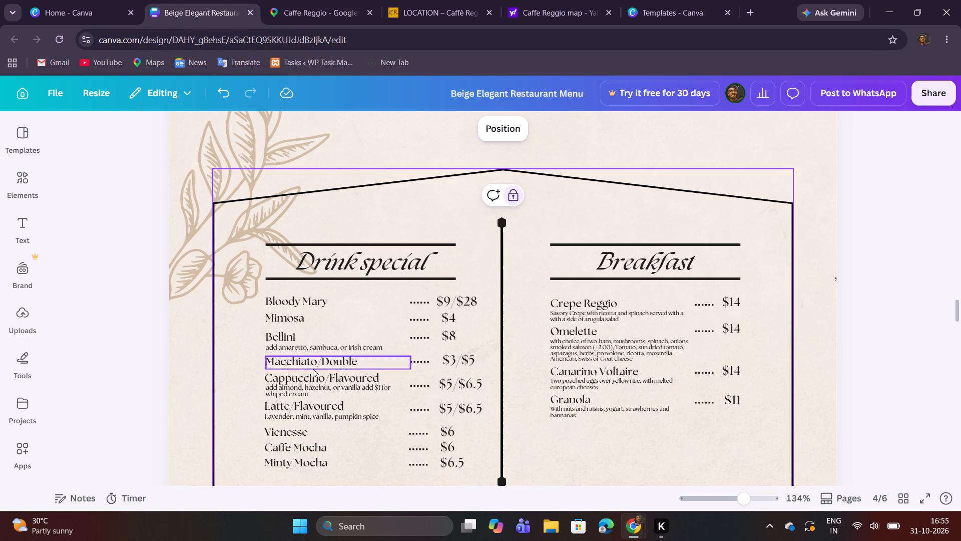
double_click(338, 361)
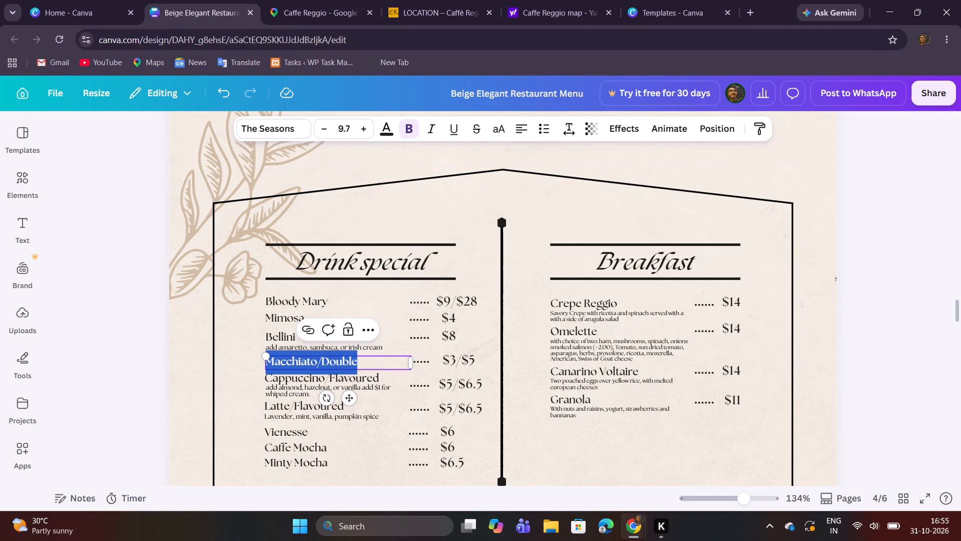
type("Lavender Min")
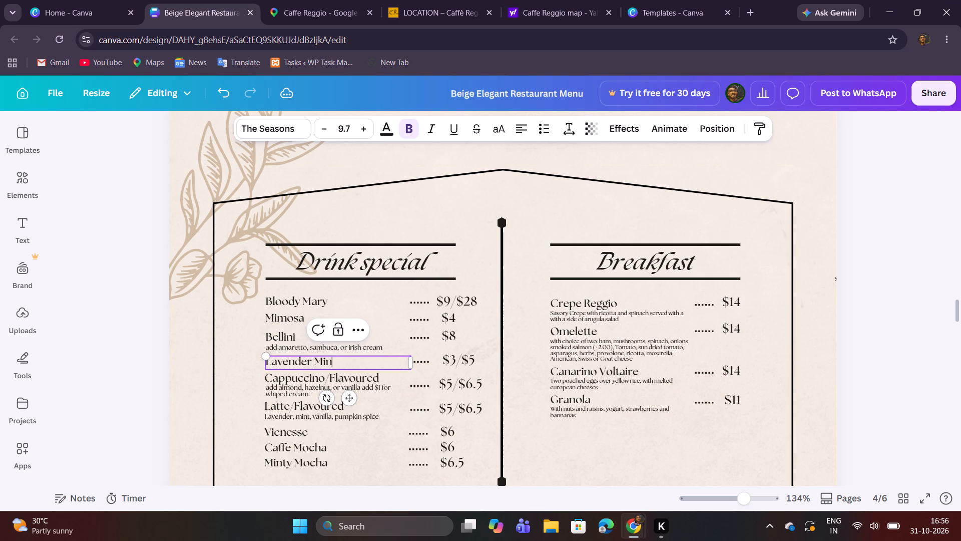
key("BackSpace")
type("mosa")
Recheck the menu photo, and copy the "Lavender Mimosa" text over the Mimosa item below Bloody Mary on page 4.
left_click(342, 0)
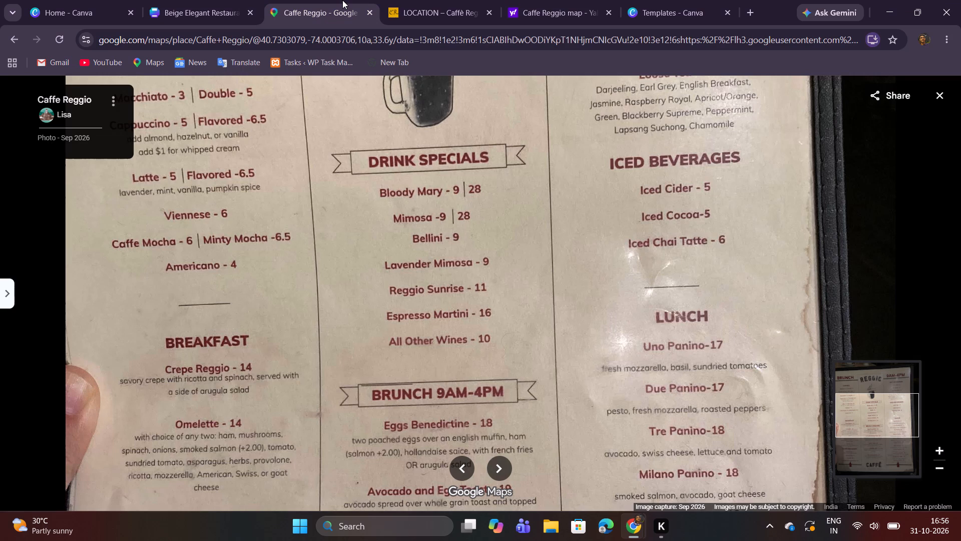
left_click(231, 0)
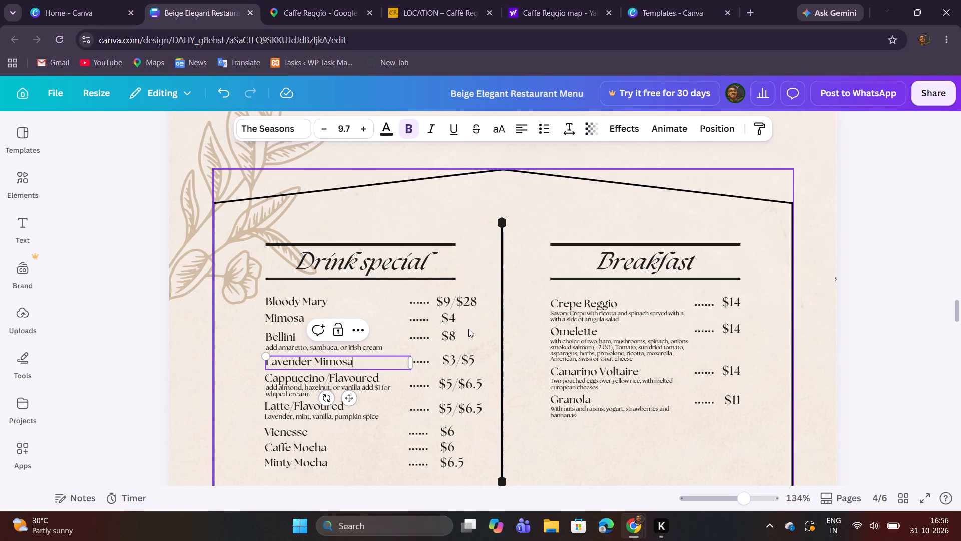
double_click(309, 364)
key("ctrl+a")
key("ctrl+c")
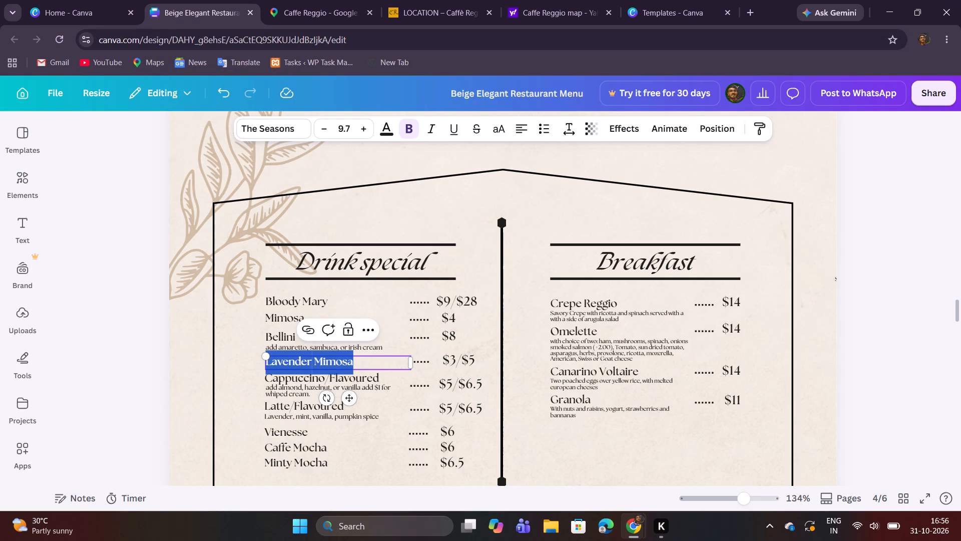
double_click(289, 319)
double_click(289, 318)
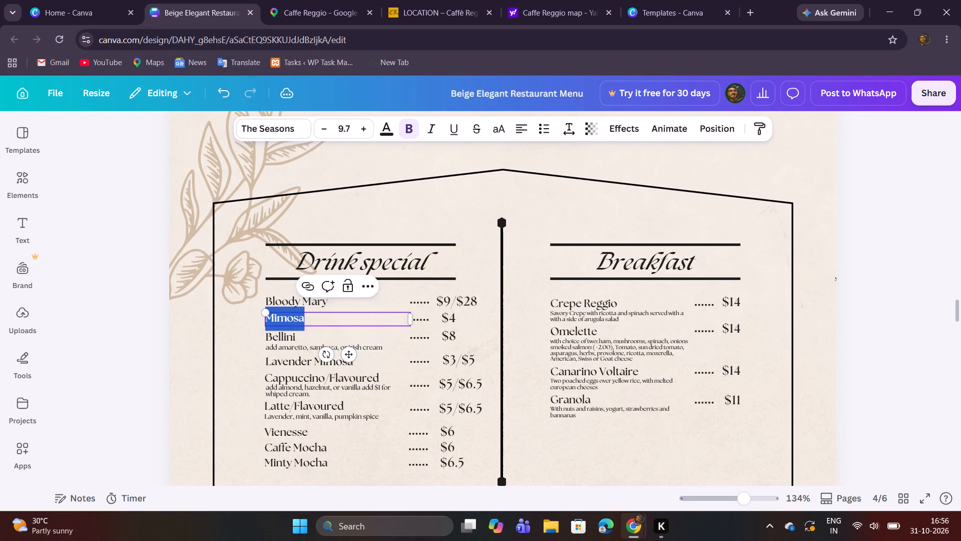
key("ctrl+v")
Shorten the Lavender Mimosa item below Bellini to "Mimosa", removing the leading space.
double_click(313, 366)
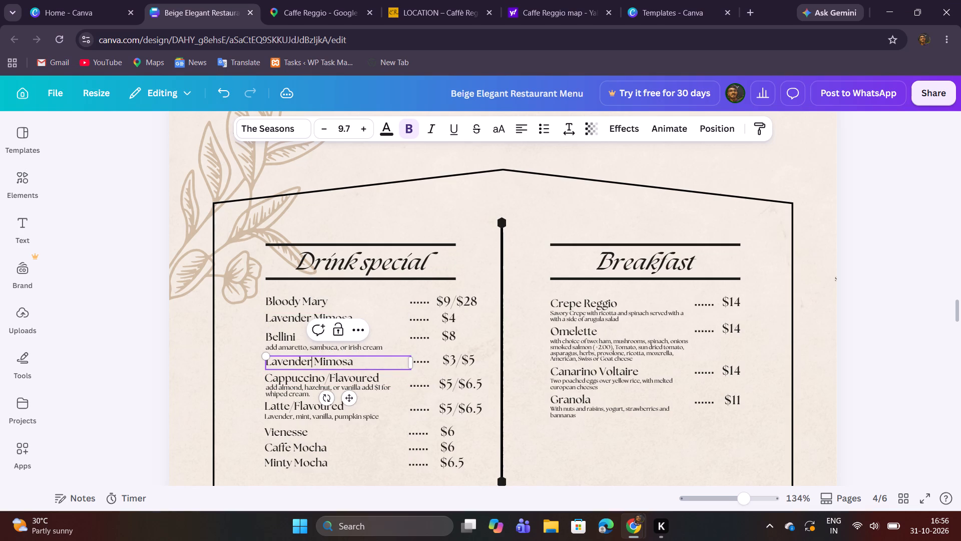
left_click_drag(311, 363, 266, 360)
key("BackSpace")
key("Right")
key("BackSpace")
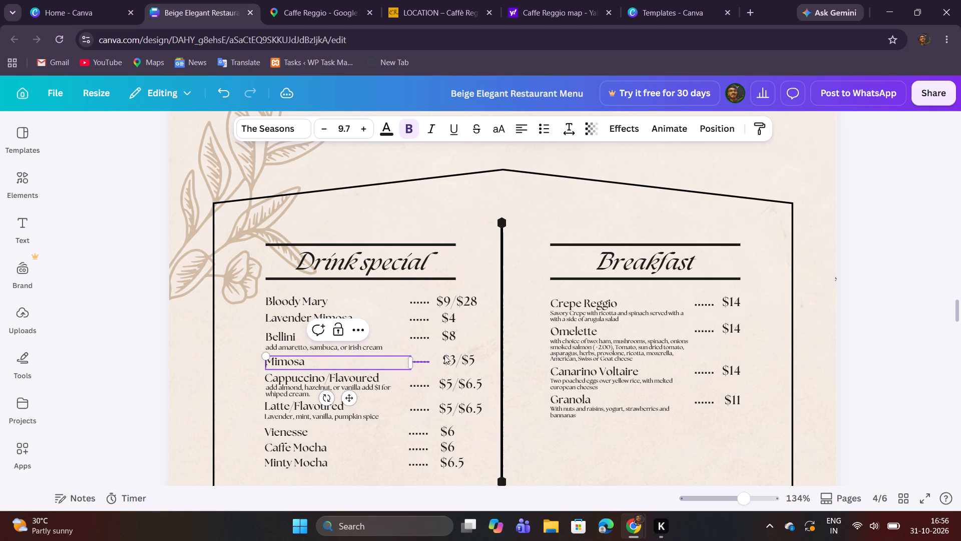
Check the Mimosa price in the menu photo, set it on page 4 to $9/$28, and widen its box to fit one line.
left_click(304, 0)
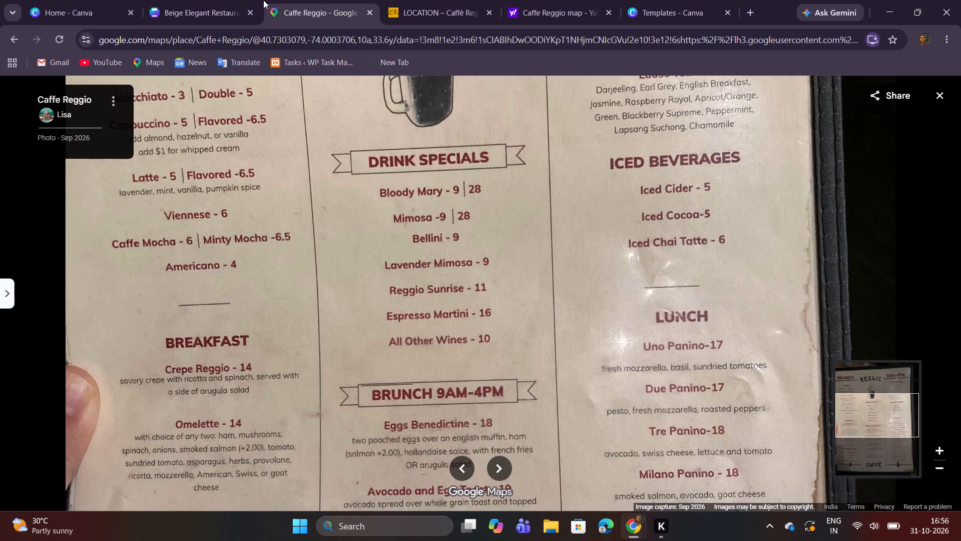
left_click(243, 0)
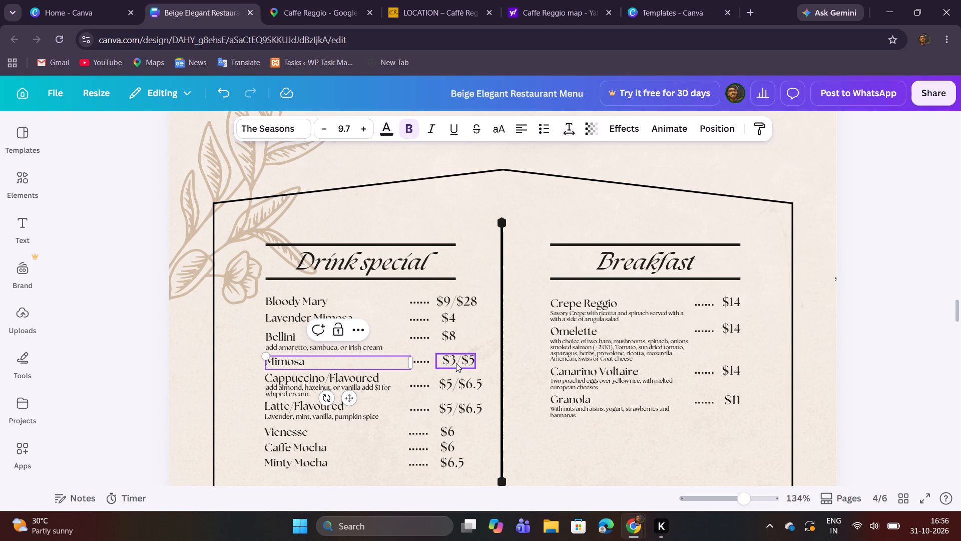
double_click(455, 362)
double_click(455, 362)
left_click(455, 362)
triple_click(456, 362)
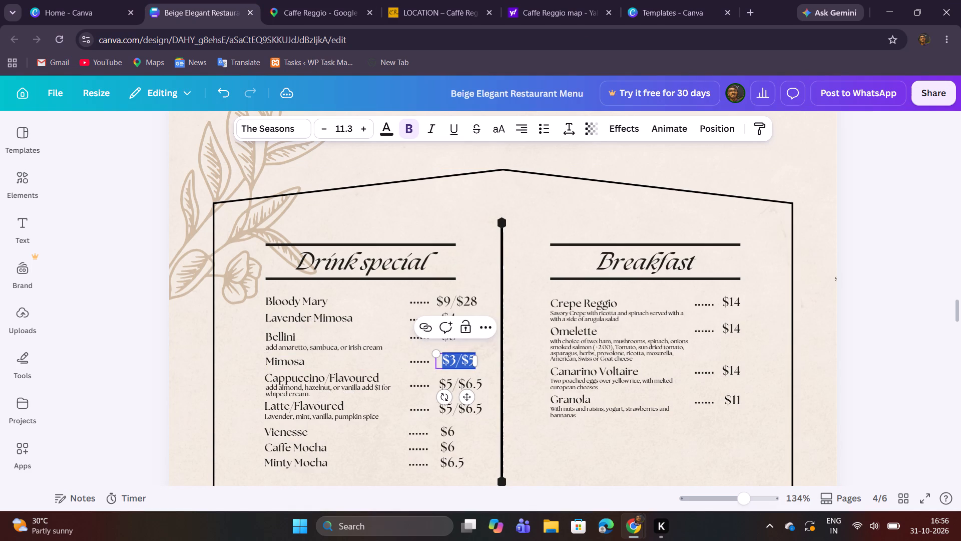
left_click(456, 362)
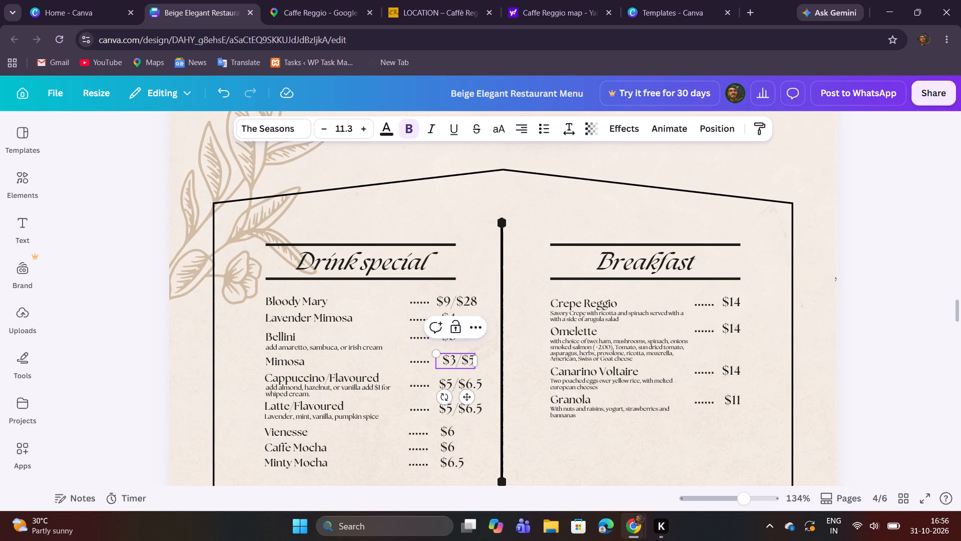
key("BackSpace")
key("9")
left_click(334, 0)
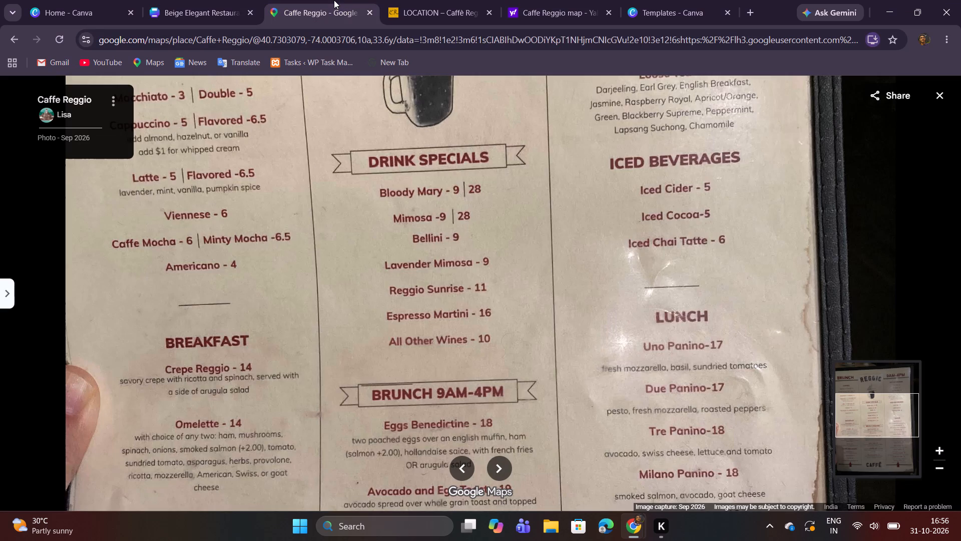
left_click(237, 0)
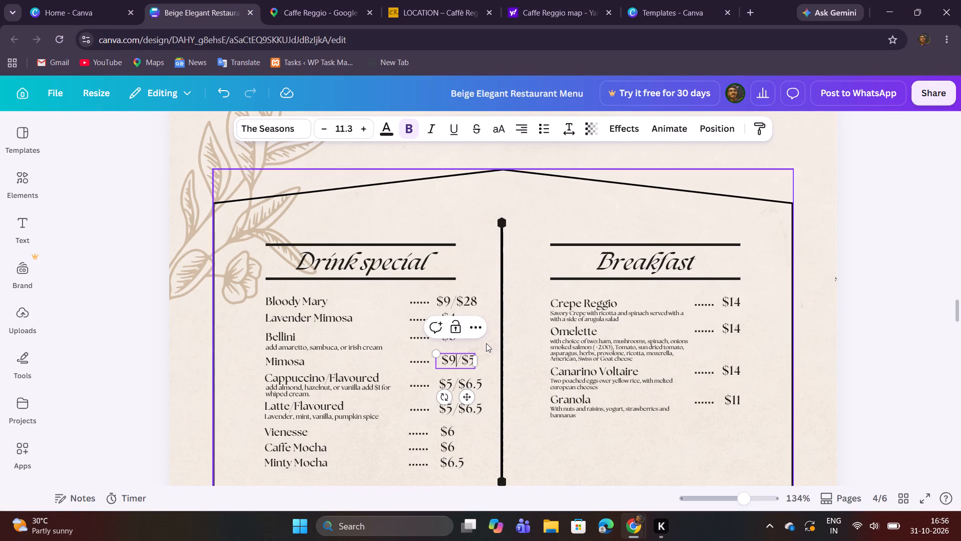
double_click(471, 361)
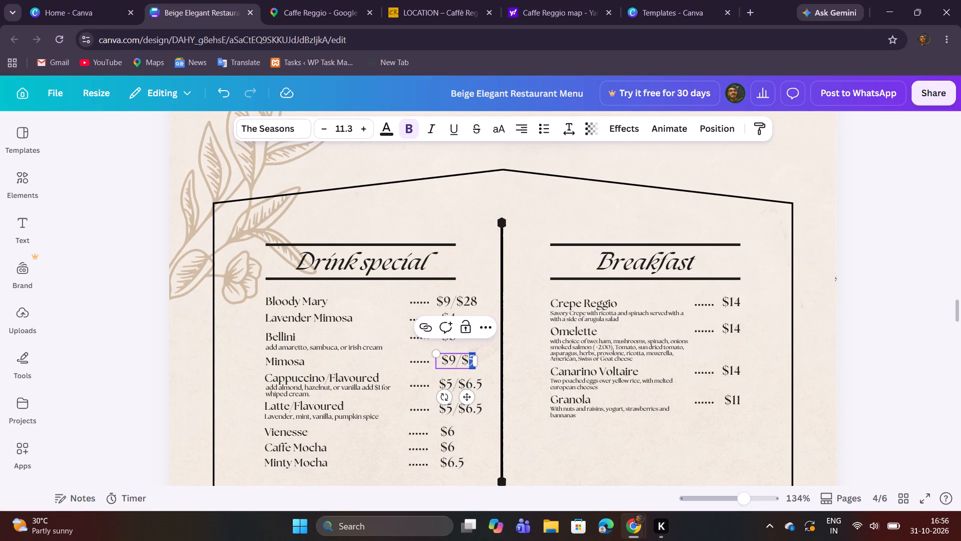
type("28")
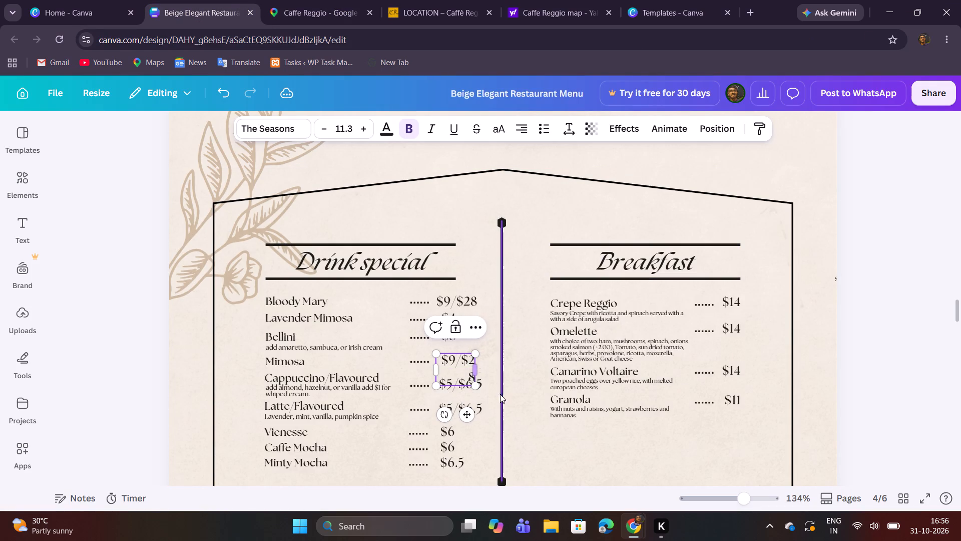
left_click(479, 370)
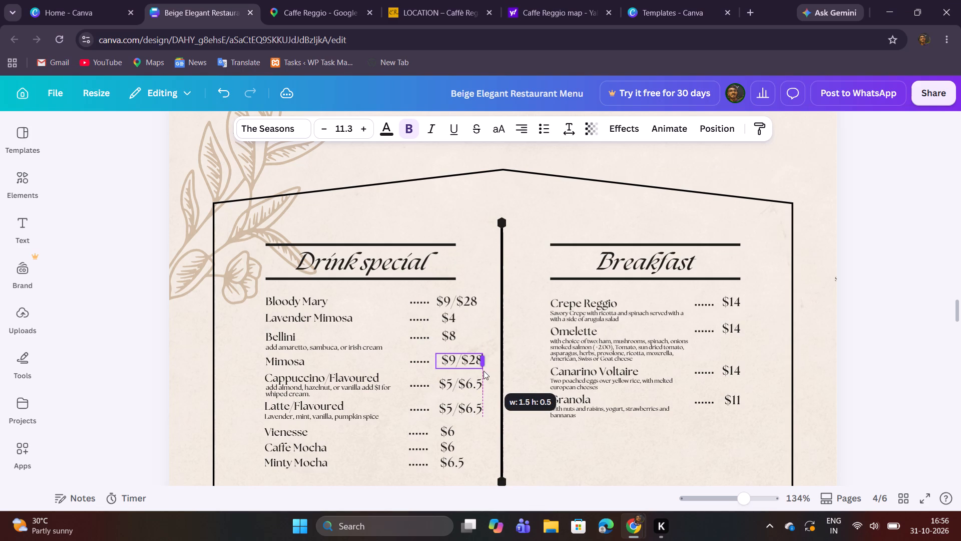
left_click(539, 398)
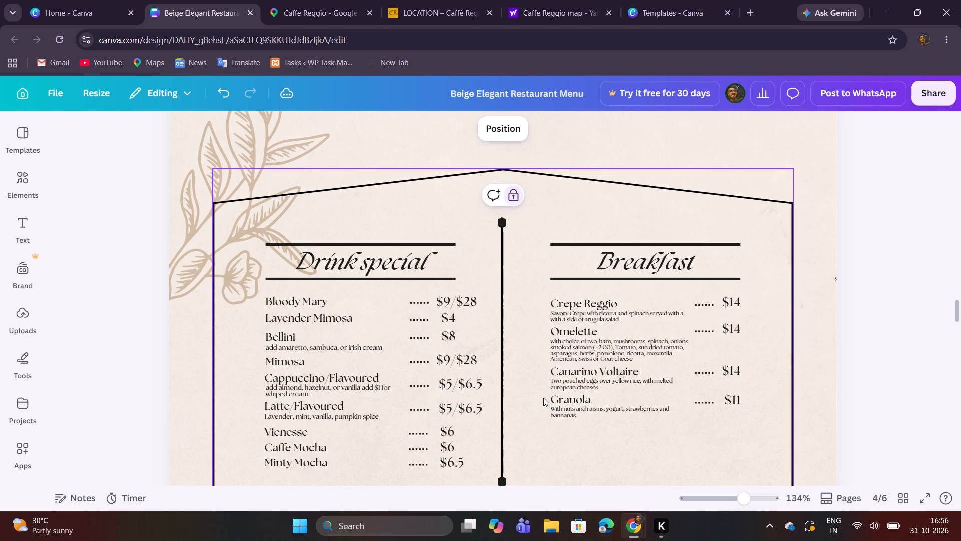
Check the Lavender Mimosa price in the menu photo and set it to $9 on page 4.
left_click(320, 0)
left_click(212, 0)
double_click(449, 320)
double_click(449, 320)
triple_click(449, 320)
left_click(451, 321)
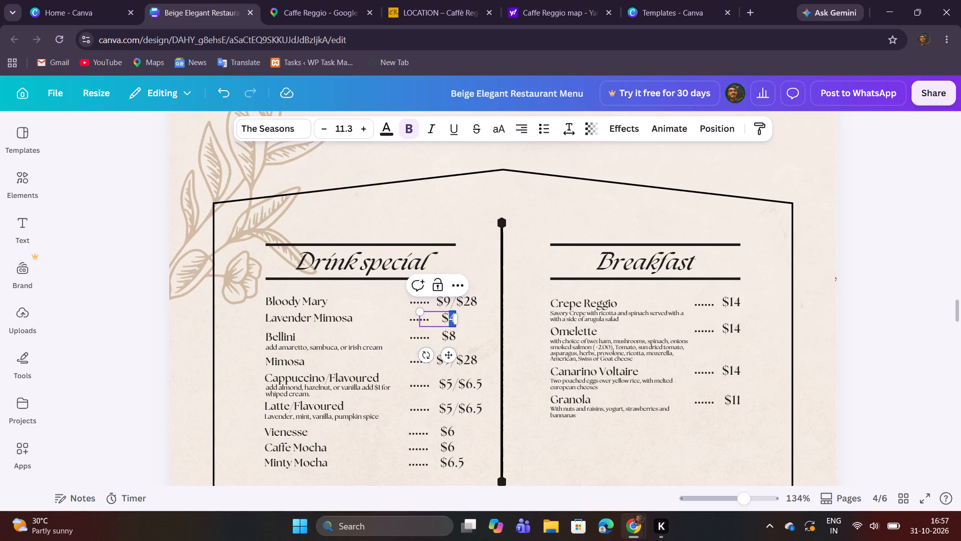
key("9")
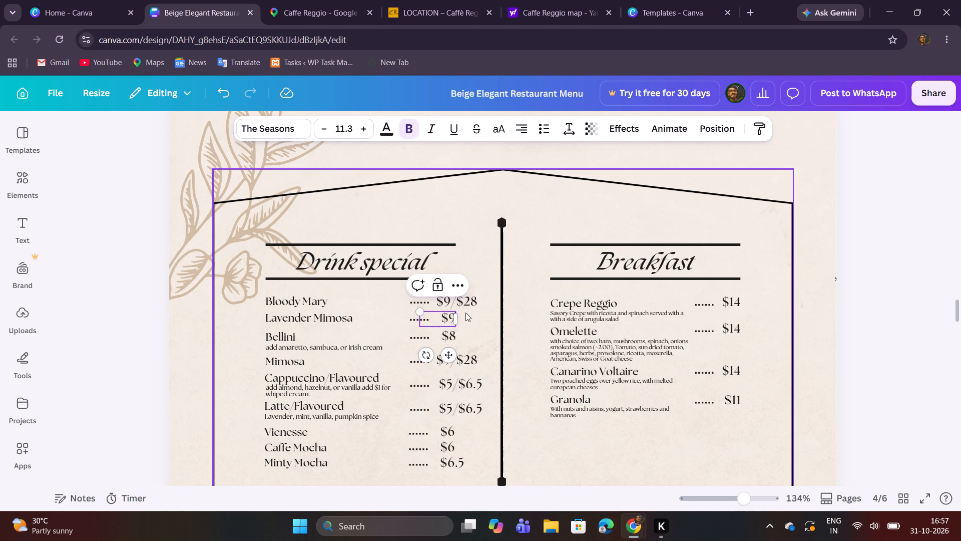
Check the Bellini price in the menu photo and set it to $9 on page 4.
left_click(342, 0)
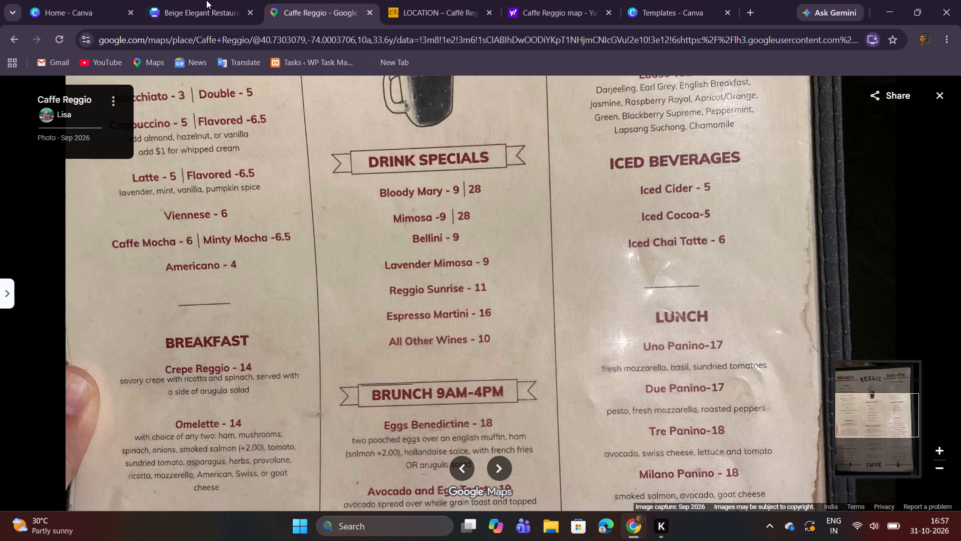
left_click(189, 0)
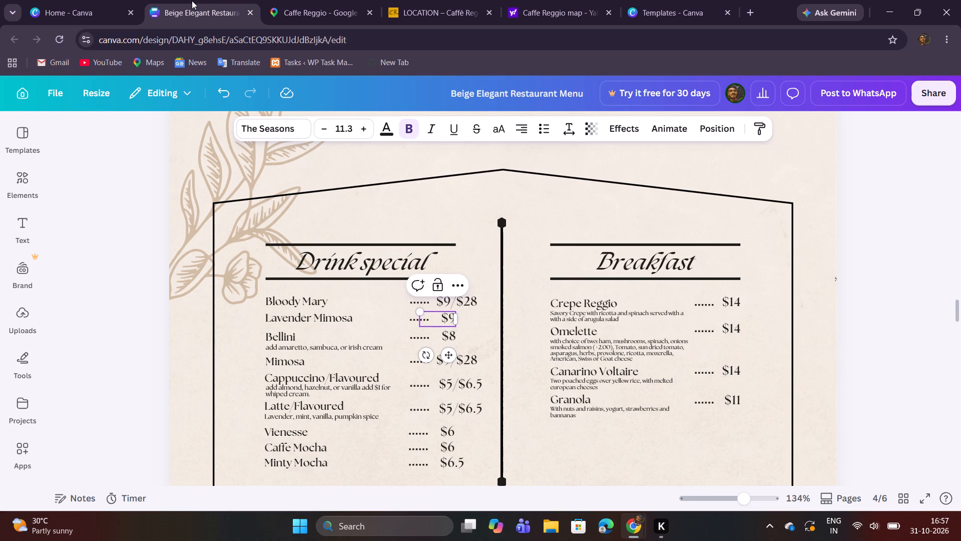
left_click(297, 0)
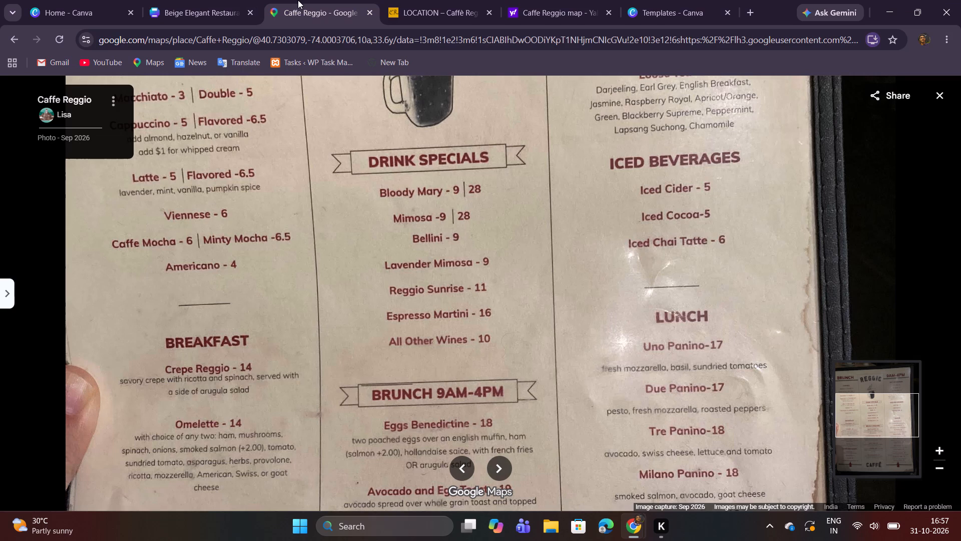
left_click(212, 0)
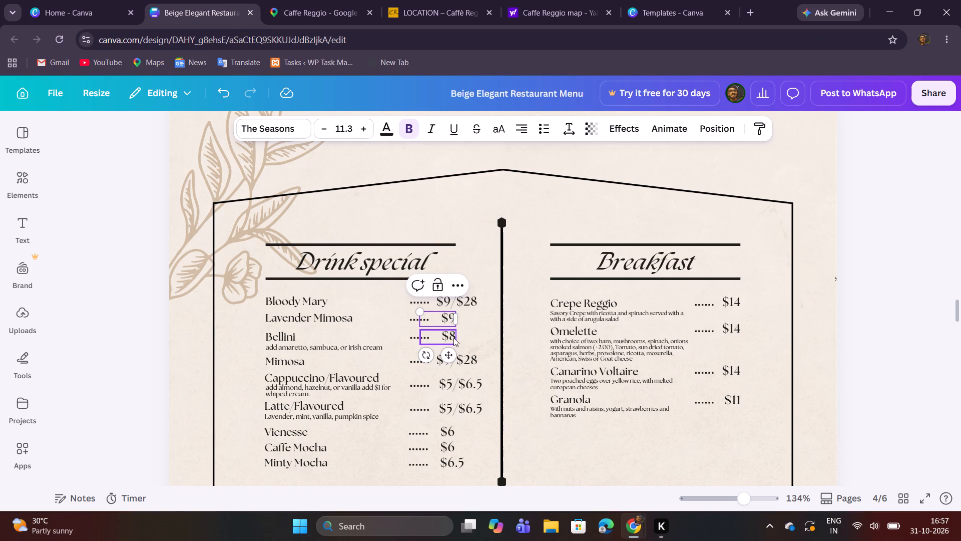
double_click(453, 337)
double_click(453, 337)
key("9")
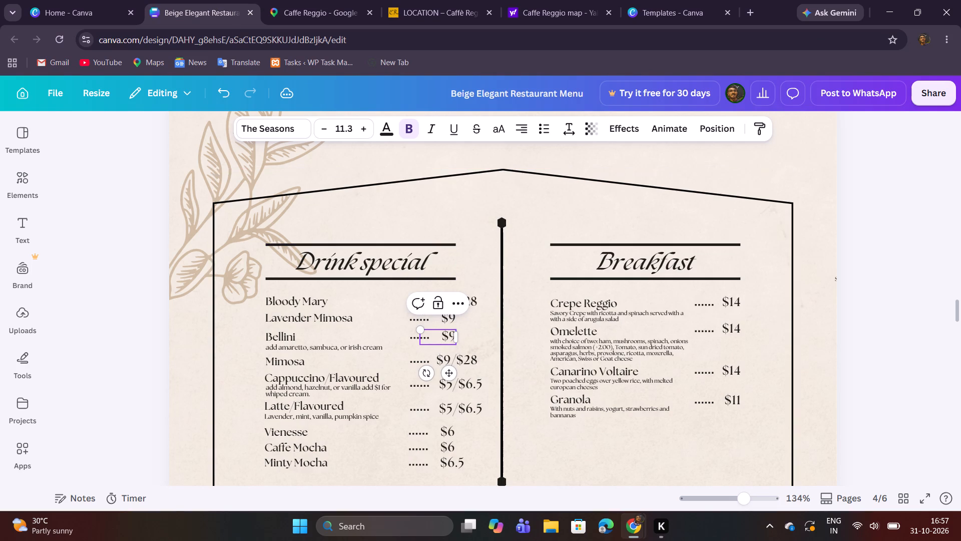
Delete the "add amaretto, sambuca, or irish cream" description under Bellini.
left_click(326, 347)
left_click(353, 324)
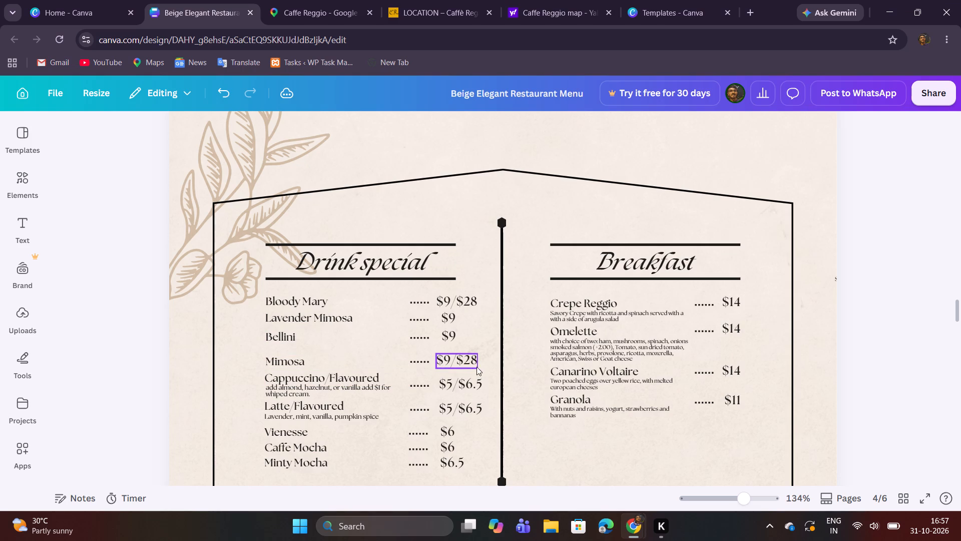
Move the whole Mimosa row, with its dots and price, up closer to Bellini.
left_click_drag(492, 362, 324, 360)
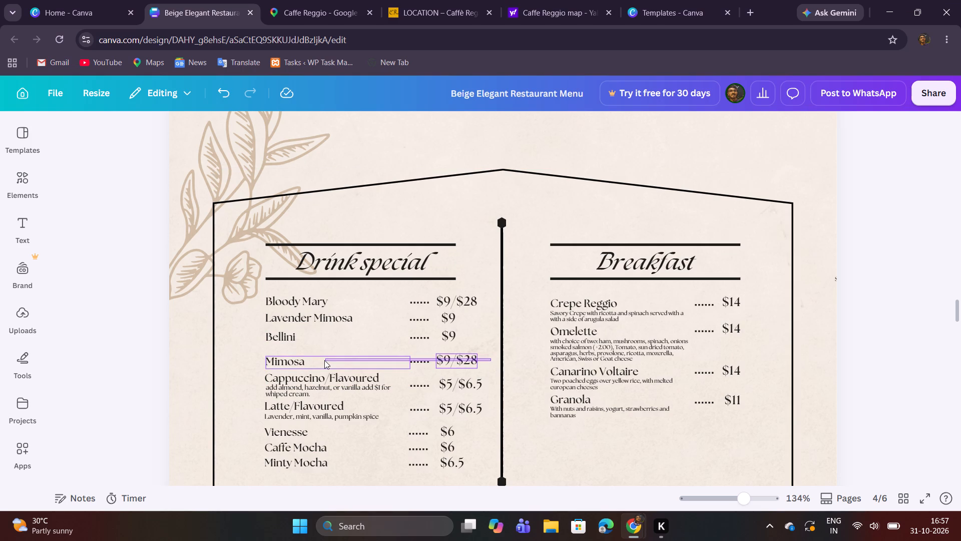
left_click_drag(324, 360, 324, 365)
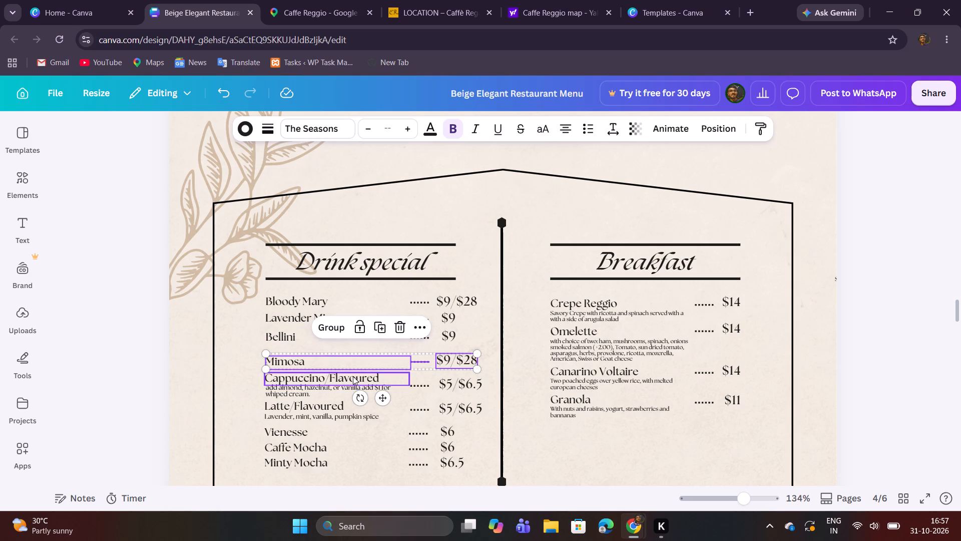
left_click(382, 396)
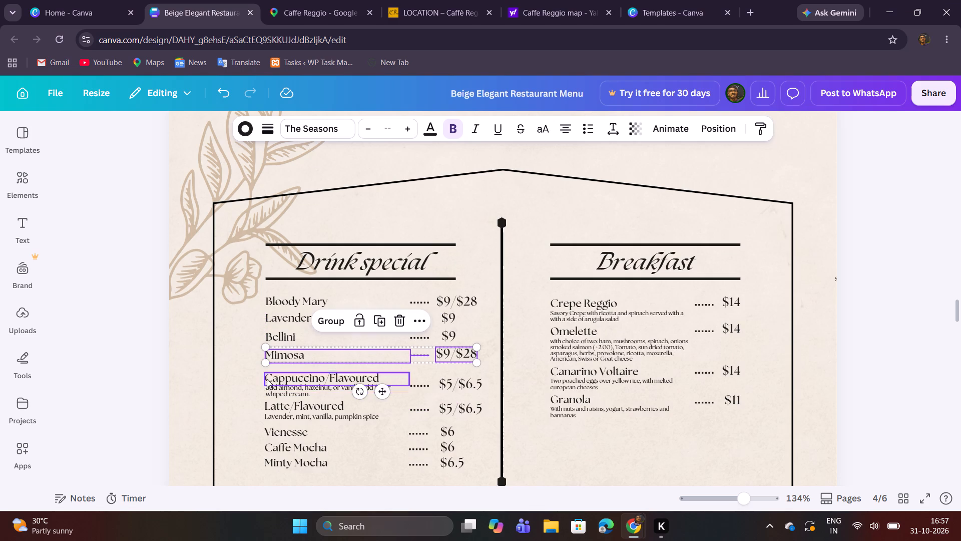
left_click(237, 378)
Recheck the drink specials in the menu photo and delete the Cappuccino/Flavoured and Latte/Flavoured rows with their descriptions, dots and prices.
left_click(263, 0)
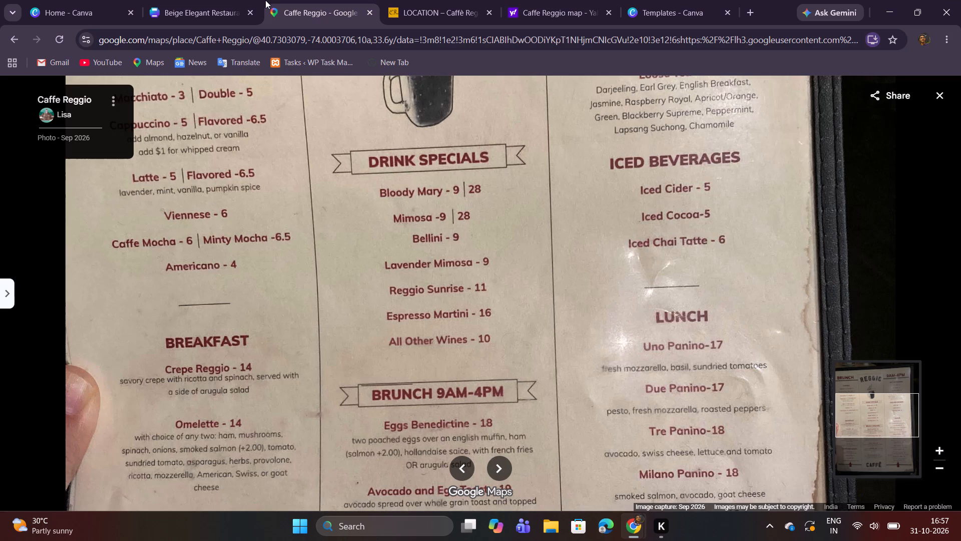
left_click(222, 0)
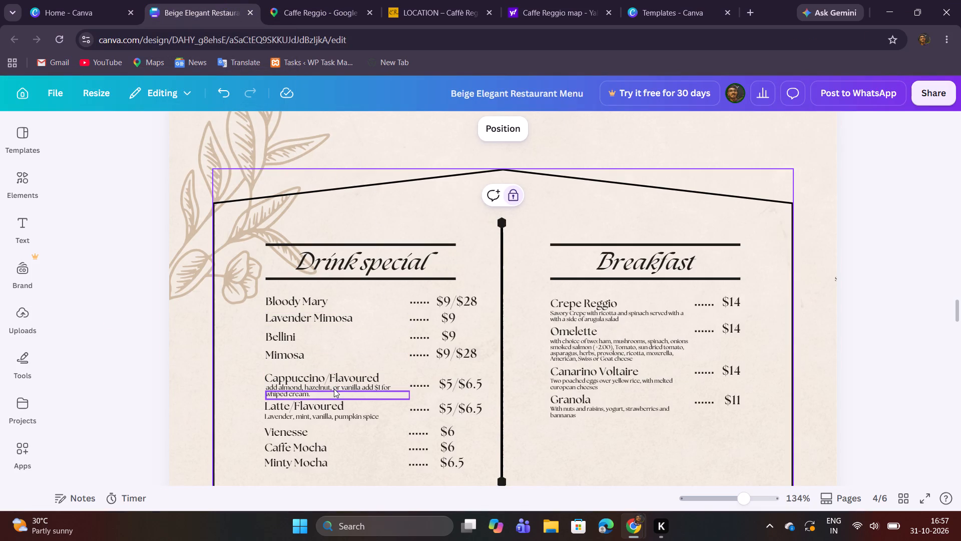
left_click_drag(484, 424, 358, 379)
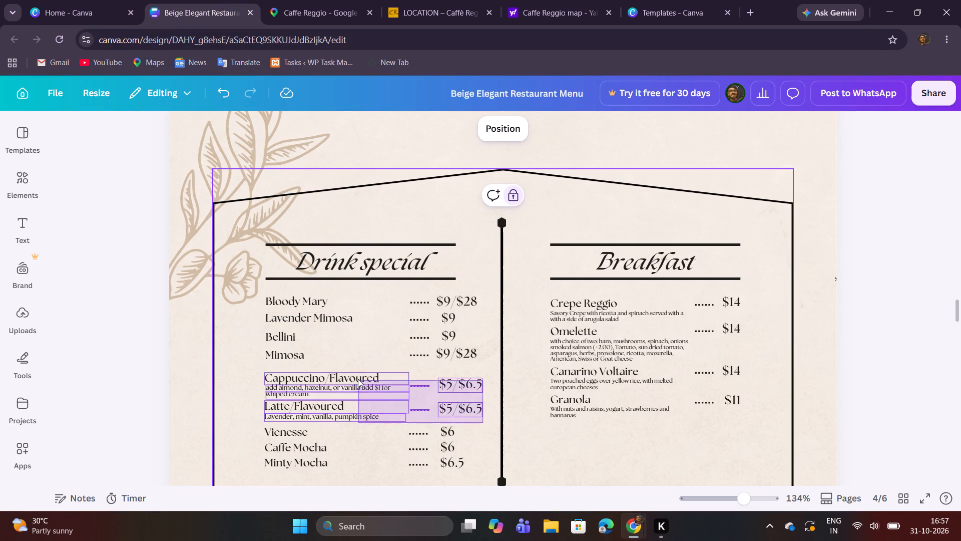
left_click_drag(358, 379, 357, 376)
left_click(398, 344)
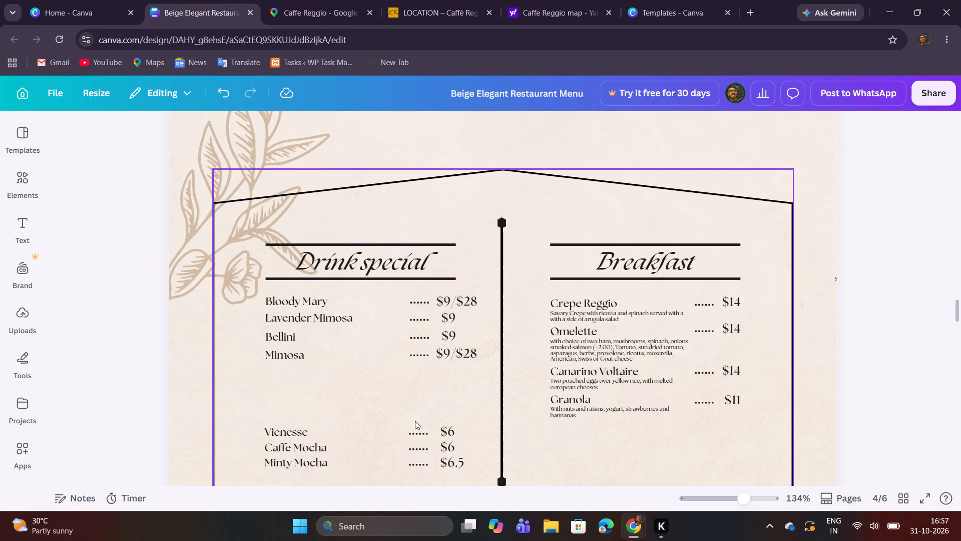
Move the Vienesse row, with its dots and price, up directly below the Mimosa row at matching spacing.
left_click_drag(466, 432, 327, 428)
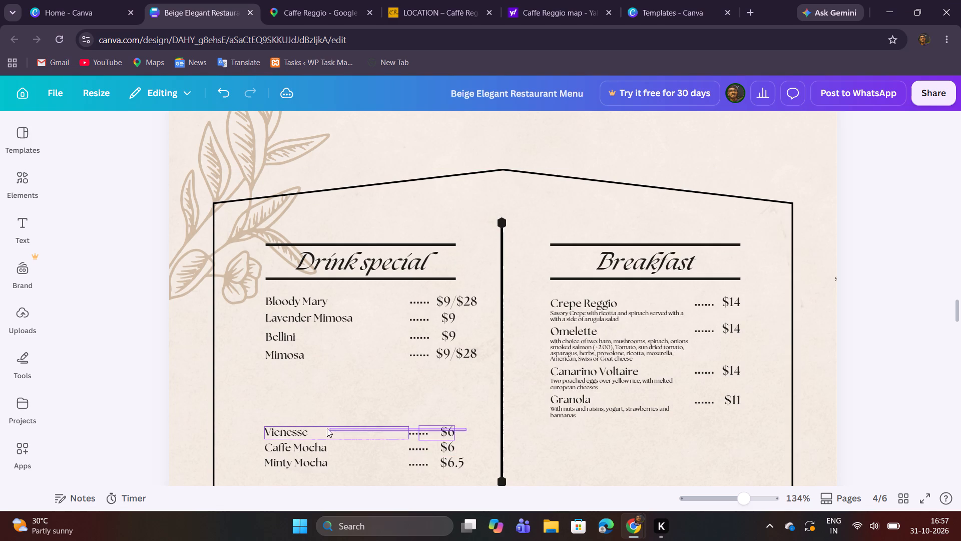
left_click_drag(327, 428, 324, 434)
left_click_drag(331, 431, 335, 409, "shift")
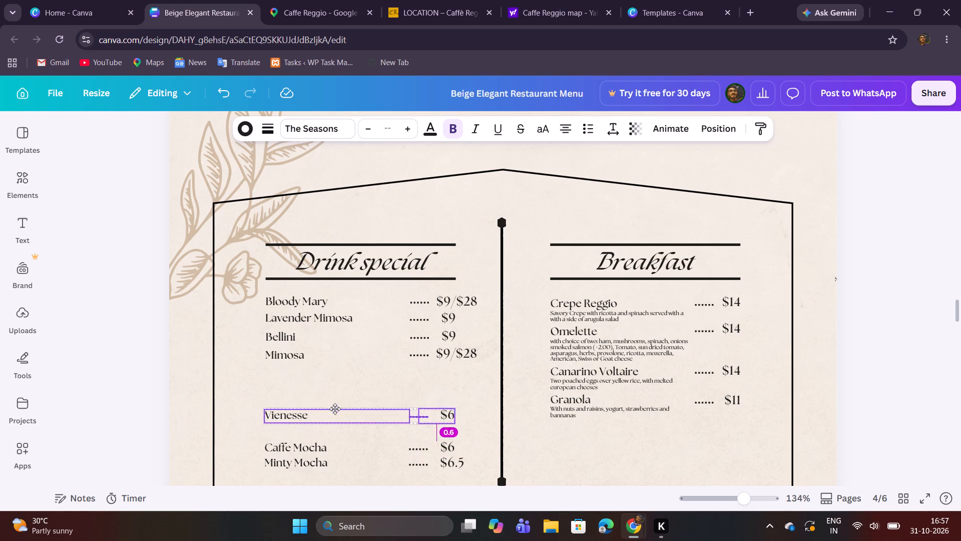
left_click_drag(335, 409, 332, 371, "shift")
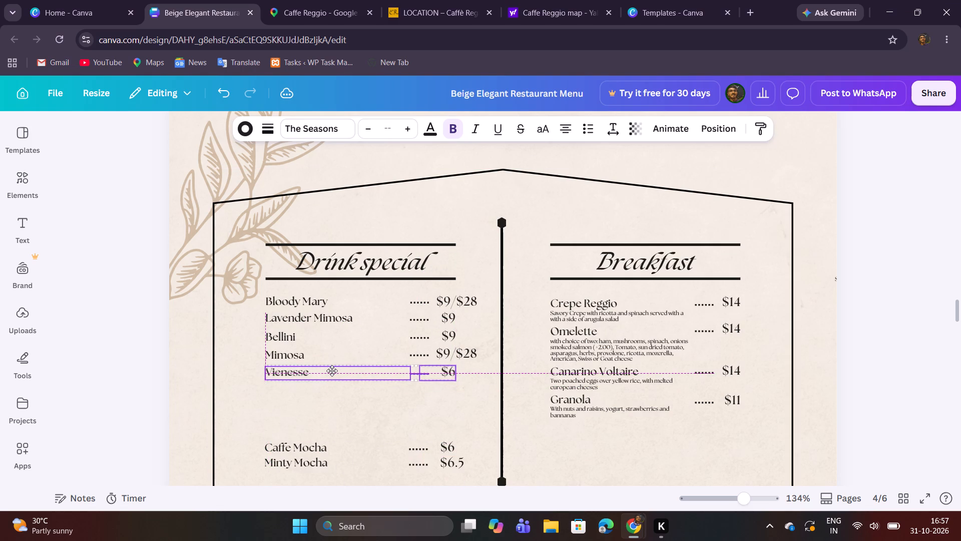
left_click_drag(332, 371, 332, 369, "shift")
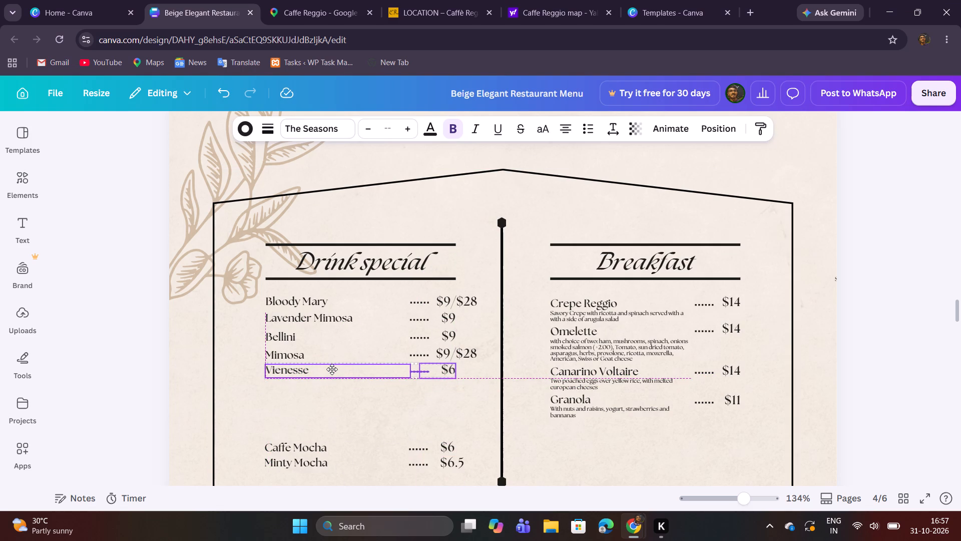
left_click_drag(332, 369, 332, 373, "shift")
left_click(400, 415)
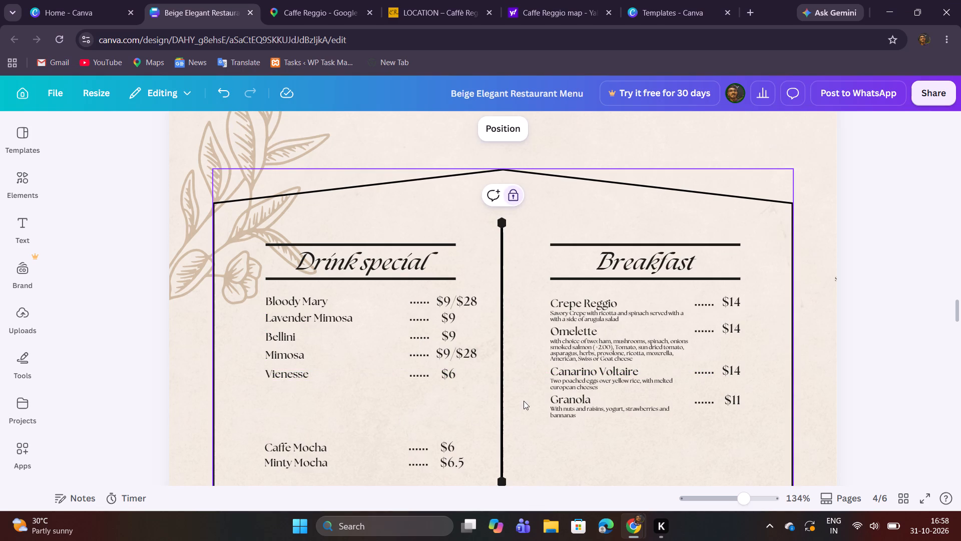
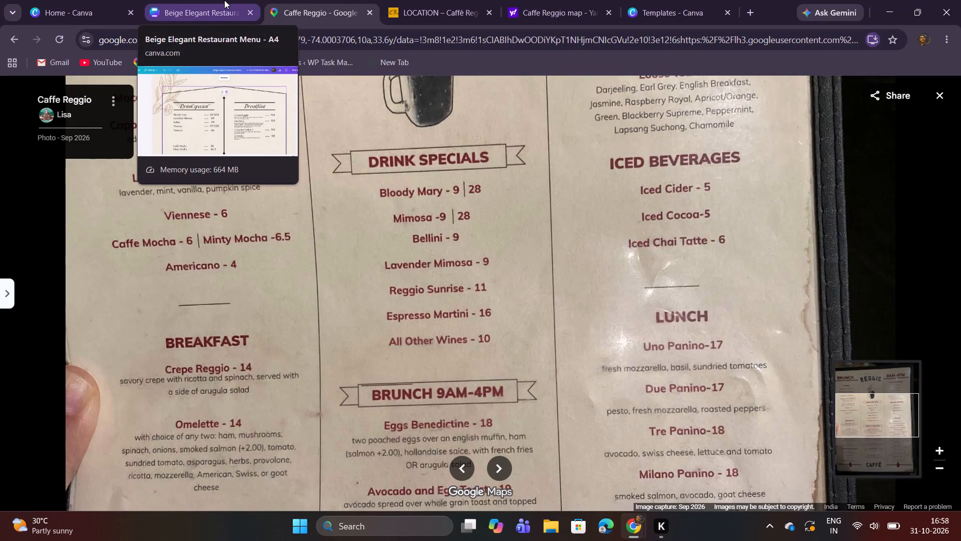
Return to the Canva menu and replace the Vienesse item name under Drink special with Reggio Sunrise.
left_click(224, 0)
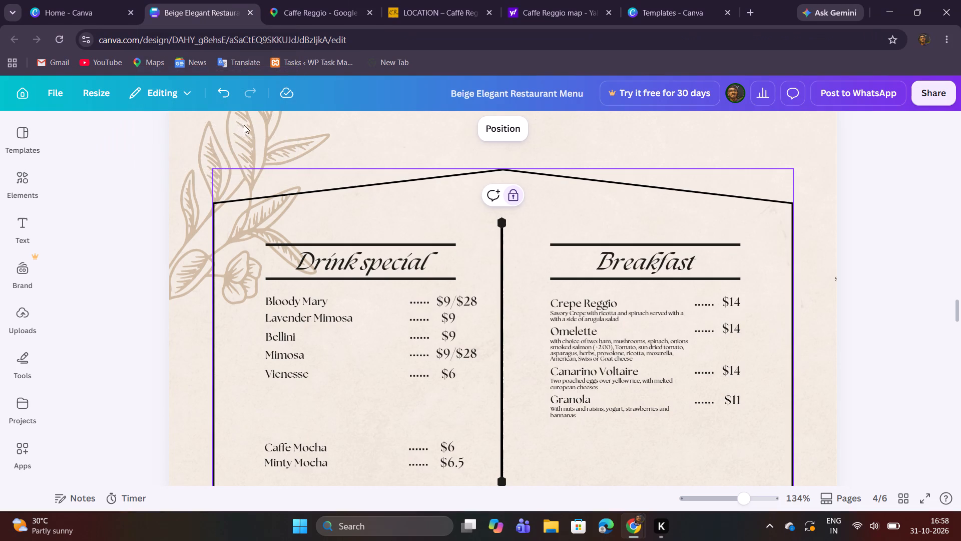
double_click(285, 374)
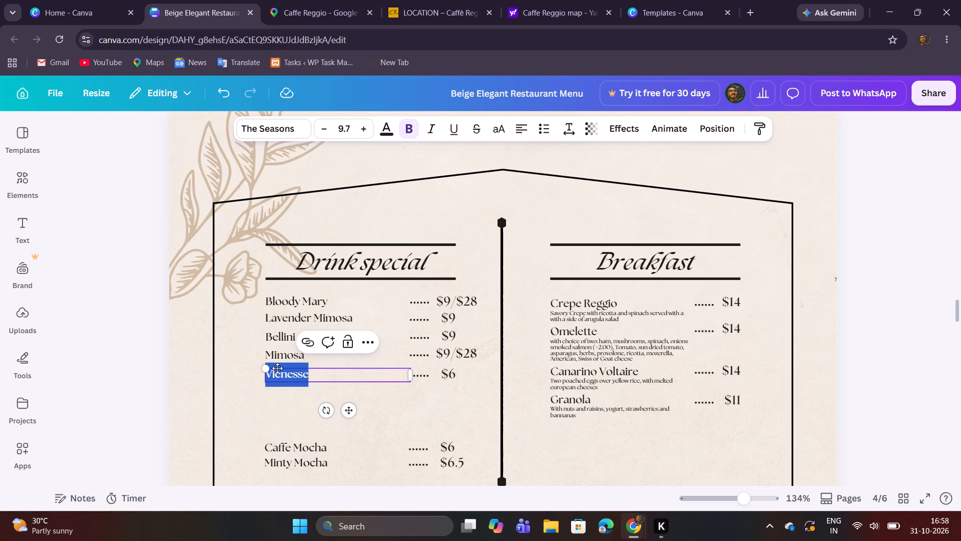
type("Reggio Sun")
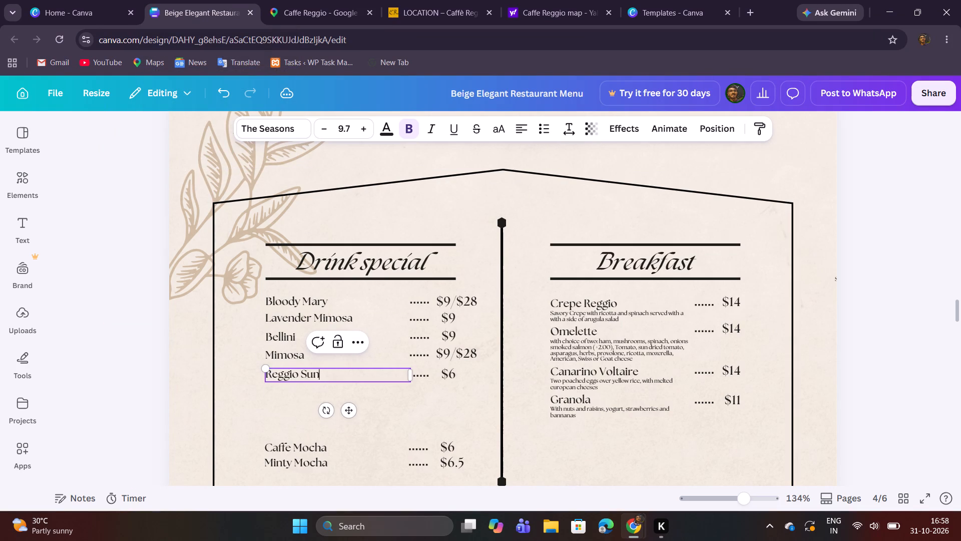
type("rise")
Check the Reggio Sunrise price in the menu photo and set its price in the Drink special list to $11.
left_click(320, 0)
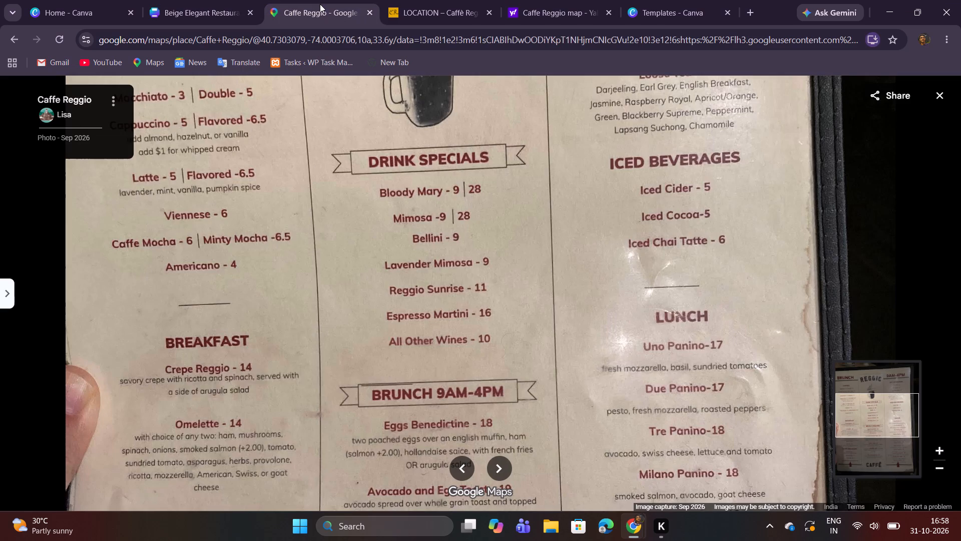
left_click(224, 0)
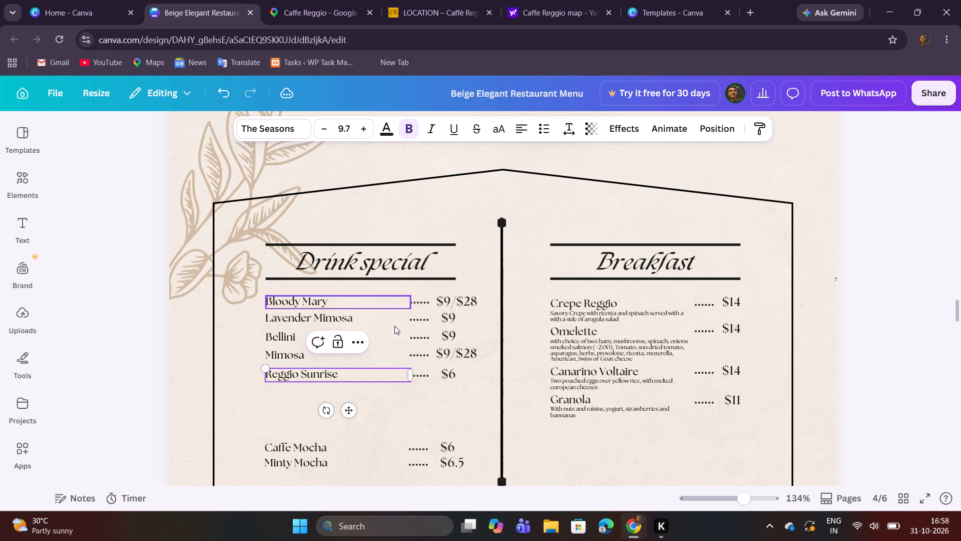
double_click(455, 375)
double_click(450, 373)
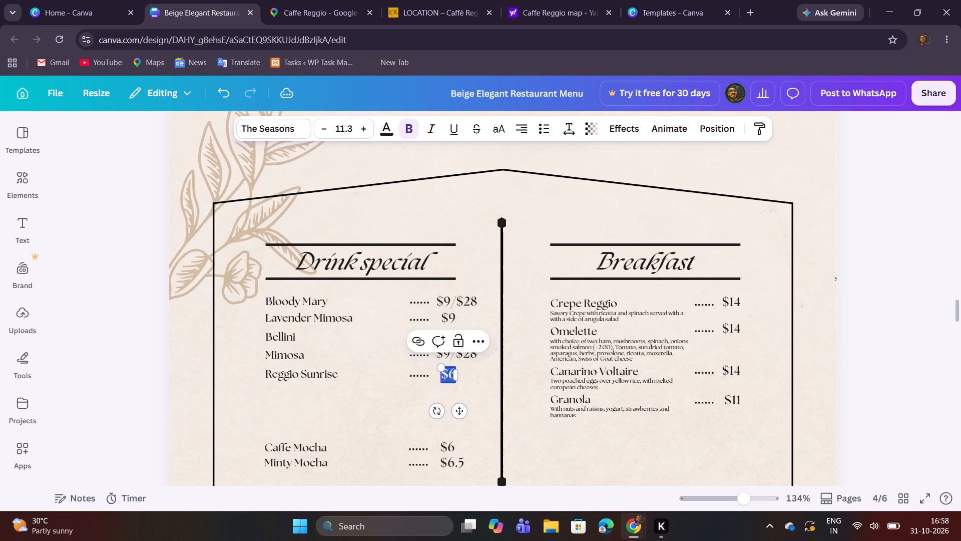
key("ctrl+z")
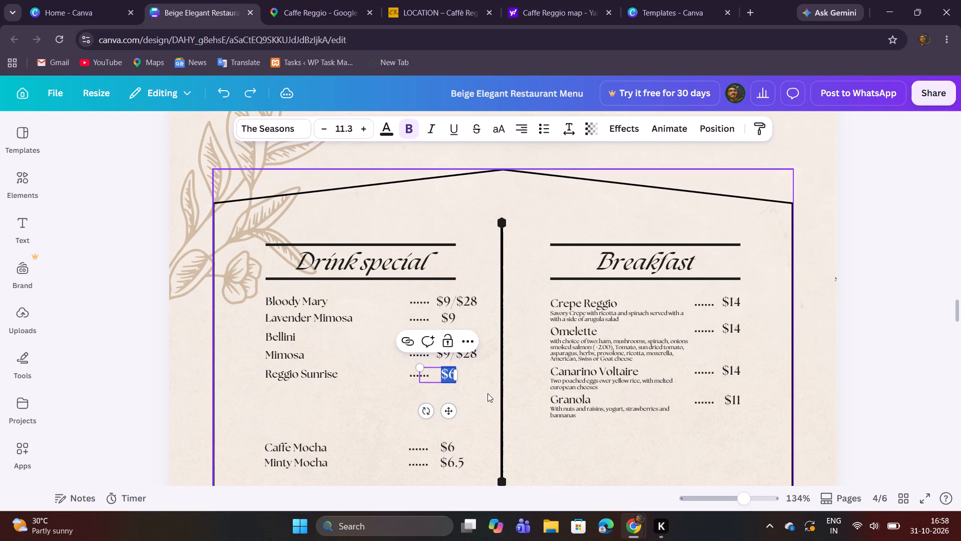
left_click(482, 395)
double_click(451, 371)
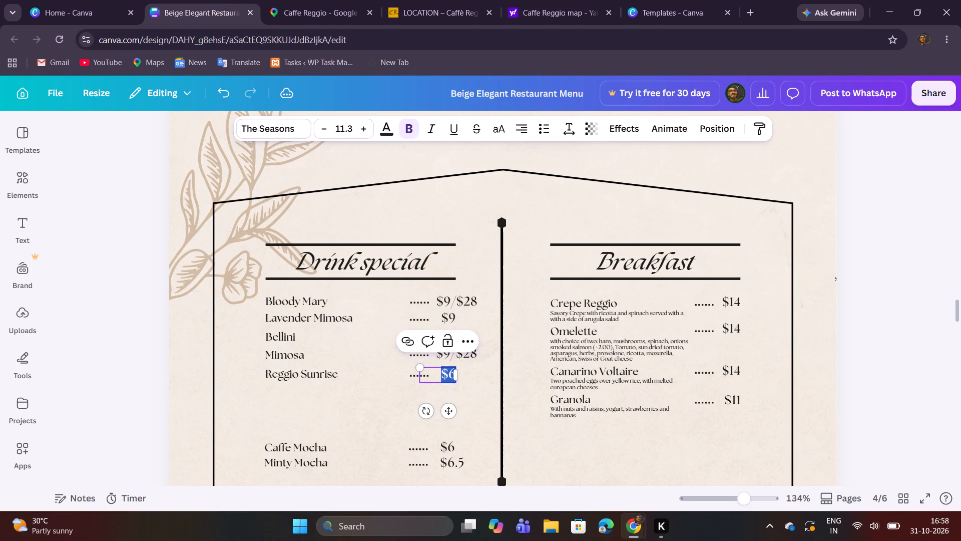
double_click(451, 371)
type("11")
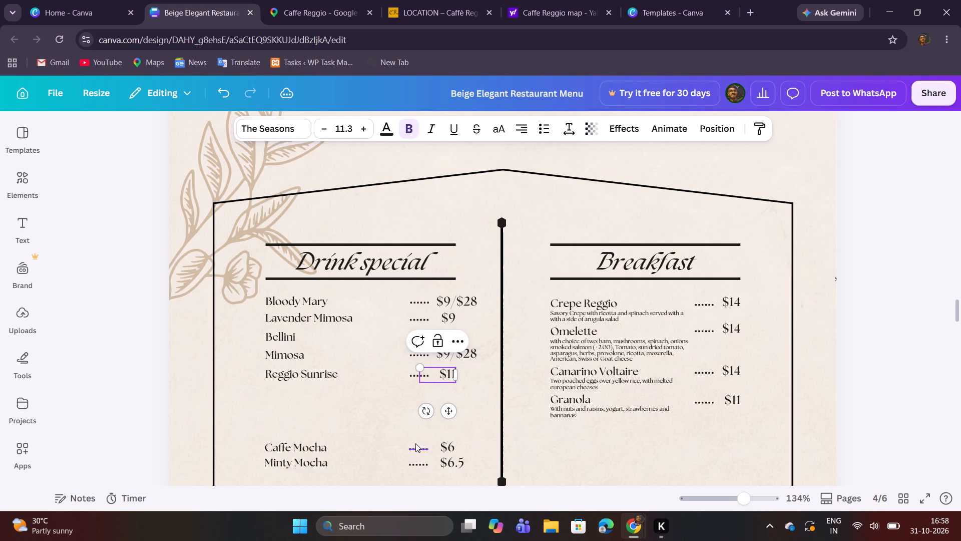
left_click(378, 413)
Recheck the menu photo, duplicate the Caffe Mocha row with its dots and price, and place the copy directly below Reggio Sunrise at matching spacing.
left_click(350, 0)
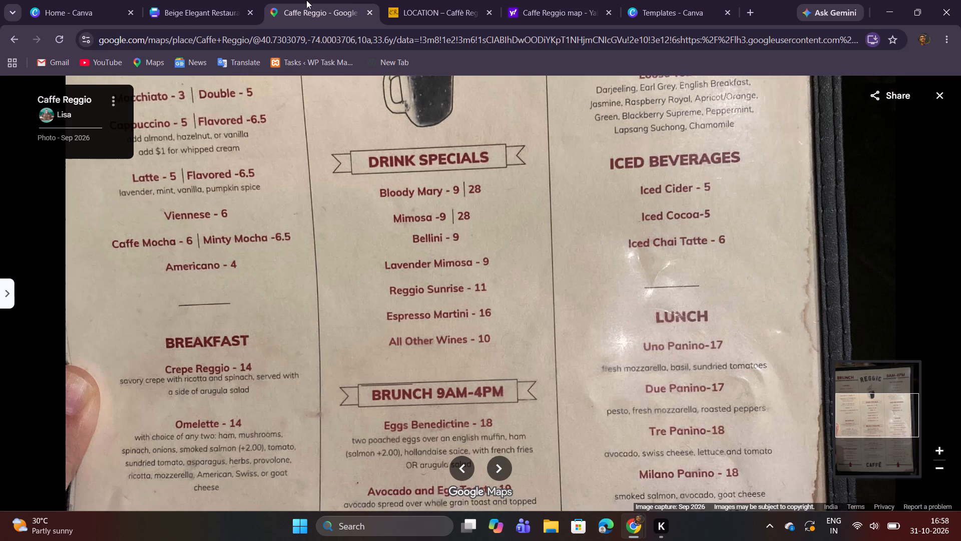
left_click(236, 0)
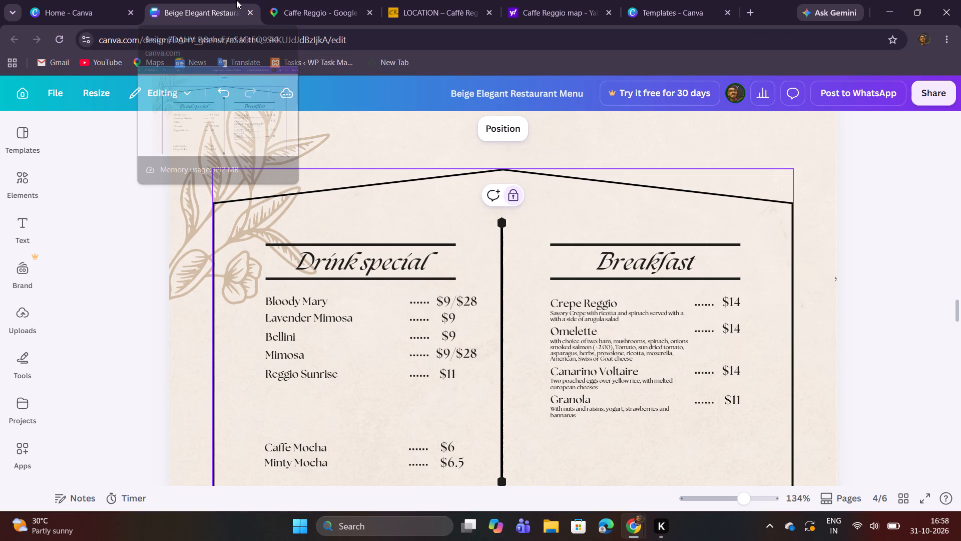
scroll(303, 375, "down", 1)
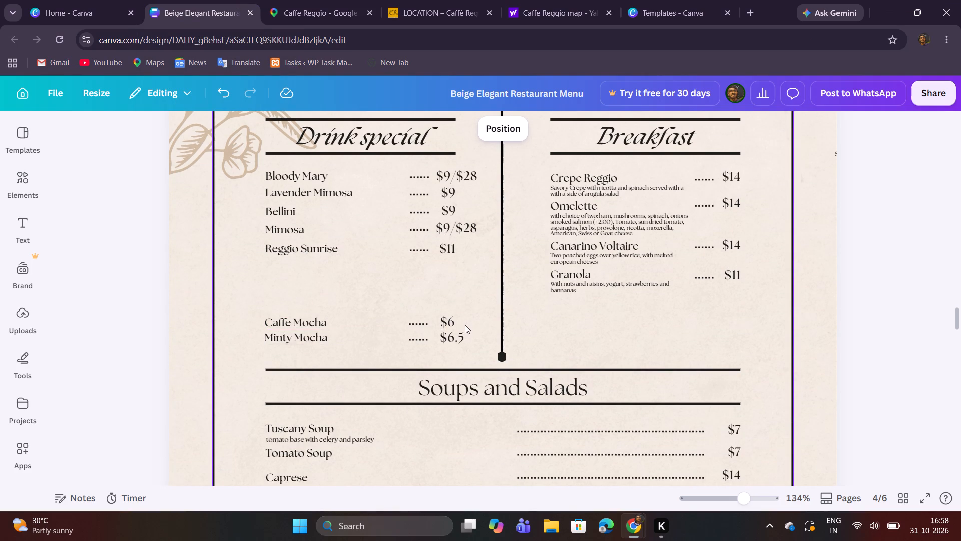
left_click_drag(467, 324, 297, 329)
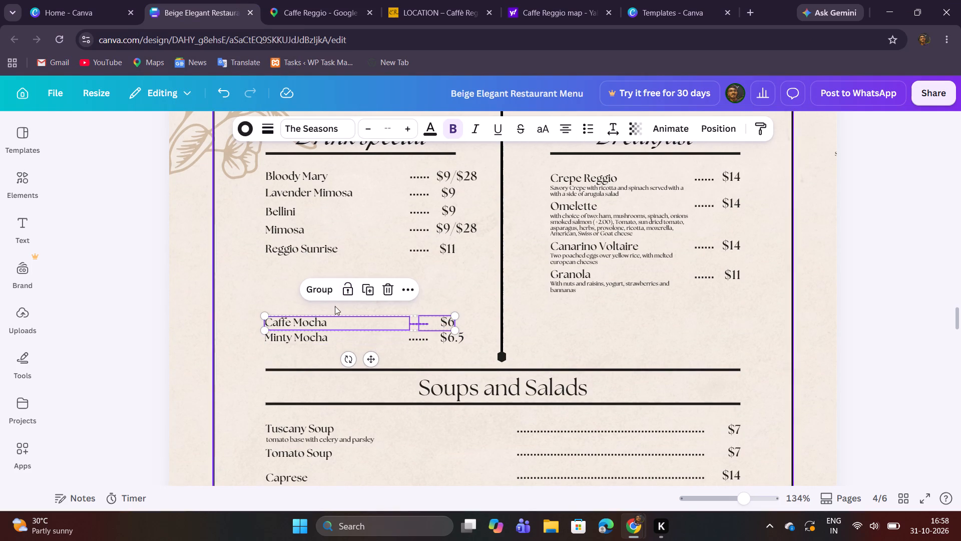
left_click(370, 293)
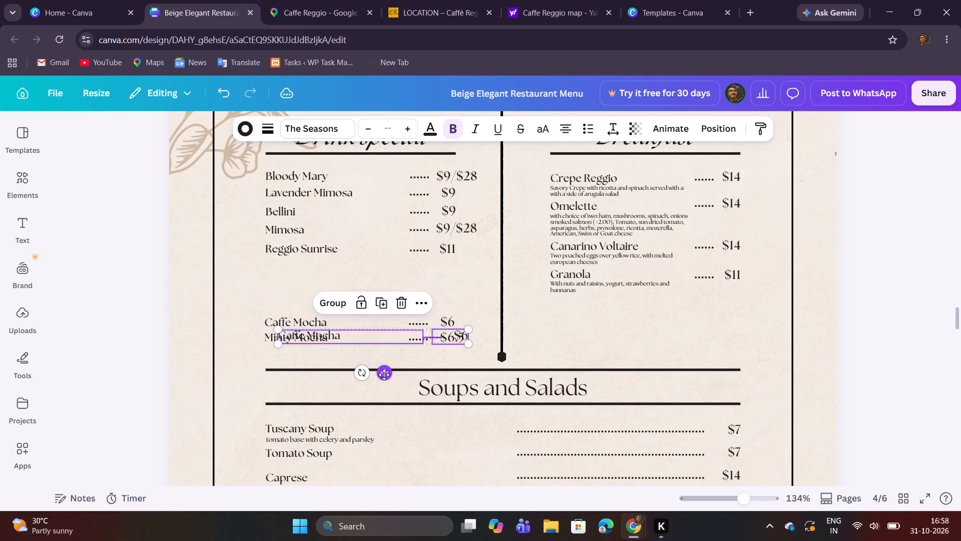
left_click_drag(384, 375, 371, 308)
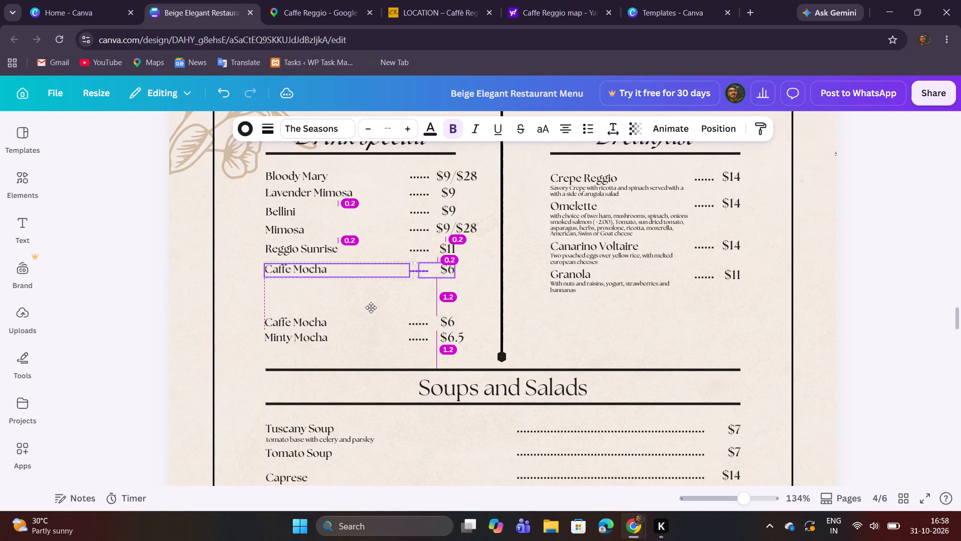
left_click_drag(371, 308, 372, 307)
left_click(322, 351)
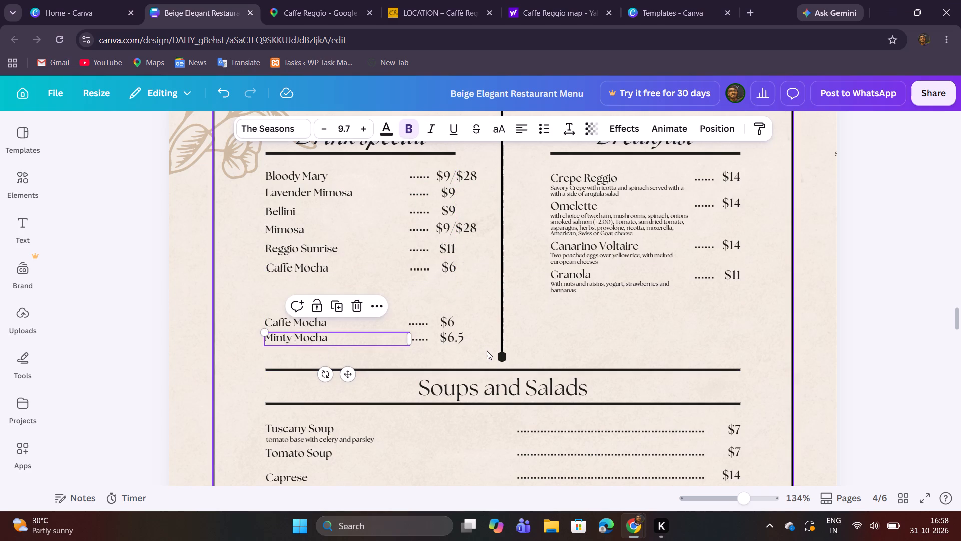
left_click_drag(468, 268, 340, 272)
left_click(340, 271)
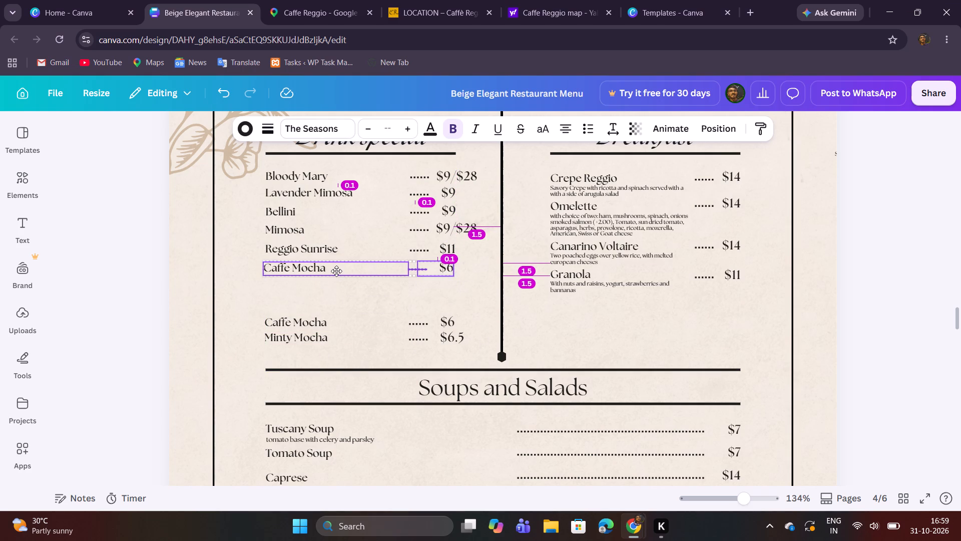
left_click(338, 283)
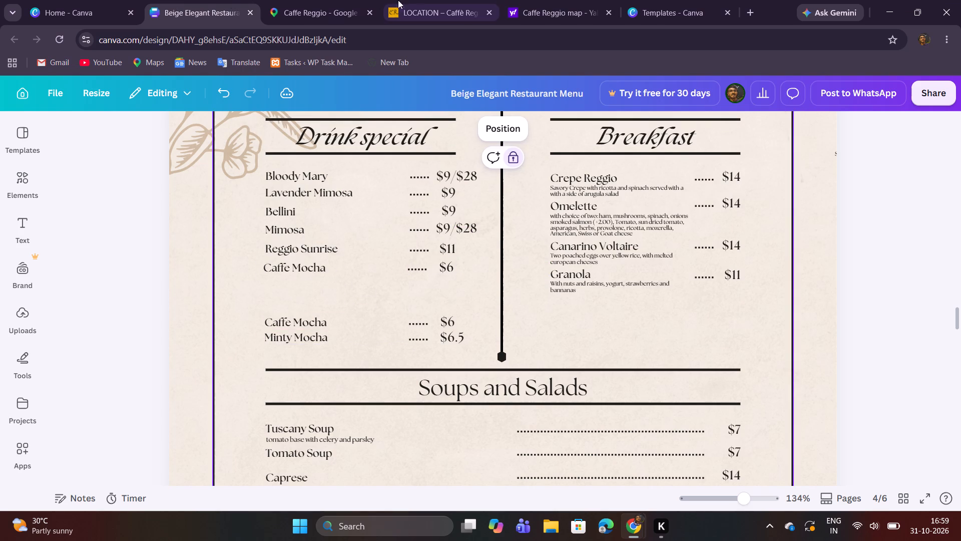
Check the menu photo for the next drink and rename the Caffe Mocha copy below Reggio Sunrise as Espresso Martini.
left_click(319, 0)
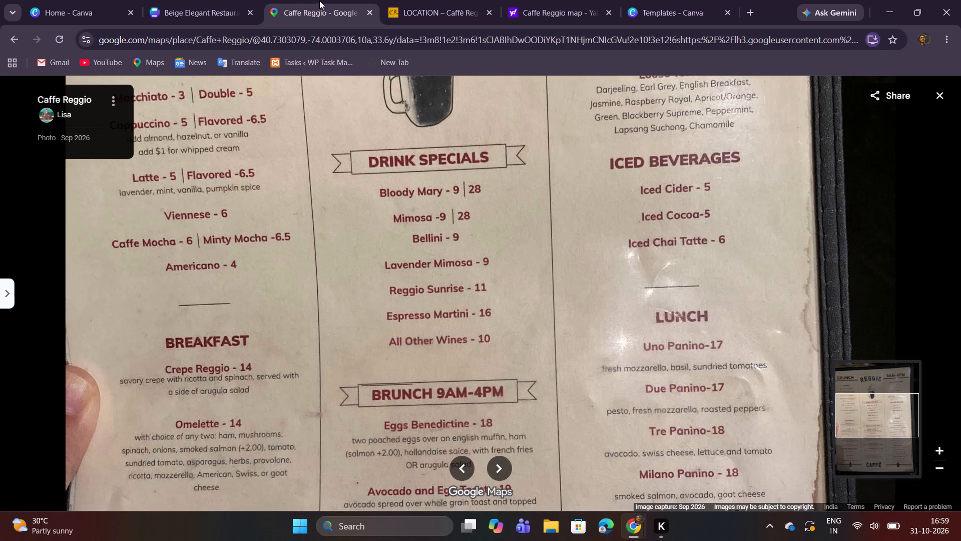
left_click(234, 0)
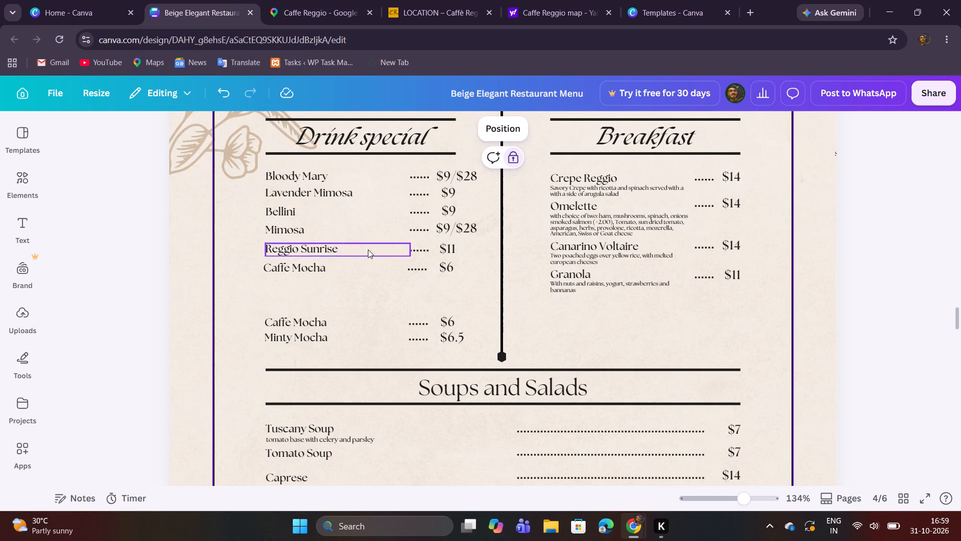
double_click(344, 269)
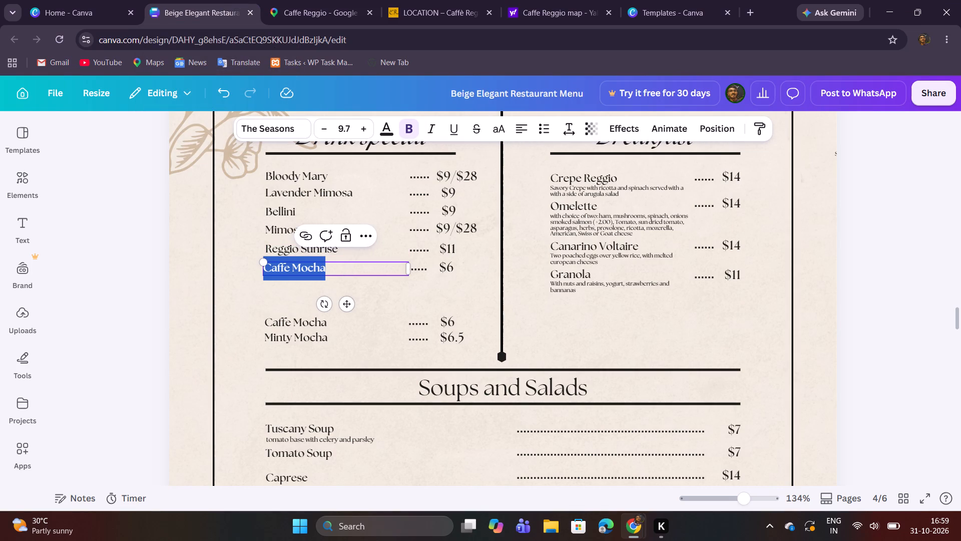
type("Es")
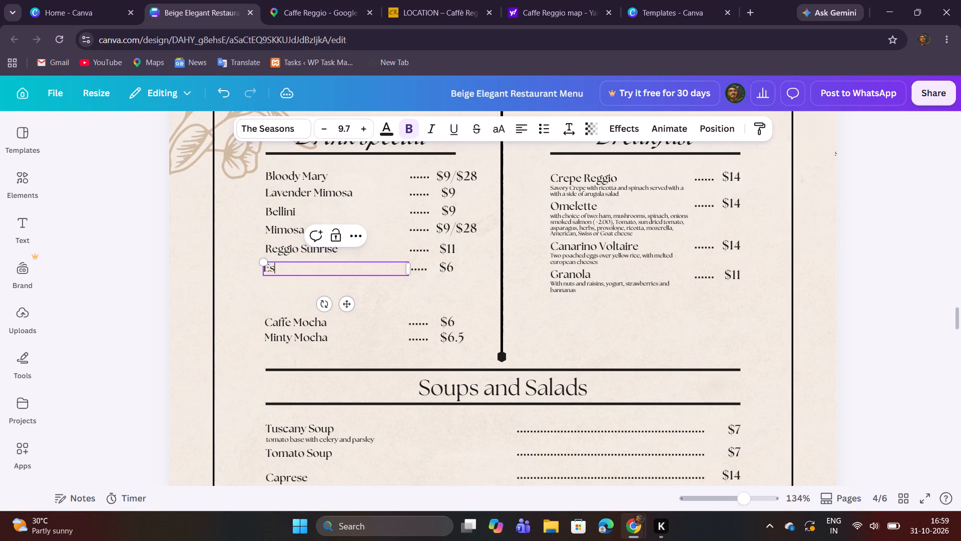
type("pree")
key("BackSpace")
type("sso")
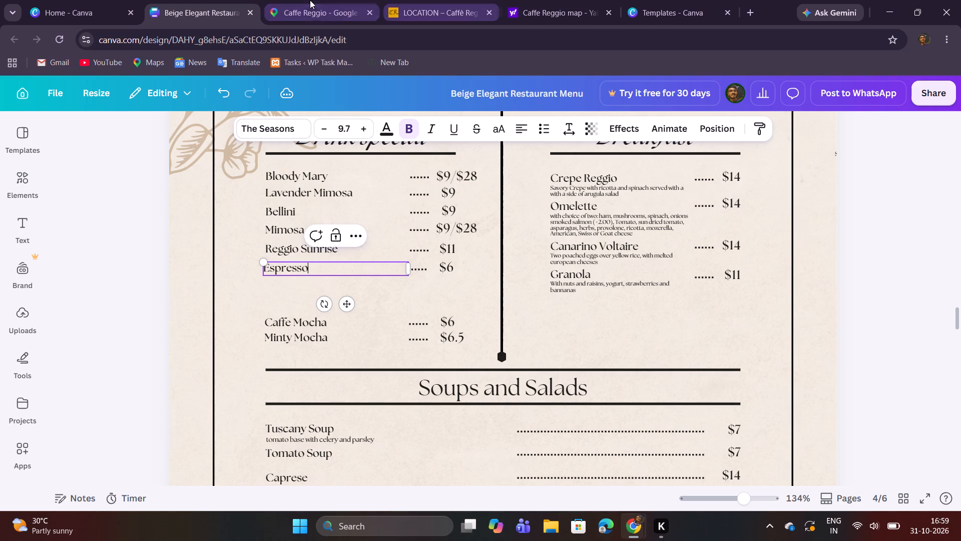
left_click(309, 0)
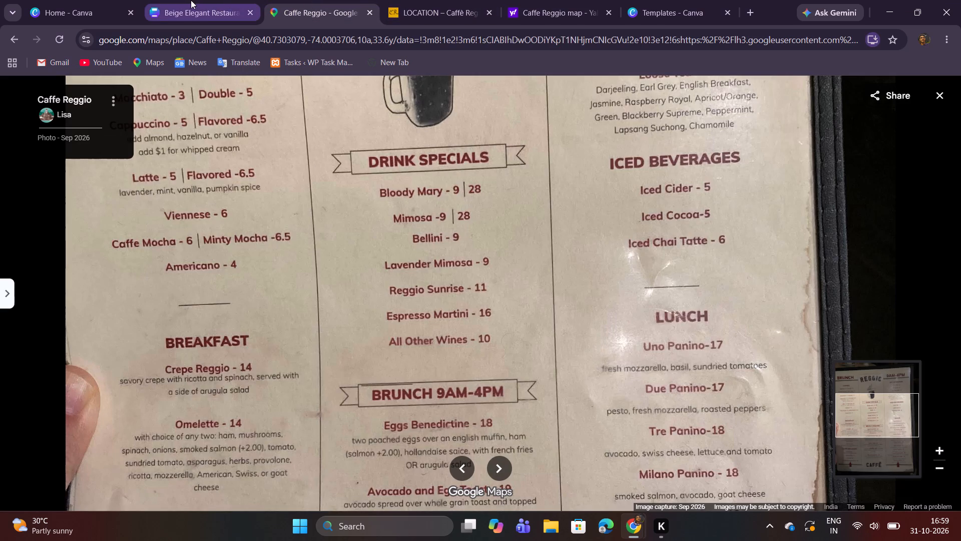
left_click(188, 0)
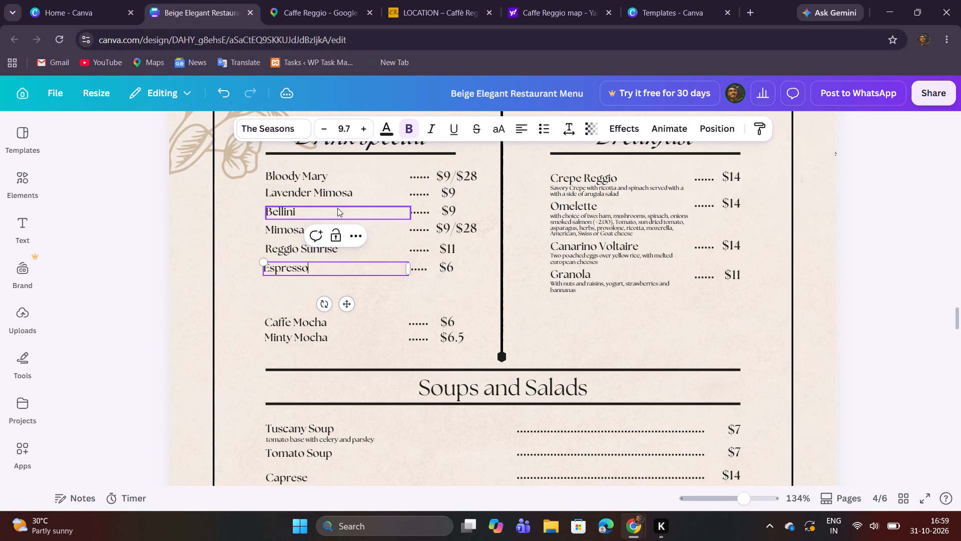
key("space")
type("M")
key("a")
type("rtini")
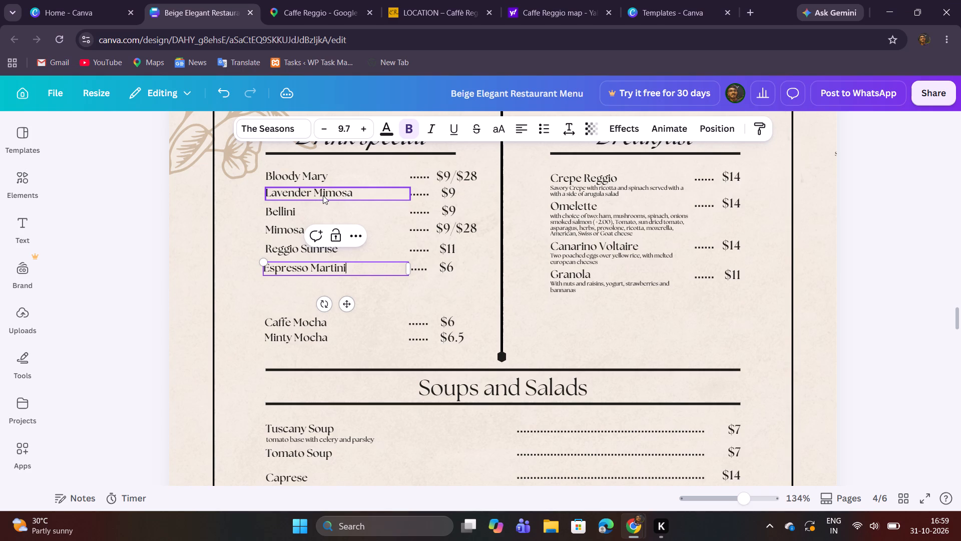
left_click(285, 297)
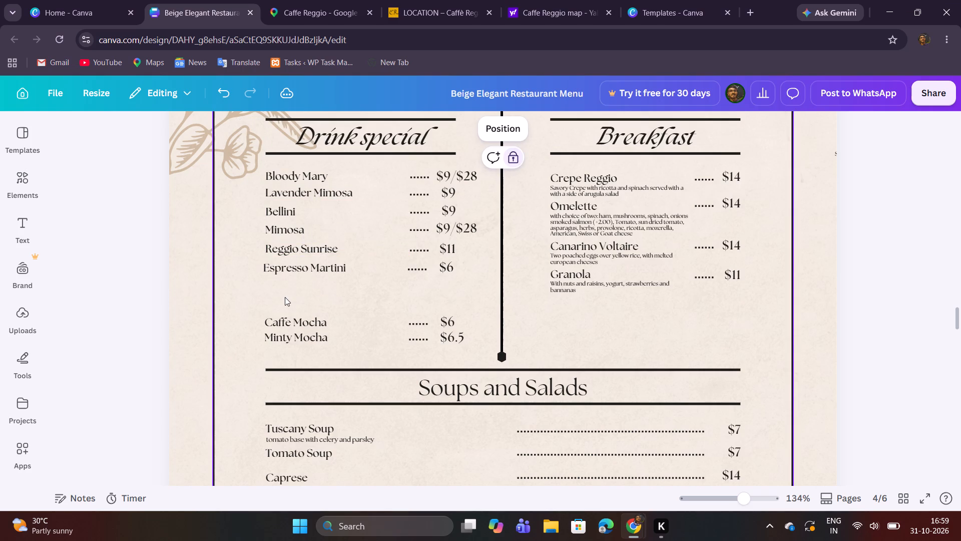
Recheck the menu photo, duplicate the Espresso Martini row with its dots and price, and align the copy directly below the original.
left_click(290, 16)
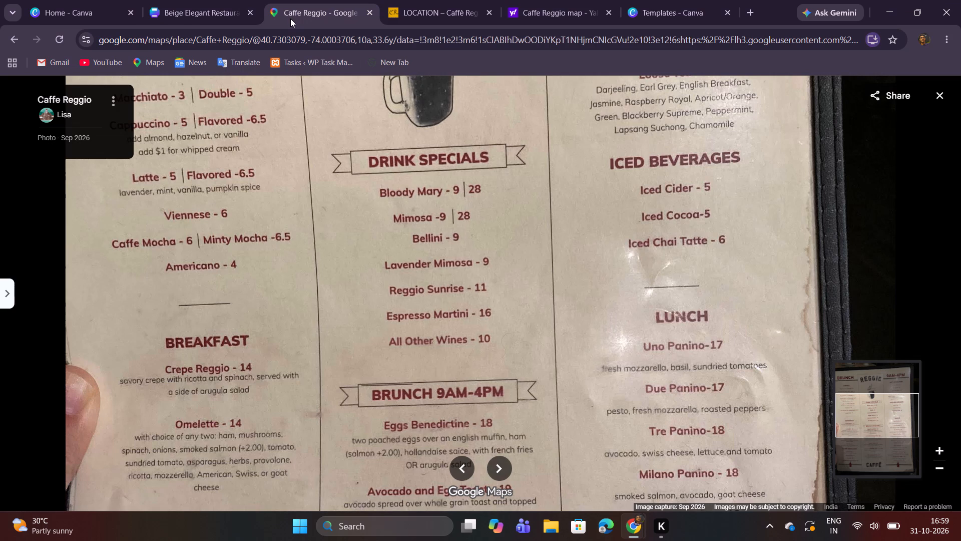
left_click(197, 0)
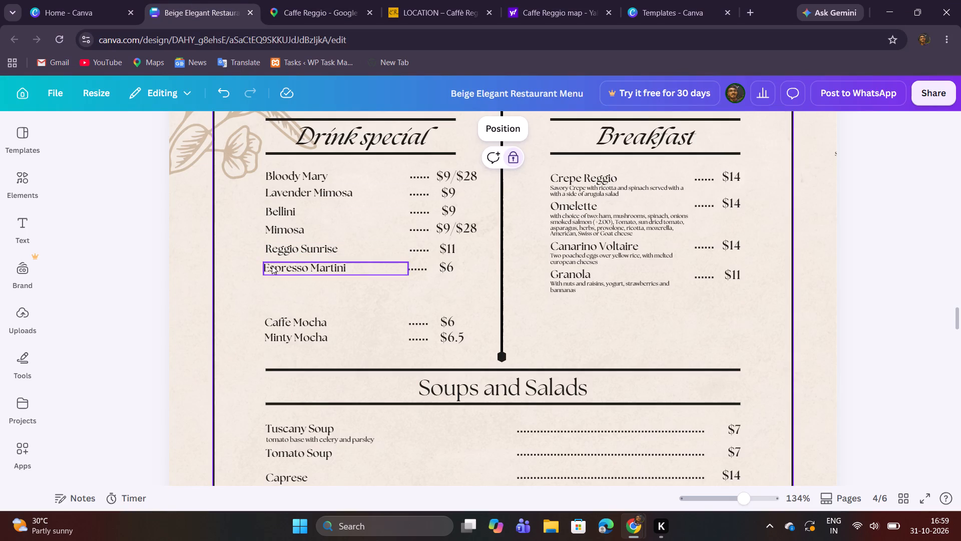
left_click_drag(259, 269, 451, 278)
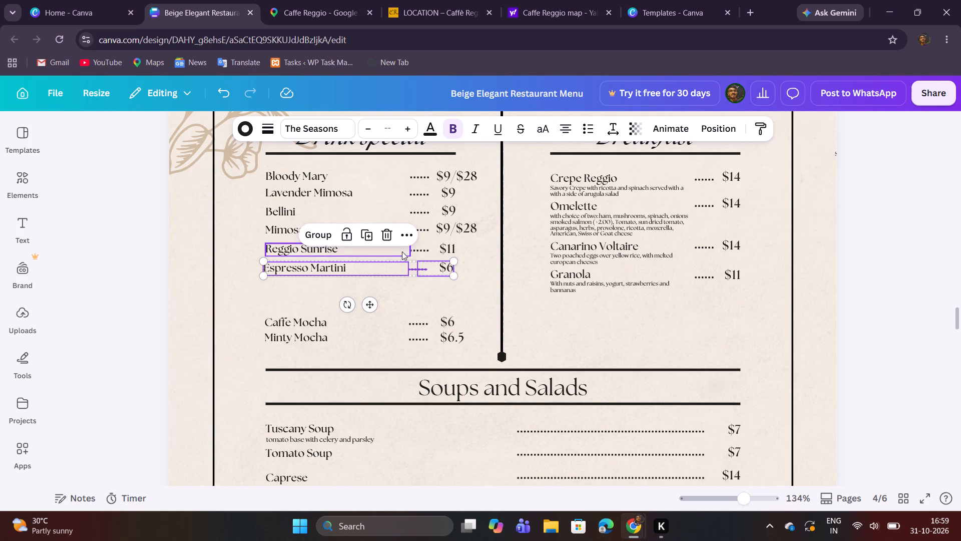
left_click(366, 236)
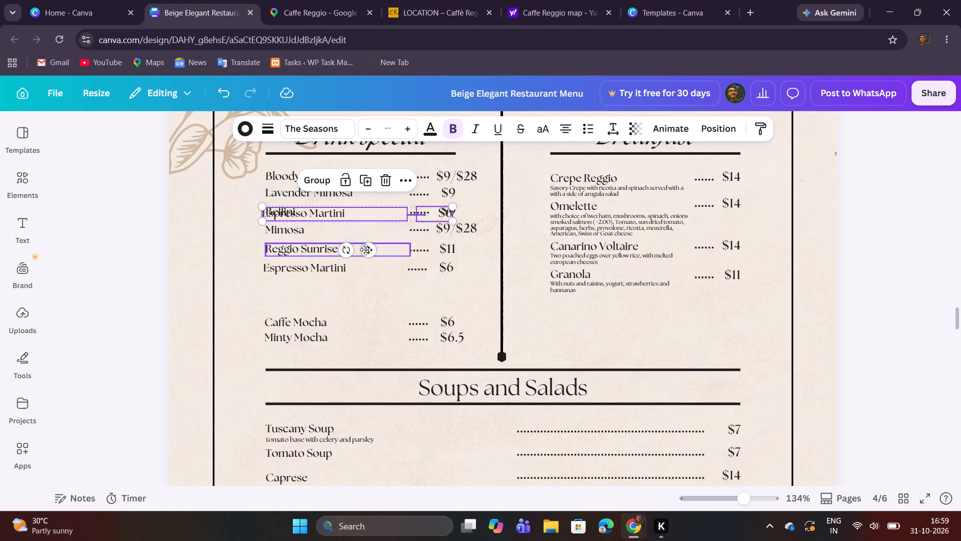
left_click_drag(369, 246, 367, 317)
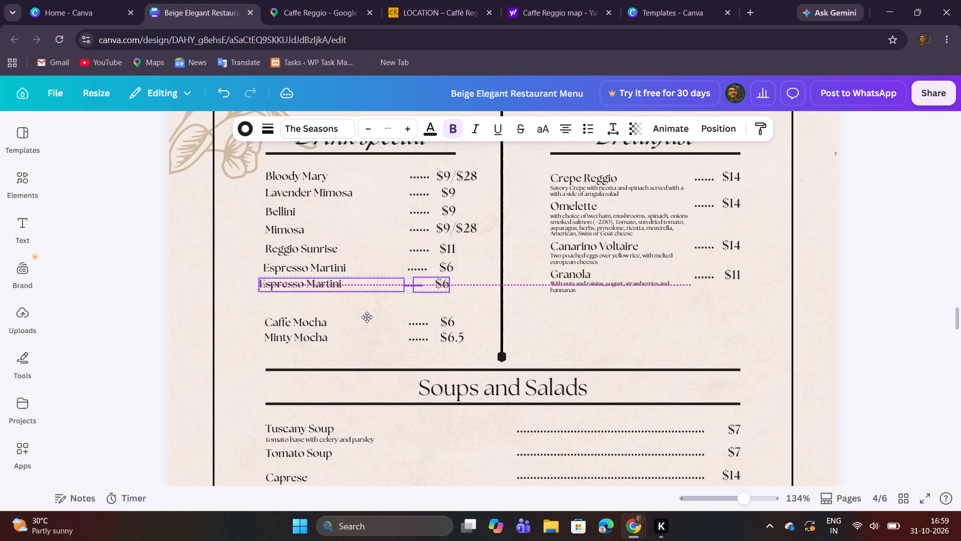
left_click_drag(367, 317, 368, 318)
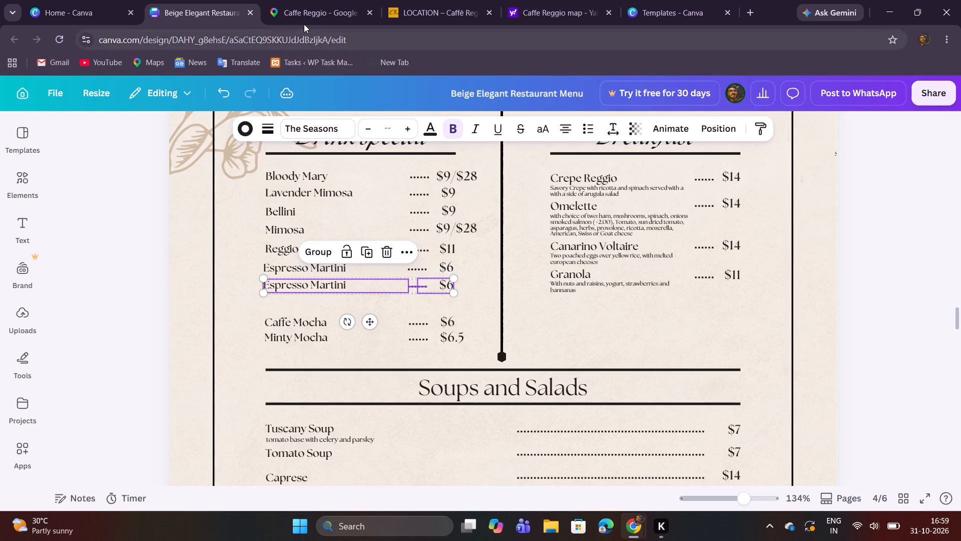
Check the menu photo for the next drink and rename the lower Espresso Martini row as All other Wines.
left_click(303, 19)
left_click(206, 0)
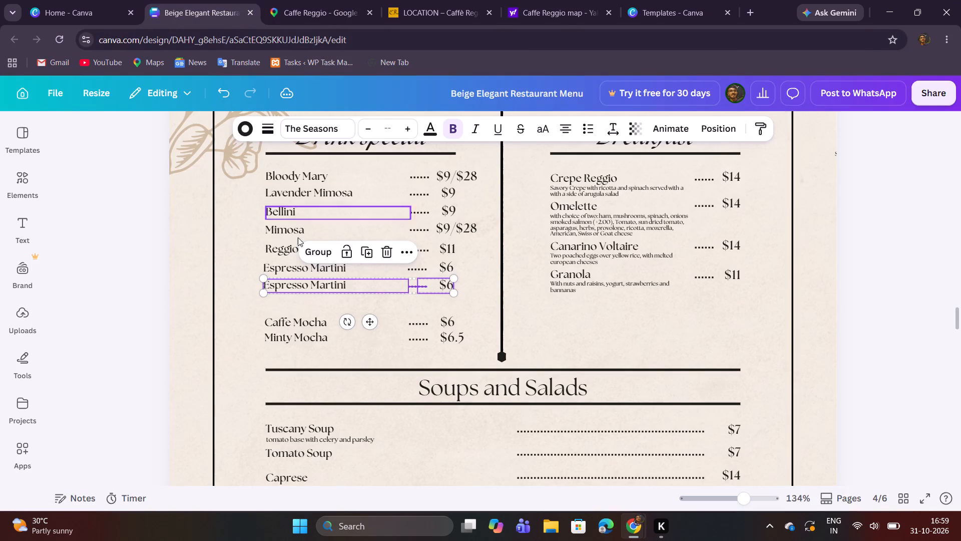
double_click(316, 286)
double_click(316, 285)
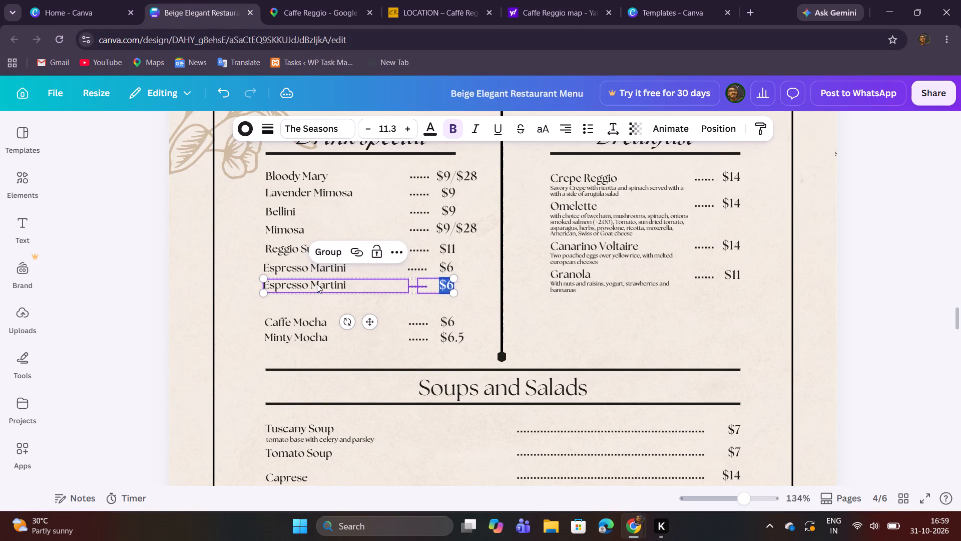
left_click(313, 310)
double_click(313, 297)
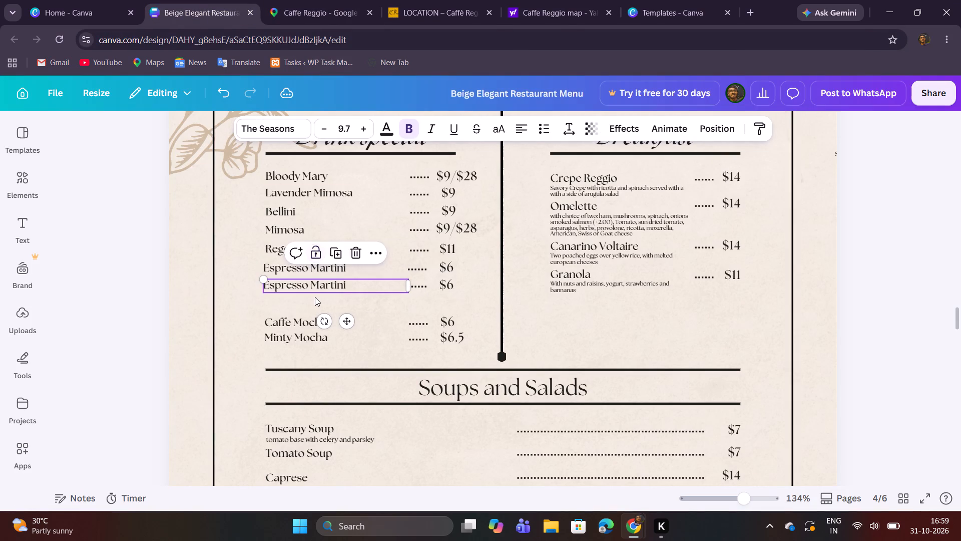
type("All other wines")
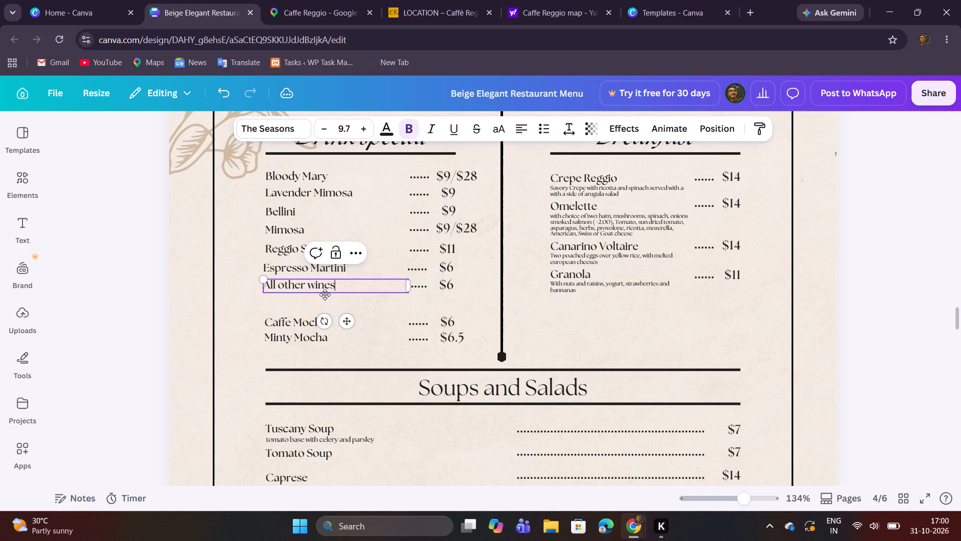
left_click(314, 287)
key("BackSpace")
key("shift+w")
Check the wine price in the menu photo and set the All other Wines price to $10.
left_click(322, 2)
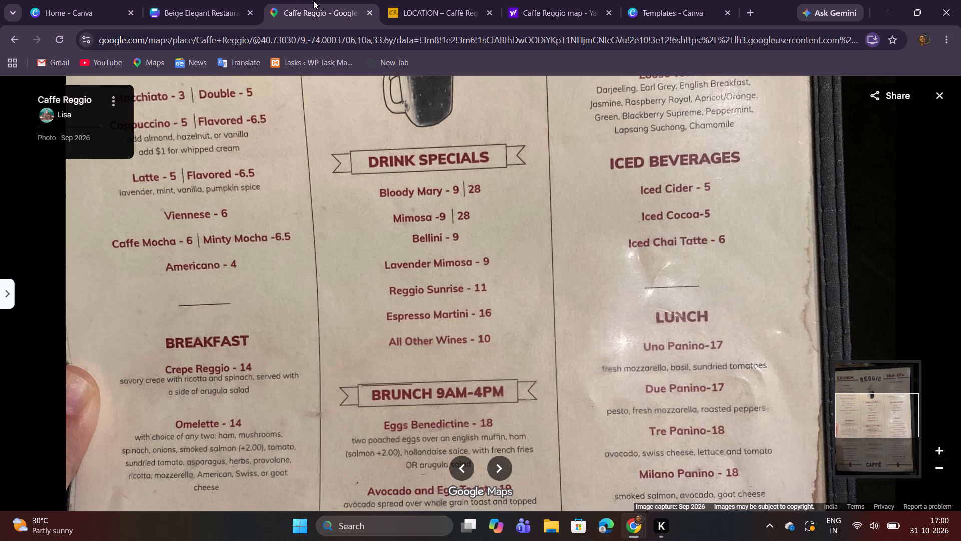
left_click(219, 0)
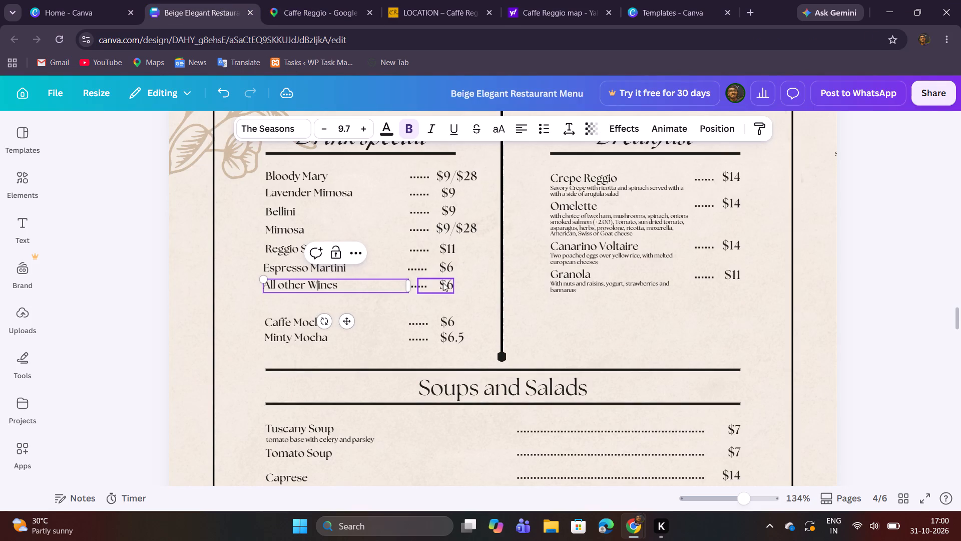
double_click(448, 284)
double_click(449, 285)
left_click(451, 288)
double_click(447, 288)
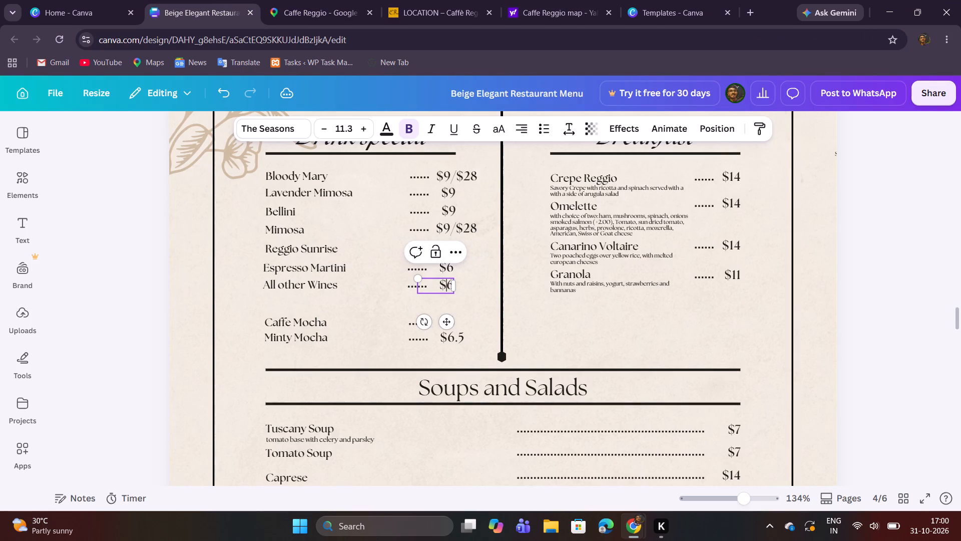
type("10")
left_click(473, 310)
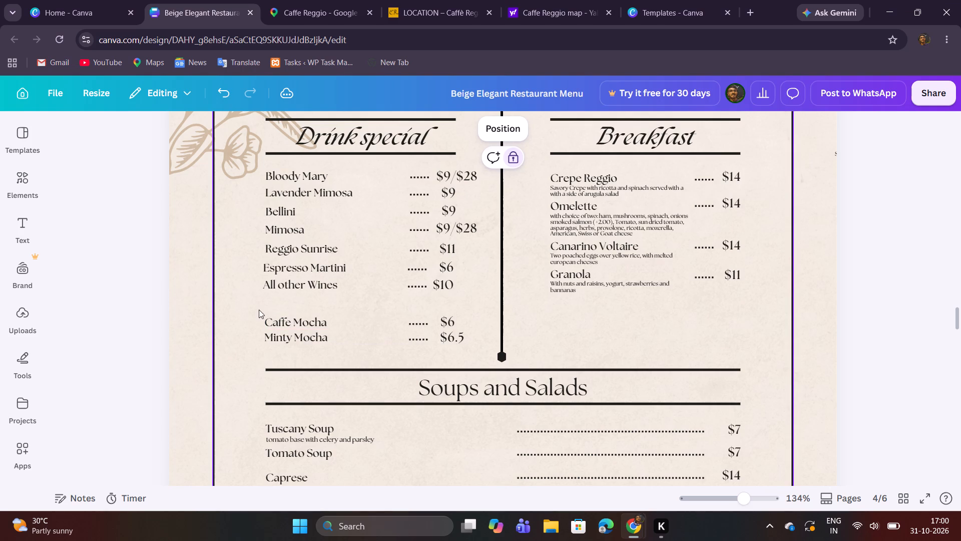
Delete the leftover Caffe Mocha and Minty Mocha rows with their dots and prices from the Drink special list.
left_click_drag(260, 310, 454, 342)
left_click(391, 293)
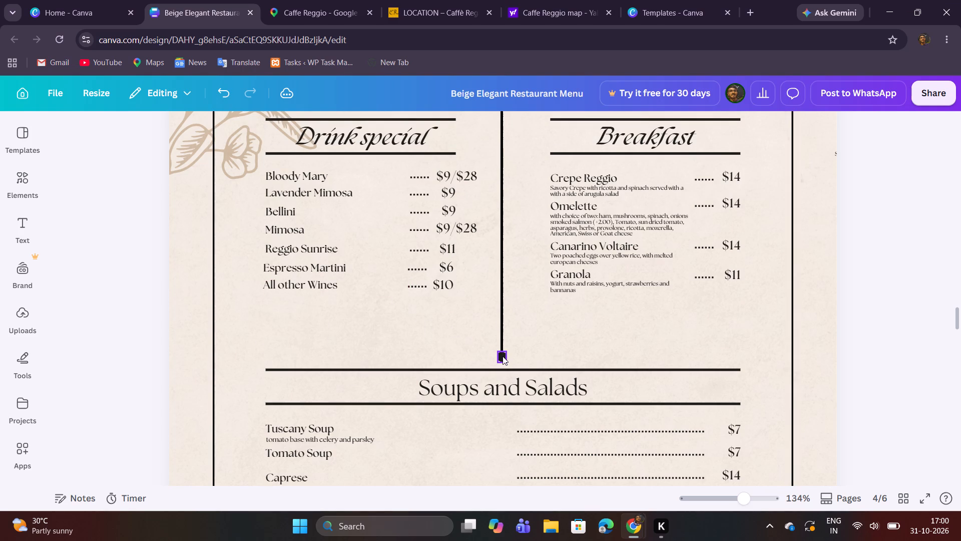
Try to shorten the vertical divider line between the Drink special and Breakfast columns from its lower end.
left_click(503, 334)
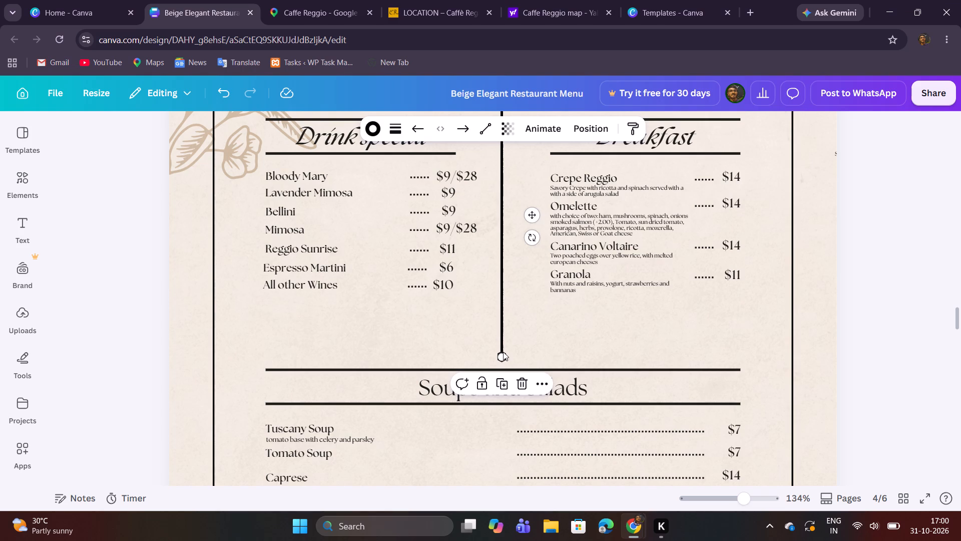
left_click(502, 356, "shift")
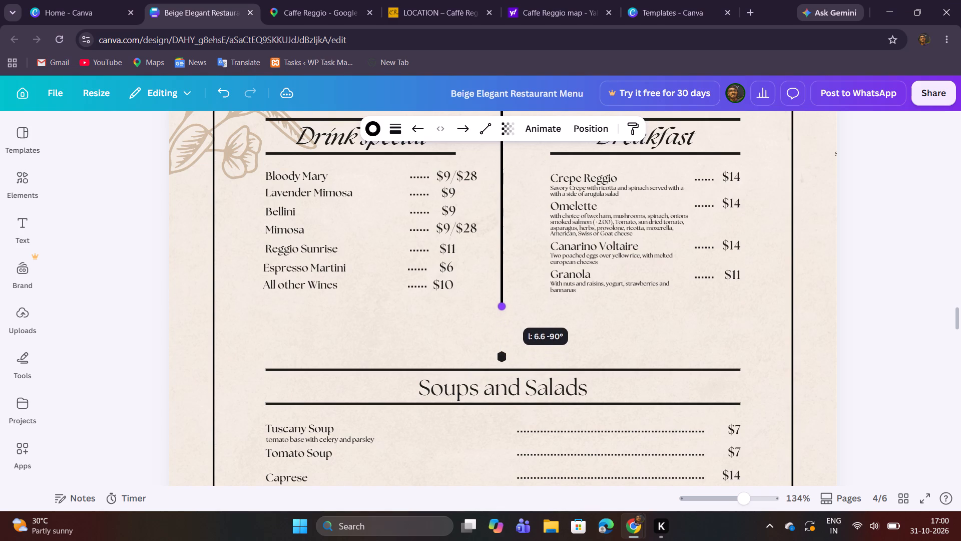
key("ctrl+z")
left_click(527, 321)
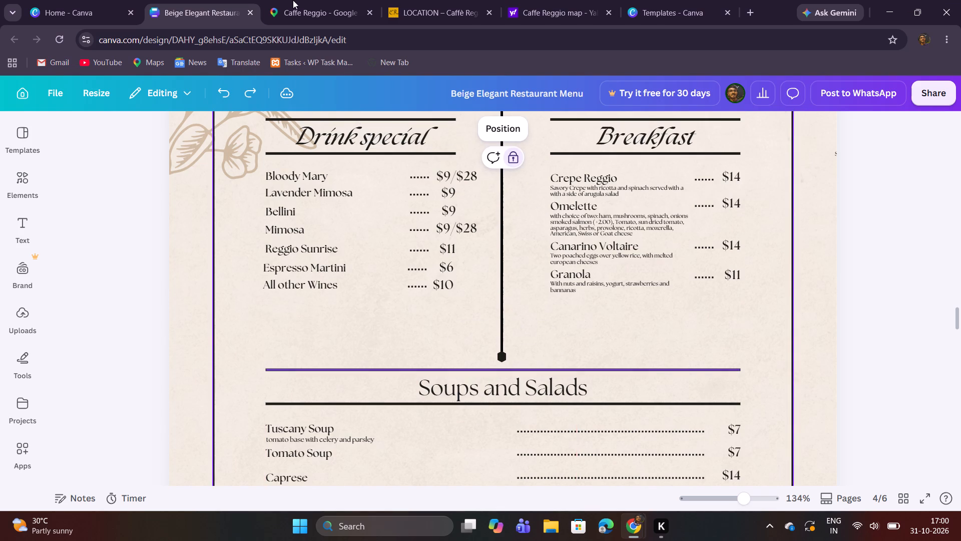
Check the menu photo for the section after Drink Specials and rename page 4's Breakfast heading as Brunch.
left_click(292, 0)
left_click_drag(446, 288, 334, 266)
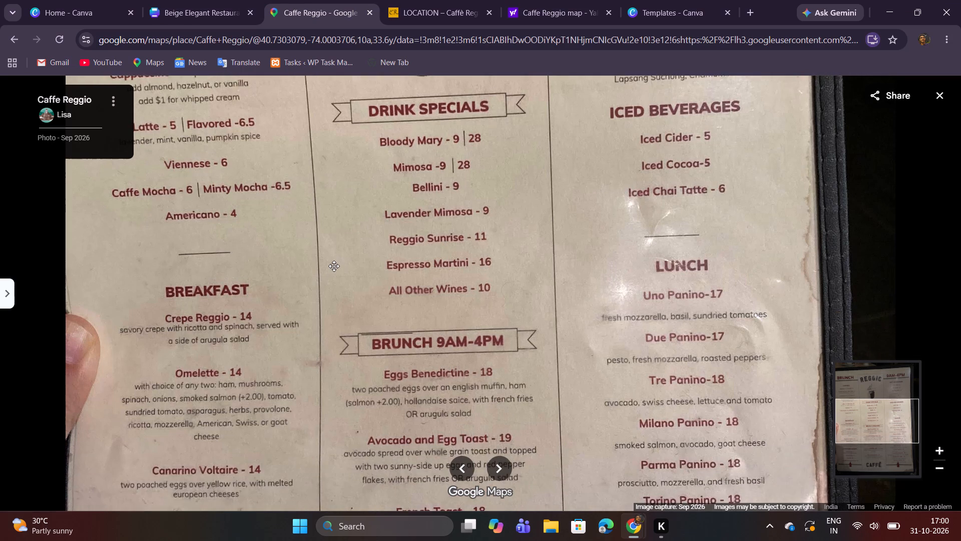
left_click_drag(334, 266, 345, 180)
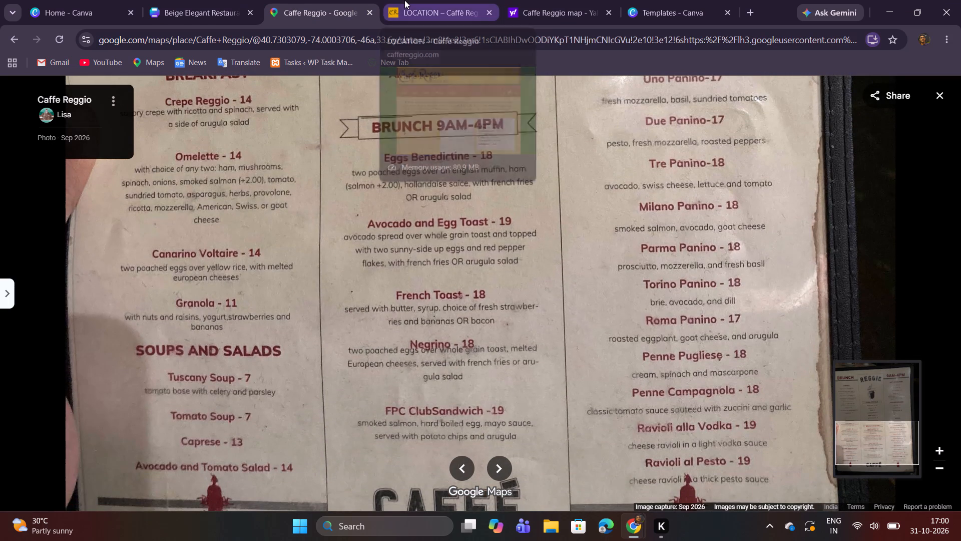
left_click(404, 0)
left_click(305, 0)
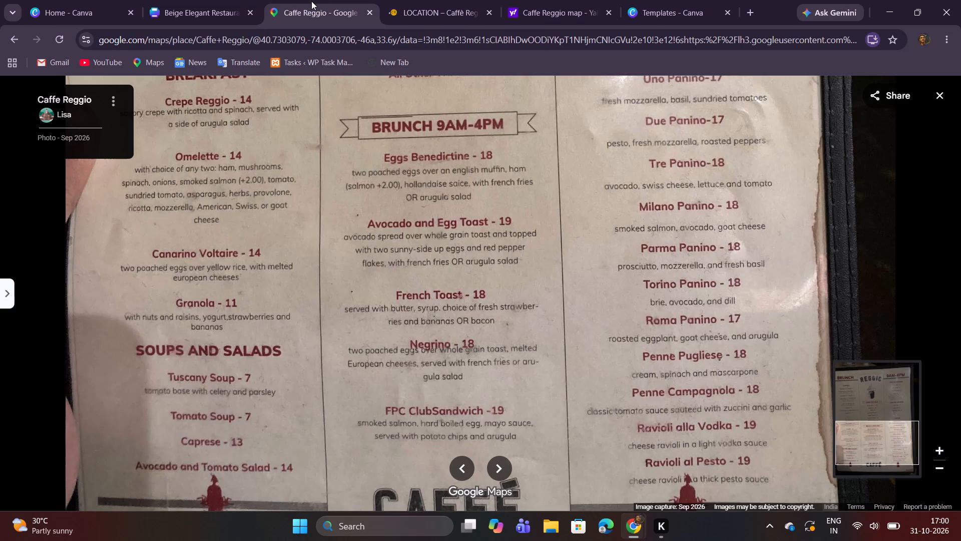
left_click(168, 0)
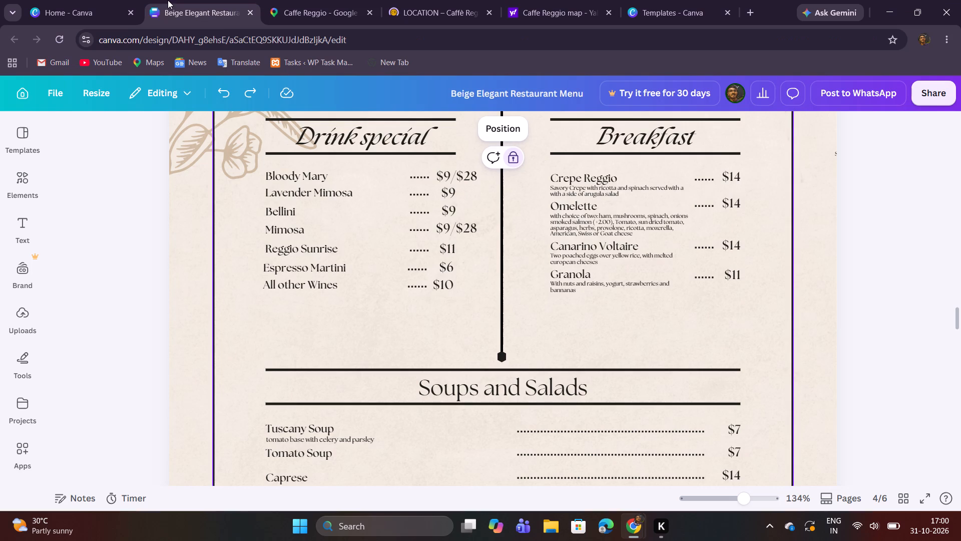
double_click(652, 138)
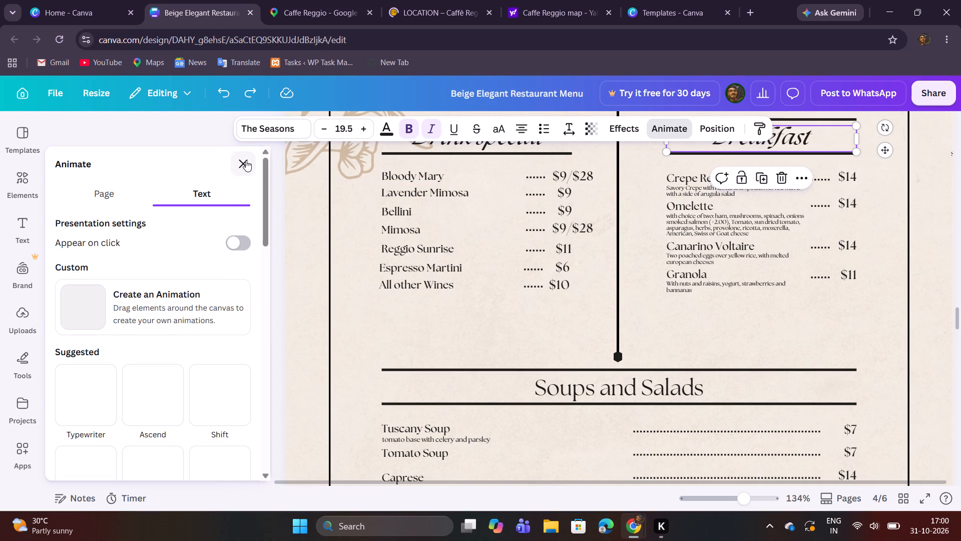
left_click(246, 159)
left_click(333, 317)
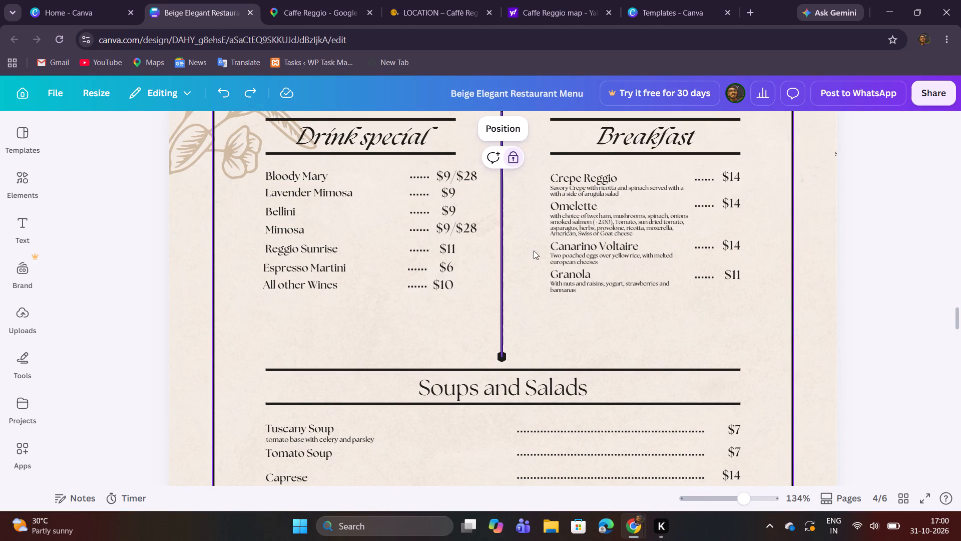
left_click(510, 161)
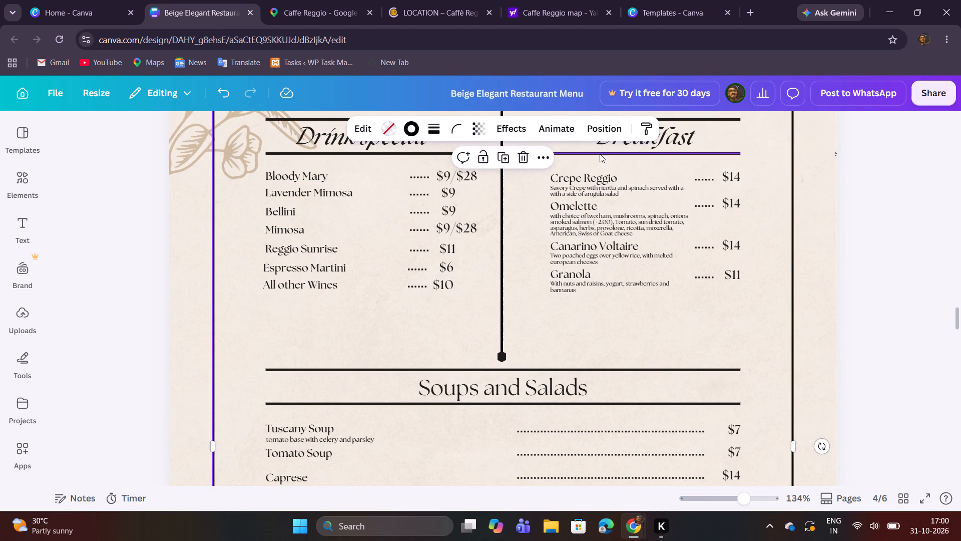
scroll(909, 282, "up", 1)
scroll(909, 282, "down", 2)
scroll(909, 282, "up", 2)
double_click(658, 198)
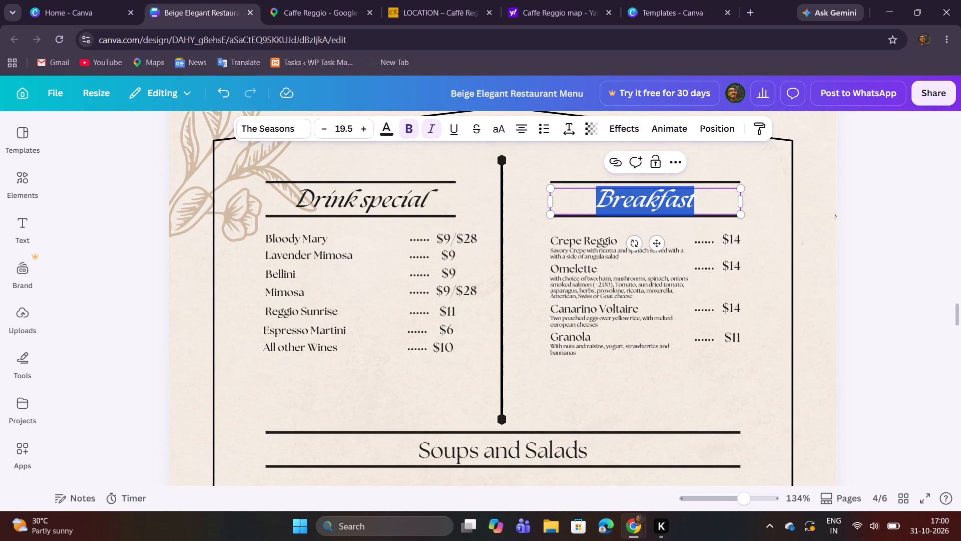
type("Bruncch")
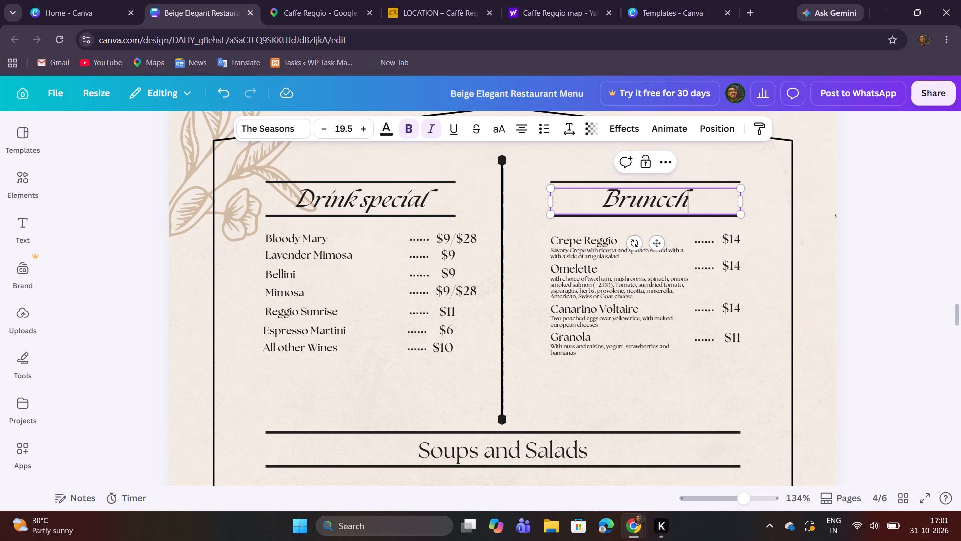
left_click(672, 202)
key("BackSpace")
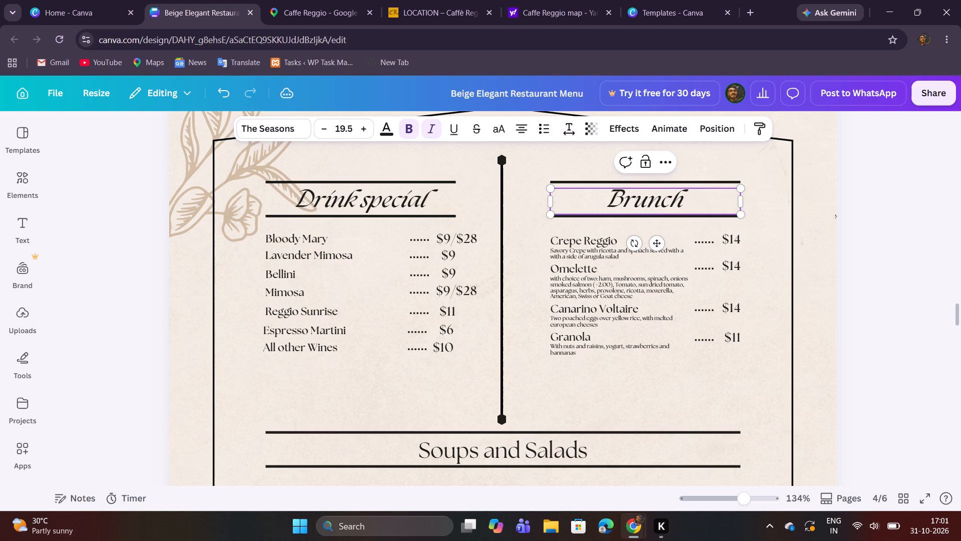
left_click(718, 385)
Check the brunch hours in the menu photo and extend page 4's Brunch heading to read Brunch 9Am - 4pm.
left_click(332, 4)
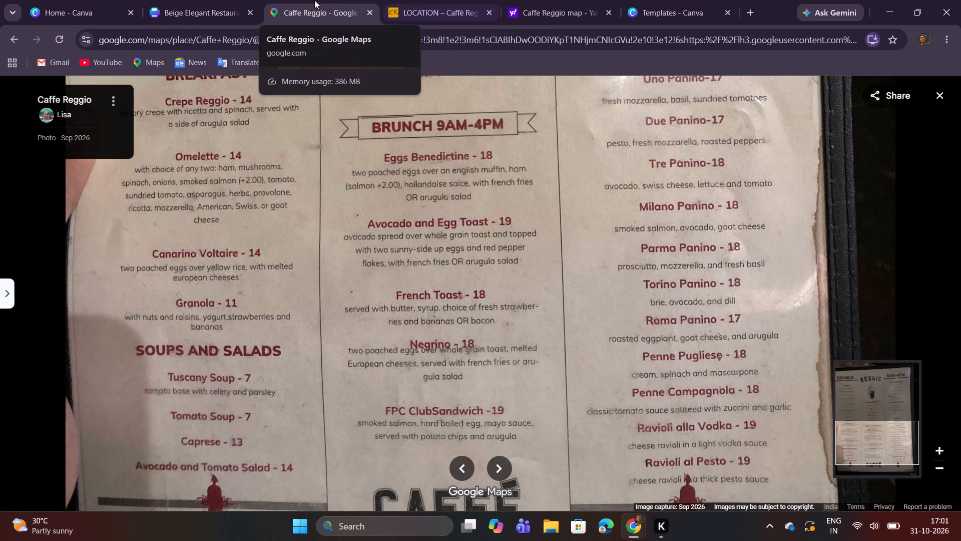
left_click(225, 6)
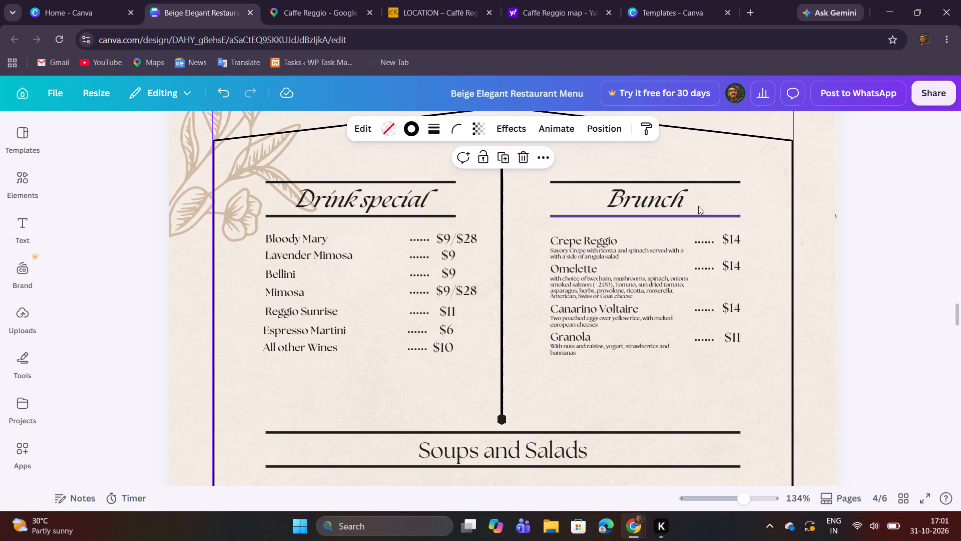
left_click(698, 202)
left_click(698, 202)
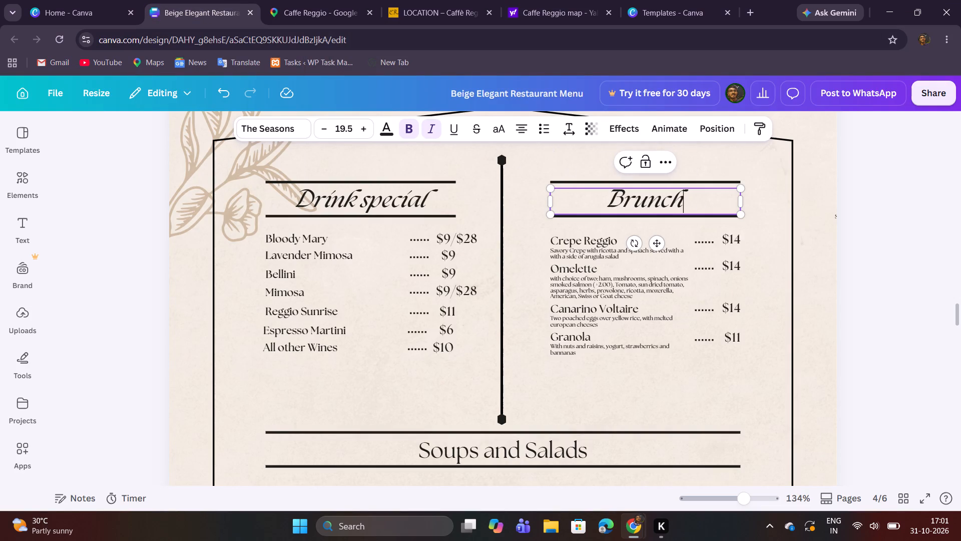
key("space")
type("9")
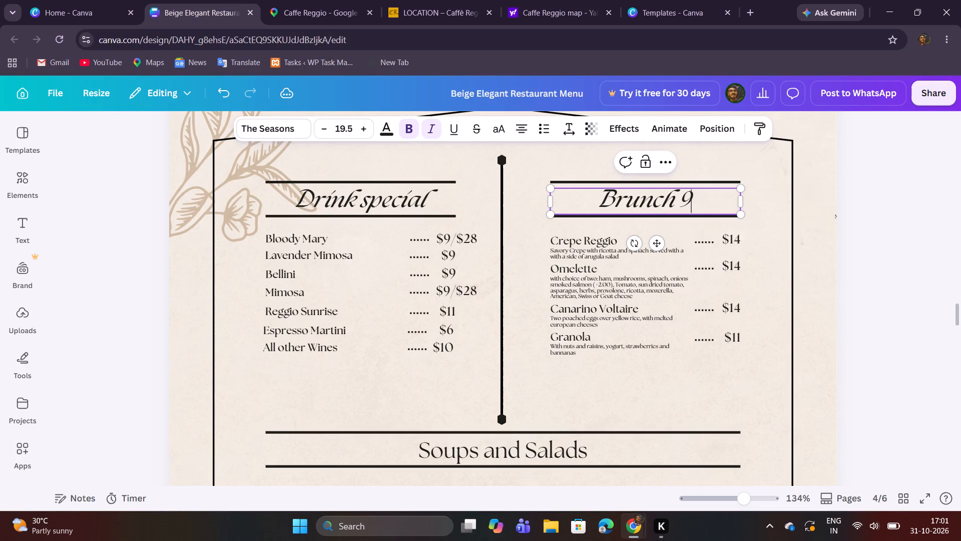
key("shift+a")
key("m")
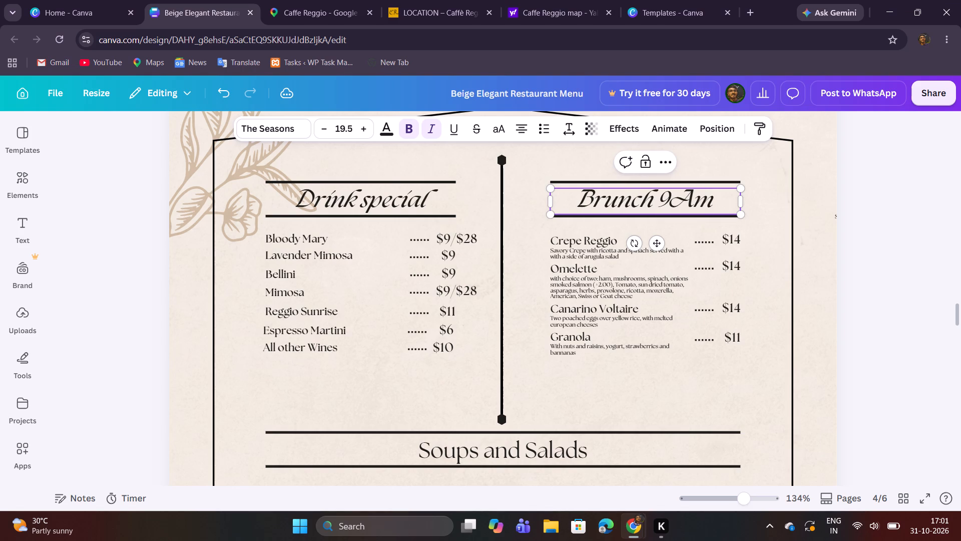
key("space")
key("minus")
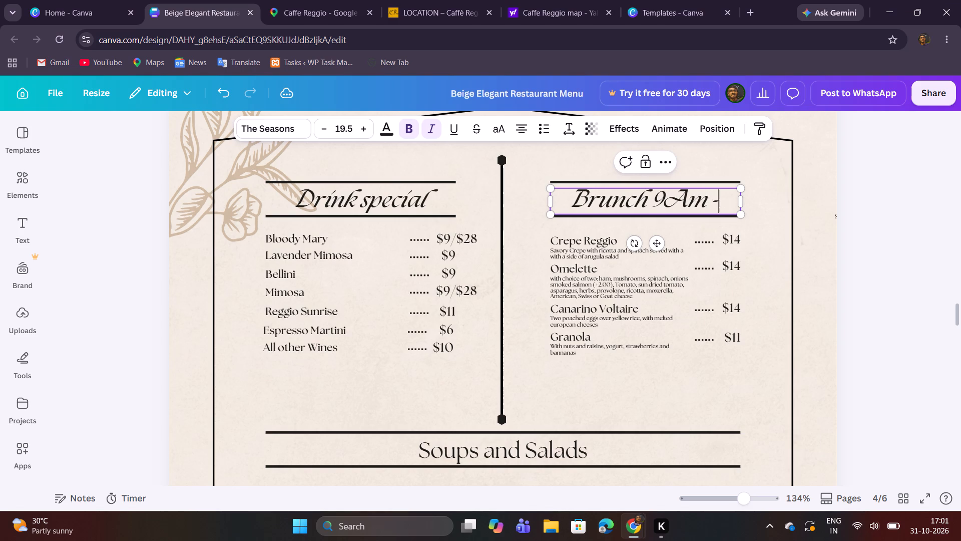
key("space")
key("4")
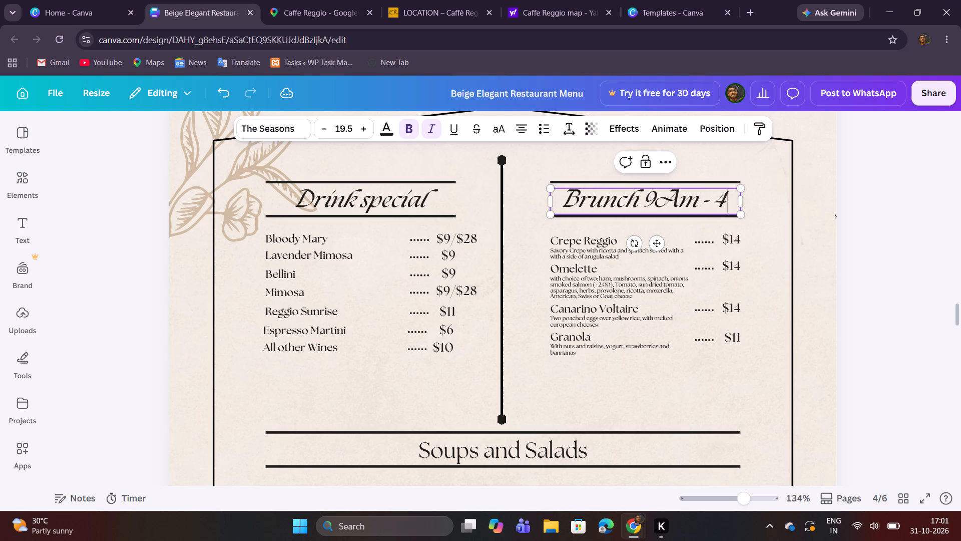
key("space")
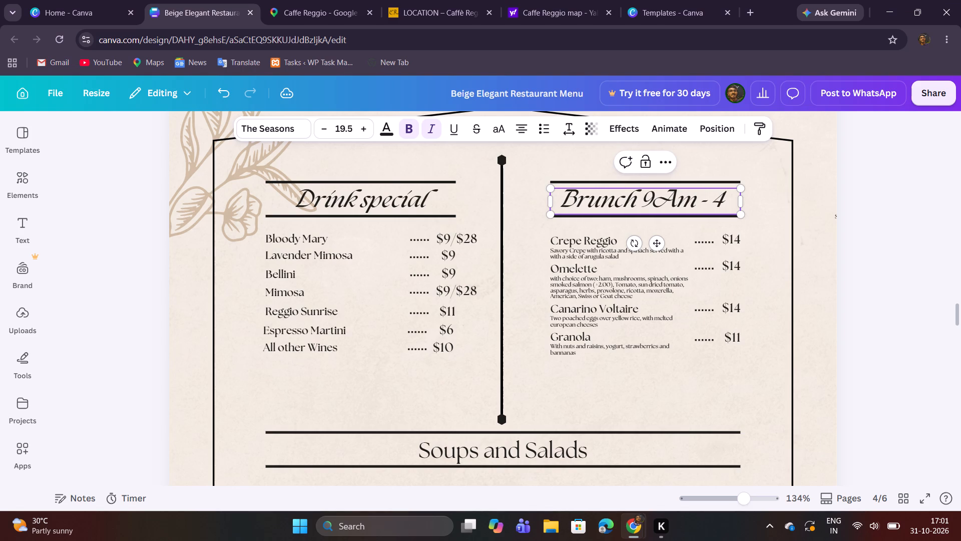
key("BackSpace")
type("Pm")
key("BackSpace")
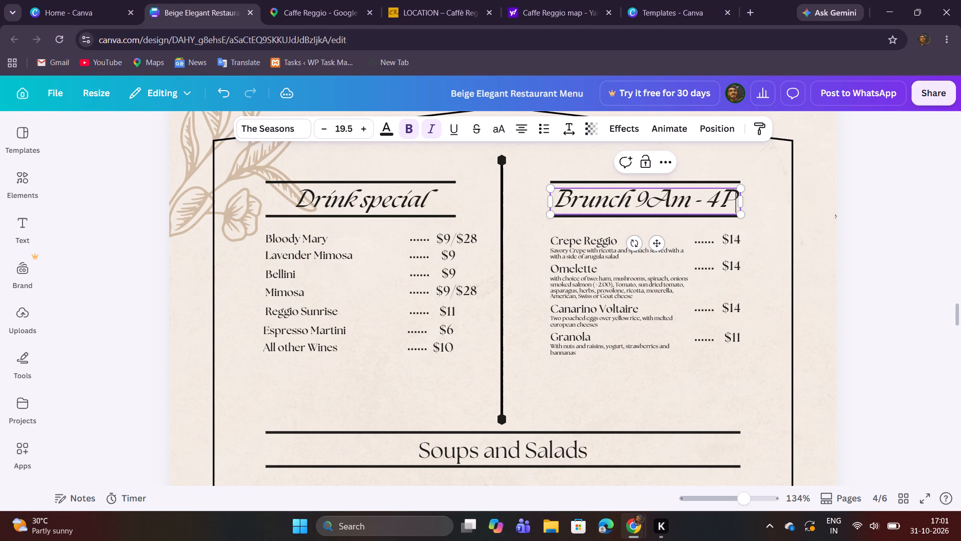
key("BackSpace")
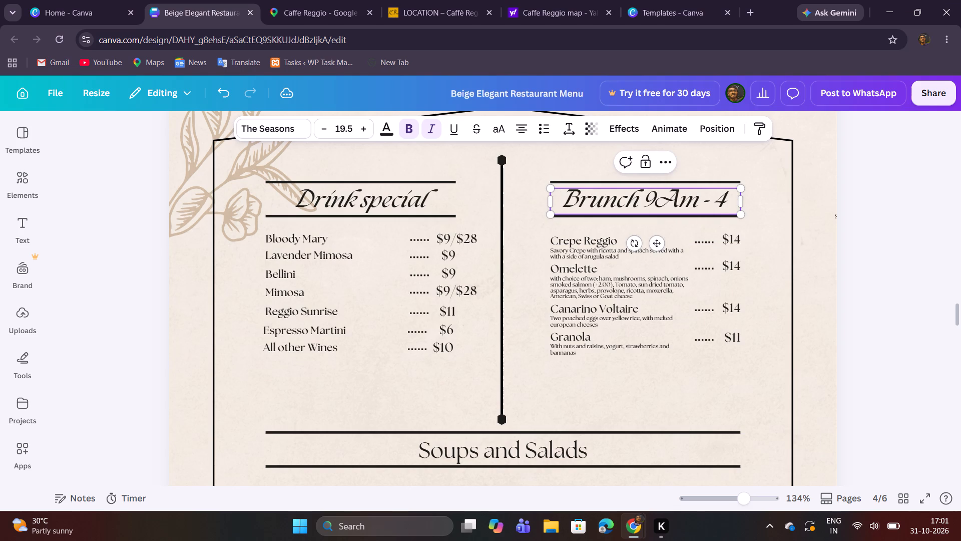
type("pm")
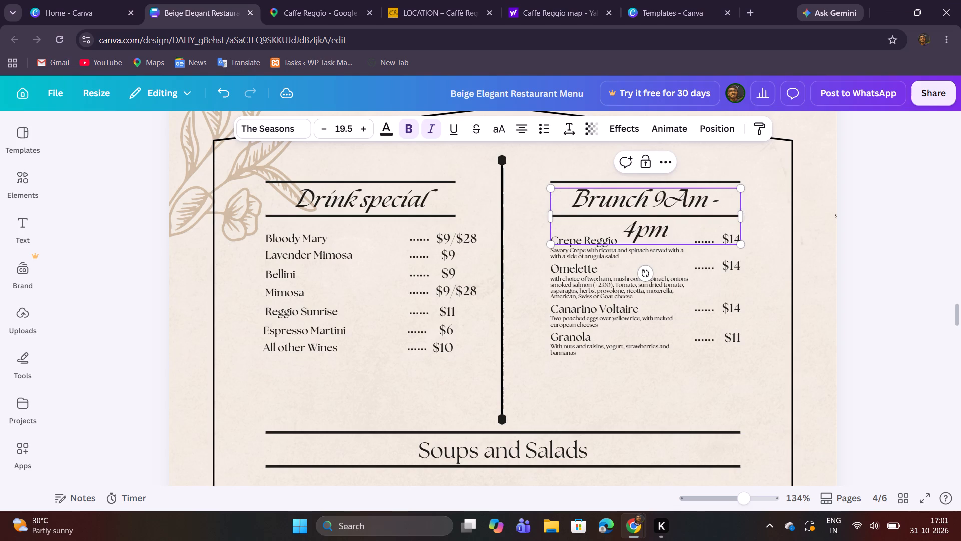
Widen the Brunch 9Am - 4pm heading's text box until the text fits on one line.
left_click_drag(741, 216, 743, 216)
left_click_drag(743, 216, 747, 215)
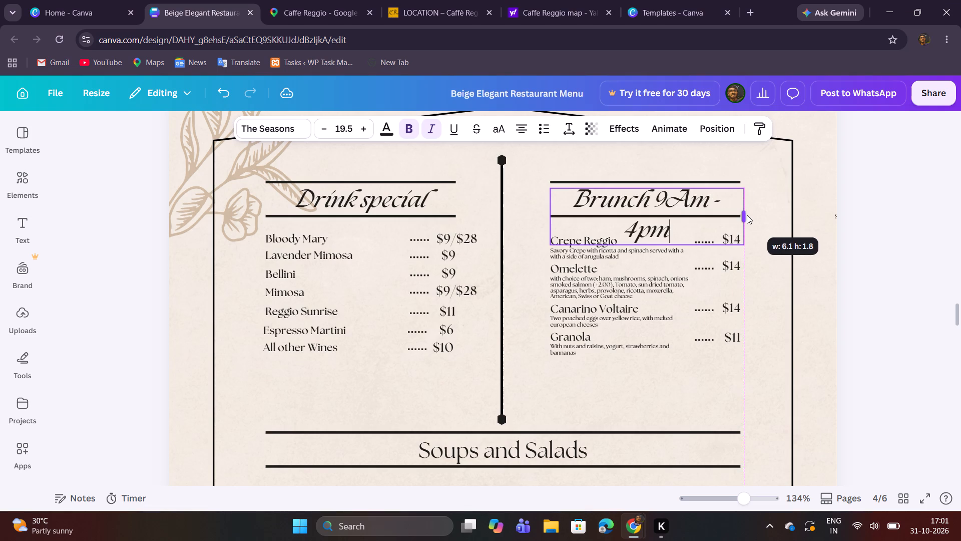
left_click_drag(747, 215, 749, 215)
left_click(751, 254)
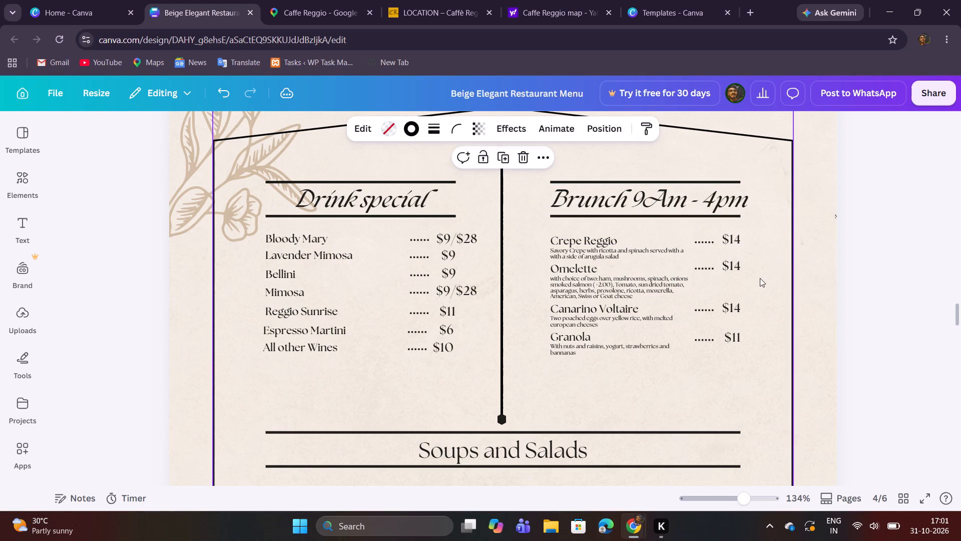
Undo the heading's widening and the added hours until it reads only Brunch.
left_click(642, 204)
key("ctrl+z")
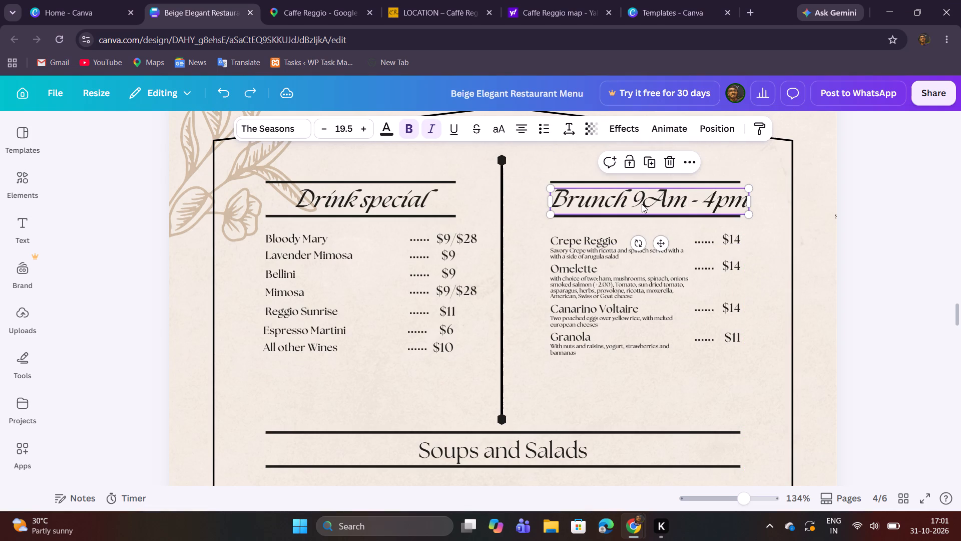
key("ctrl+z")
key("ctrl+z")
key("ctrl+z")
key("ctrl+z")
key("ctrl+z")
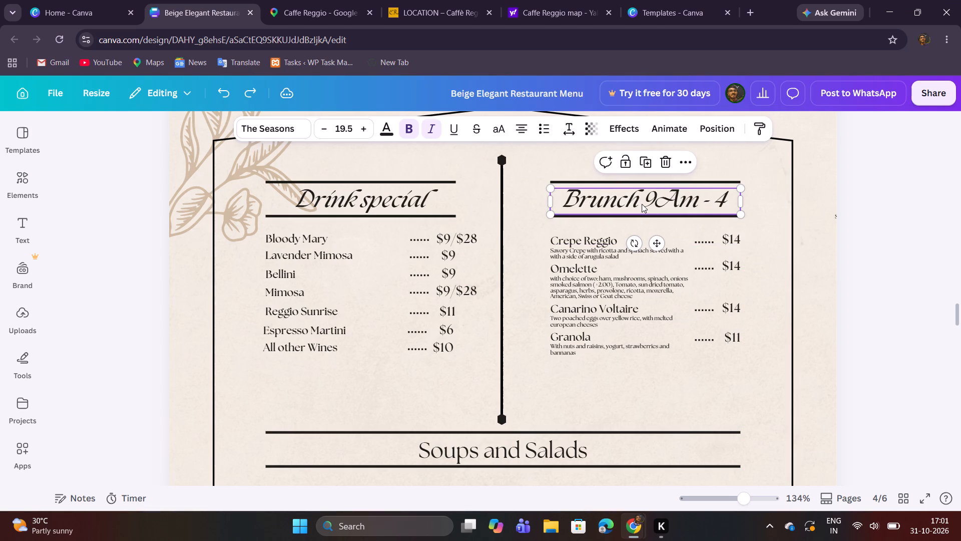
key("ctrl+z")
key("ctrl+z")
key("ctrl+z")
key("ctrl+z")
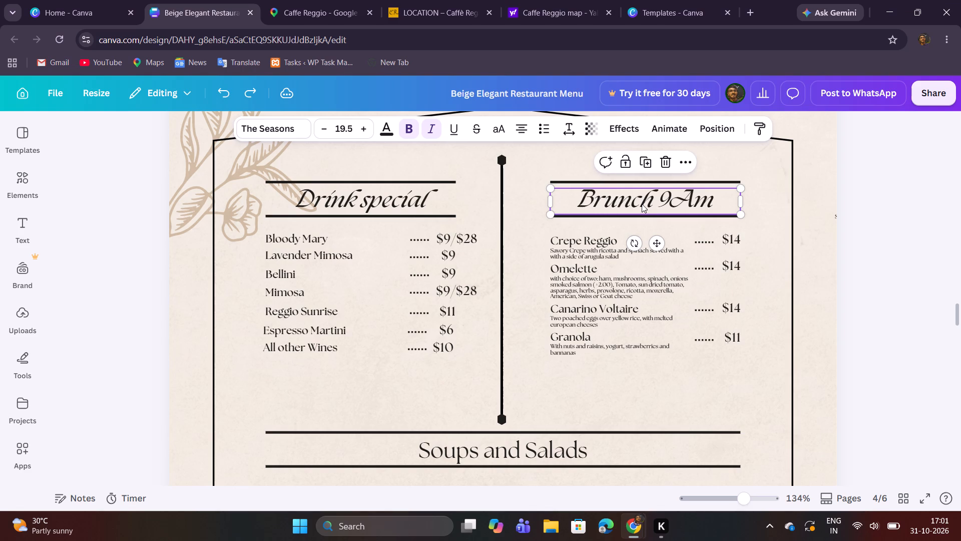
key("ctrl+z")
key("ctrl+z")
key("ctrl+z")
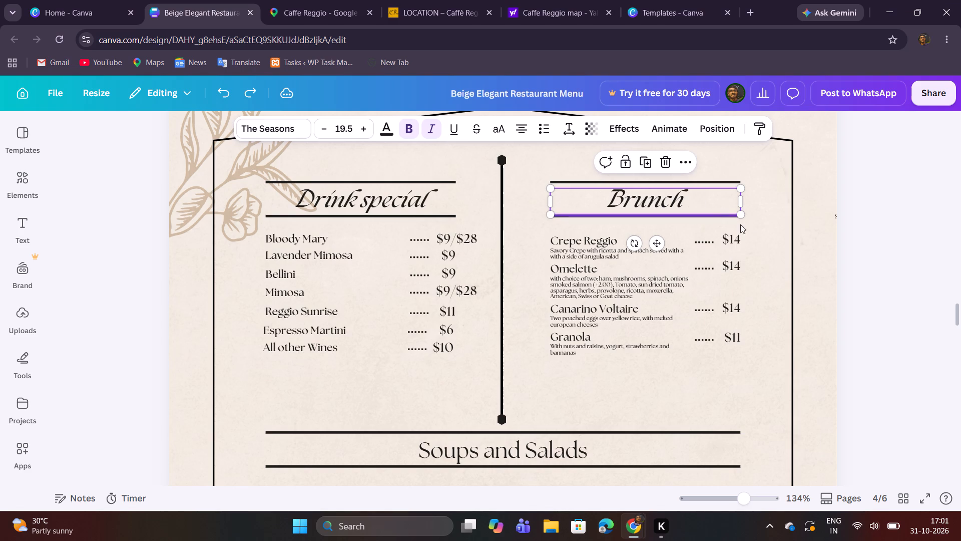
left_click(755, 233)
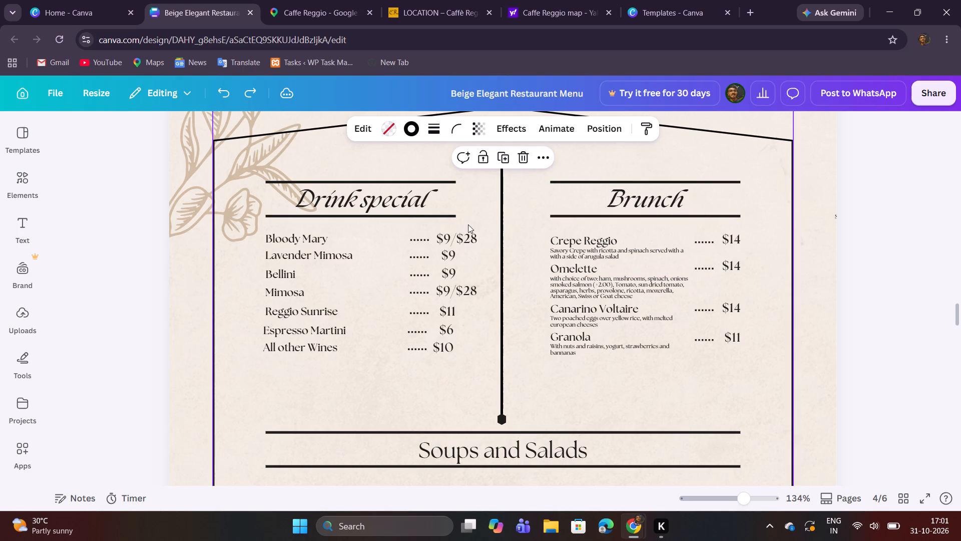
Duplicate the Brunch heading into the empty space below the Granola item and scale the copy down to font size 14.
left_click(694, 198)
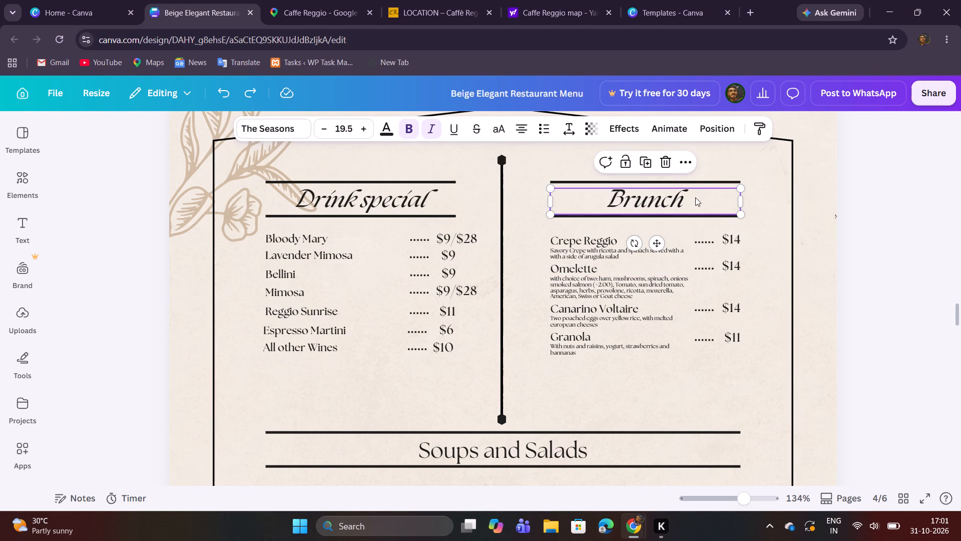
left_click(642, 168)
left_click_drag(674, 257, 677, 278)
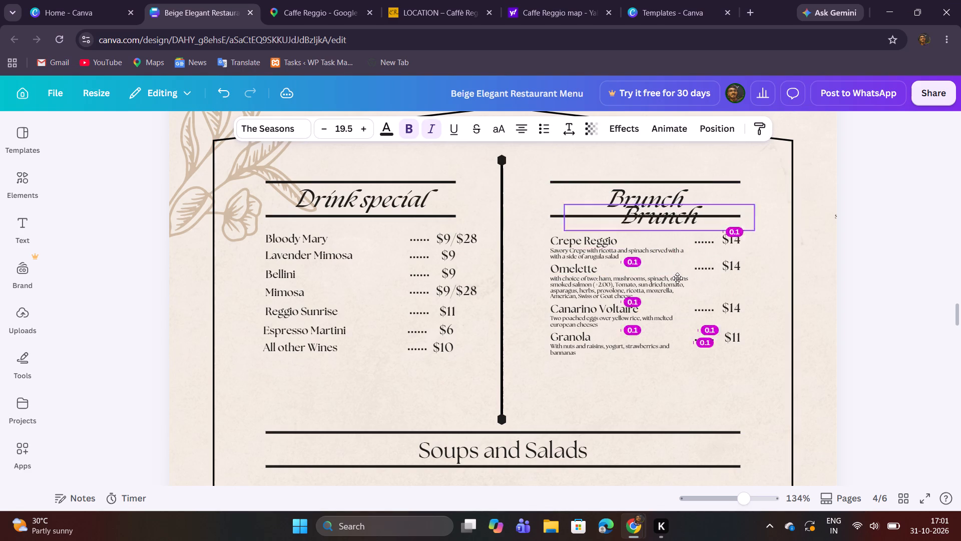
left_click_drag(677, 278, 671, 438)
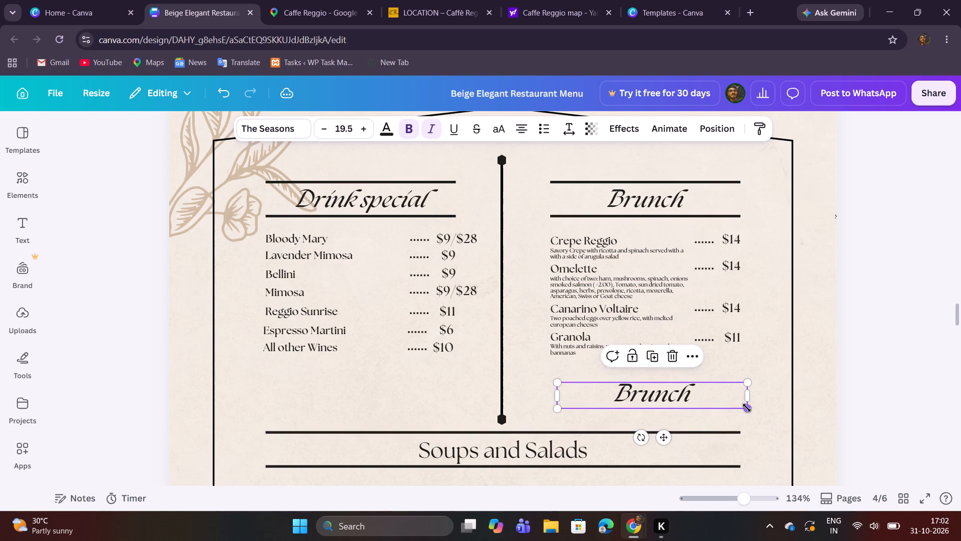
left_click_drag(746, 408, 694, 393)
Replace the duplicated heading's text with 9AM - 4PM.
double_click(619, 388)
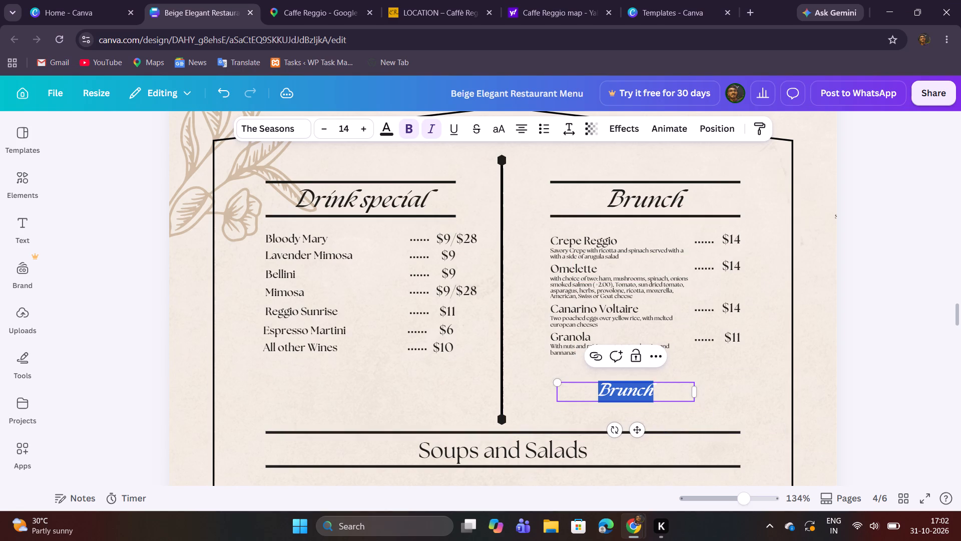
key("9")
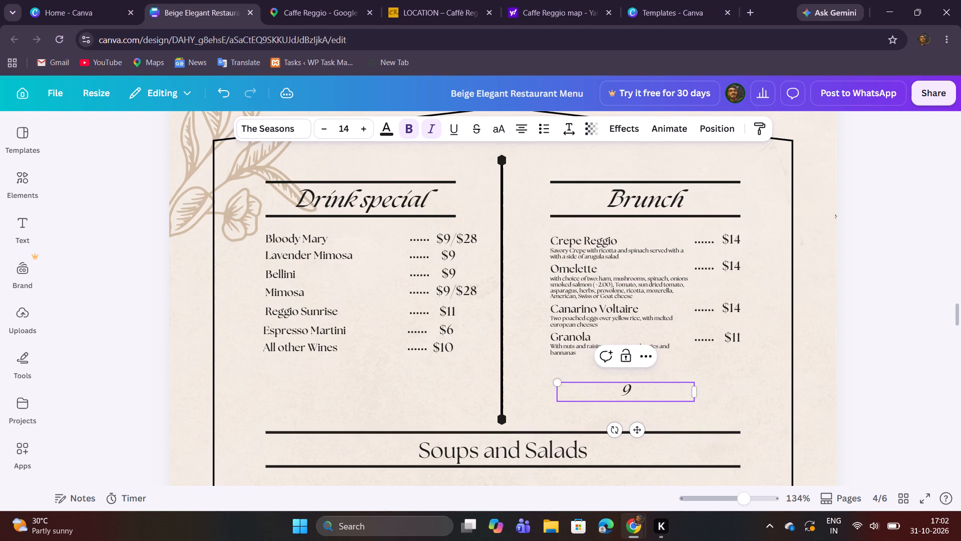
type("AM")
key("space")
type("-")
key("space")
key("shift+dollar")
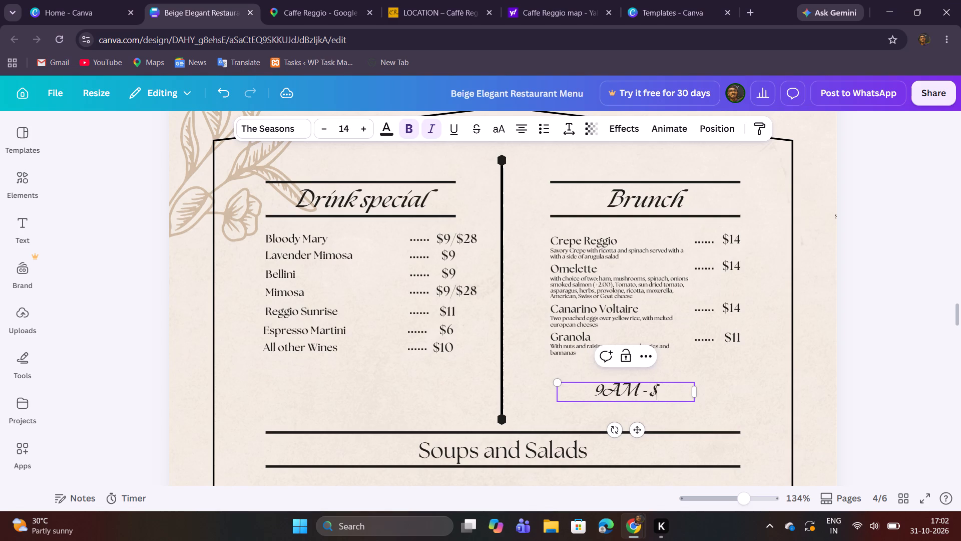
key("BackSpace")
key("4")
key("shift+p")
key("shift+m")
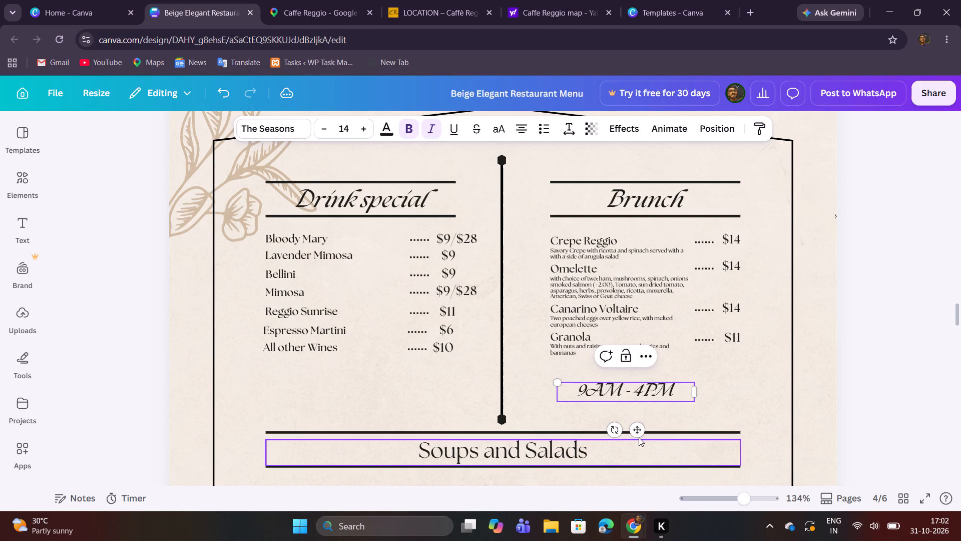
Move the 9AM - 4PM text above the upper line of the Brunch heading, near the line's right end.
left_click_drag(638, 429, 695, 184)
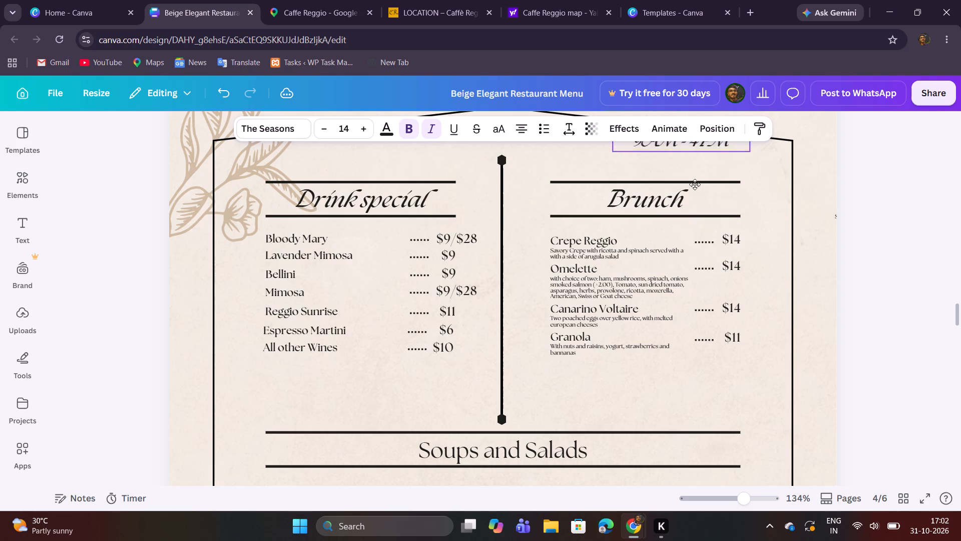
left_click_drag(695, 184, 698, 208)
left_click(853, 230)
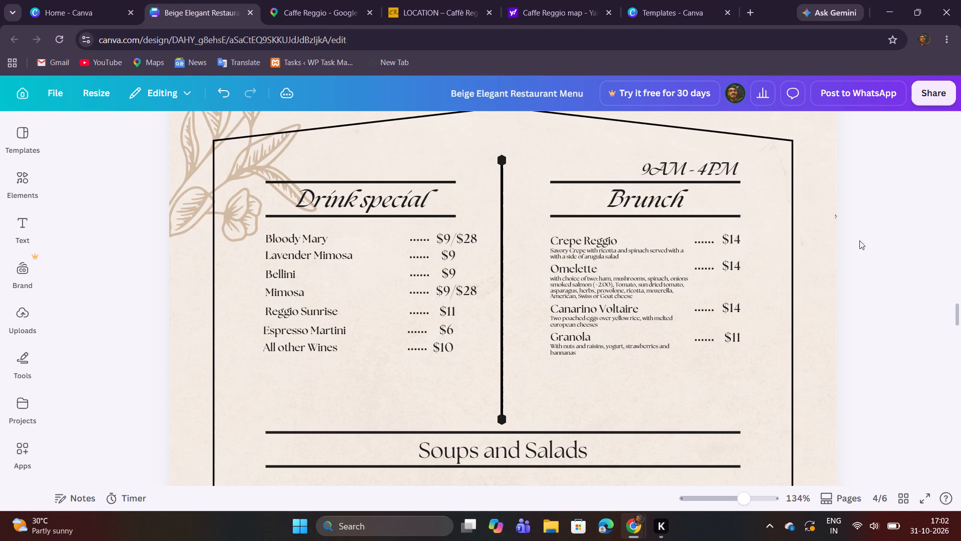
Scale the 9AM - 4PM text above the Brunch heading down to font size 11.4.
left_click(715, 174)
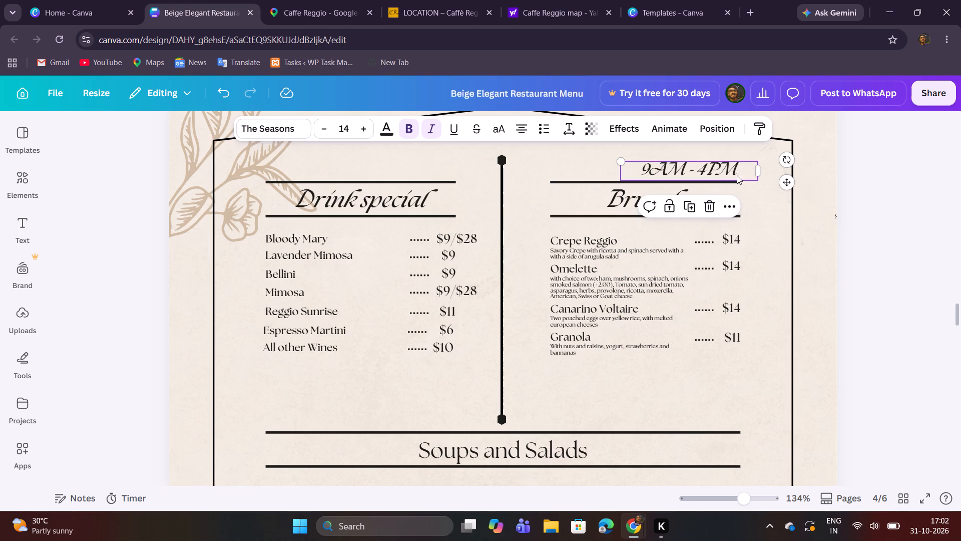
left_click_drag(757, 181, 738, 176)
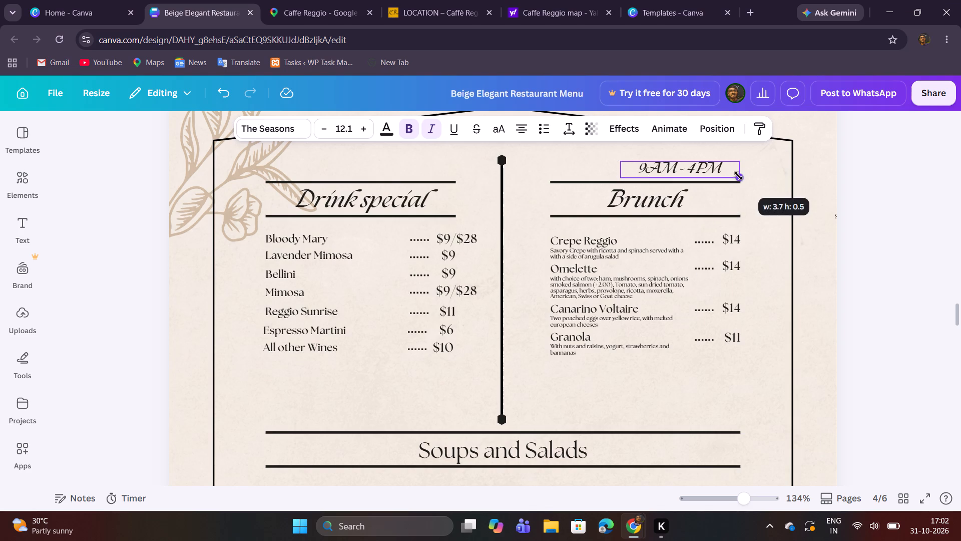
left_click_drag(738, 176, 732, 173)
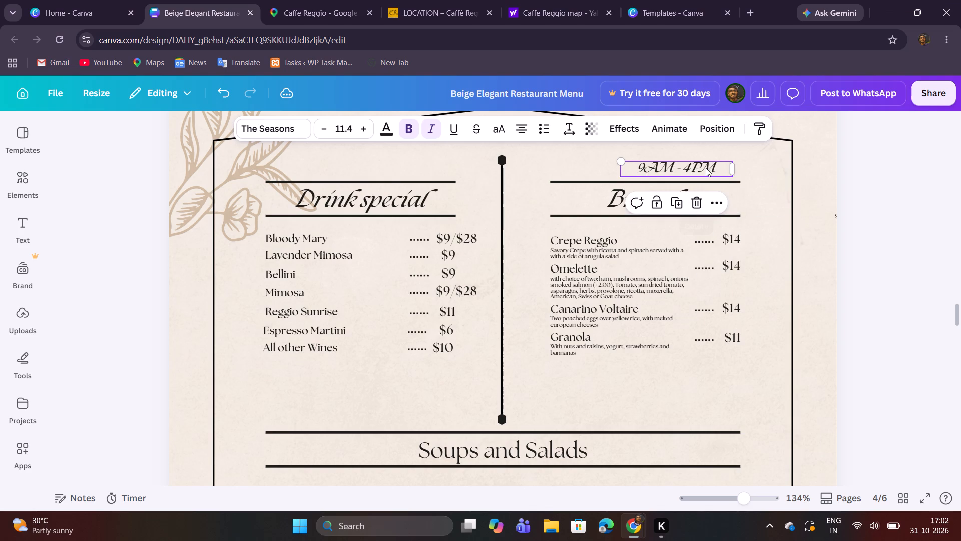
Move the 9AM - 4PM text so it sits centred just above the upper line of the Brunch heading.
left_click_drag(706, 168, 769, 207)
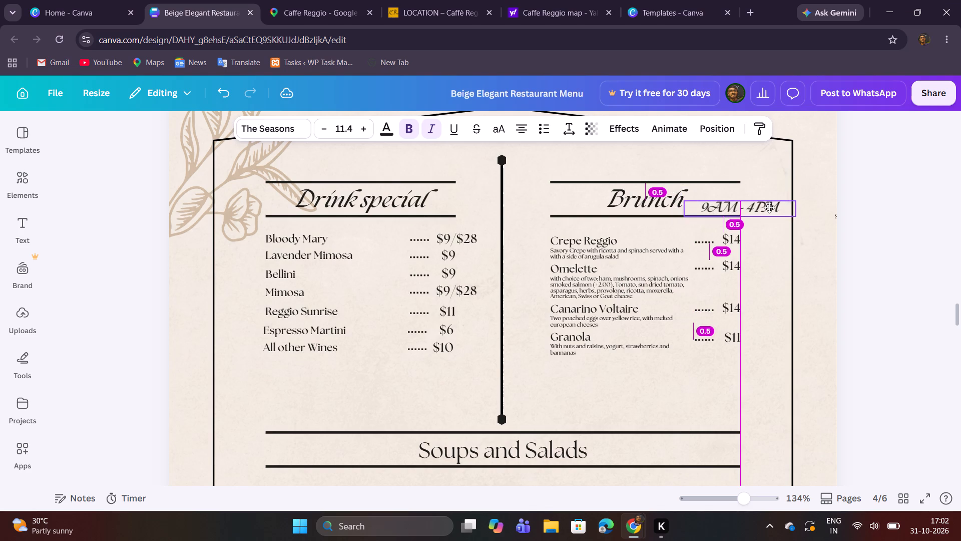
left_click_drag(769, 207, 729, 176)
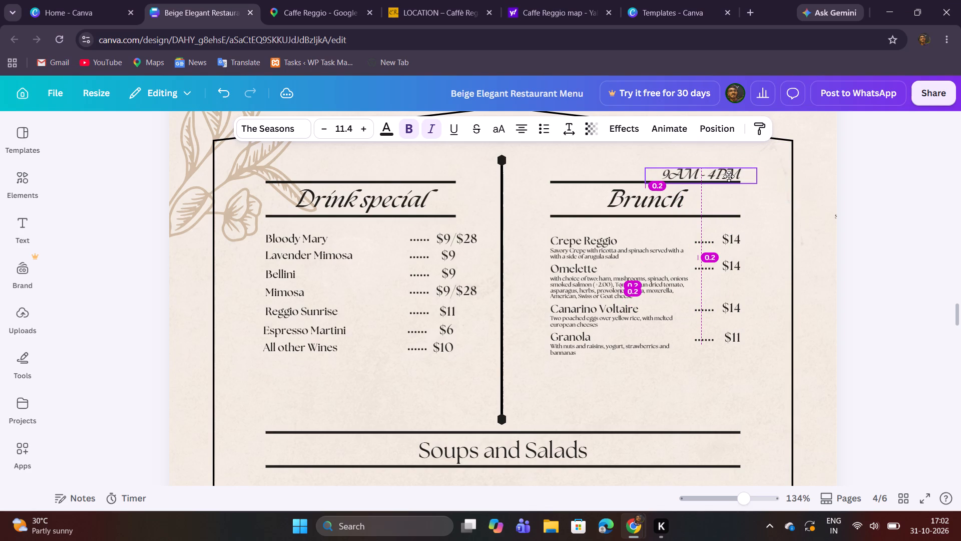
left_click_drag(729, 176, 727, 175)
left_click(755, 199)
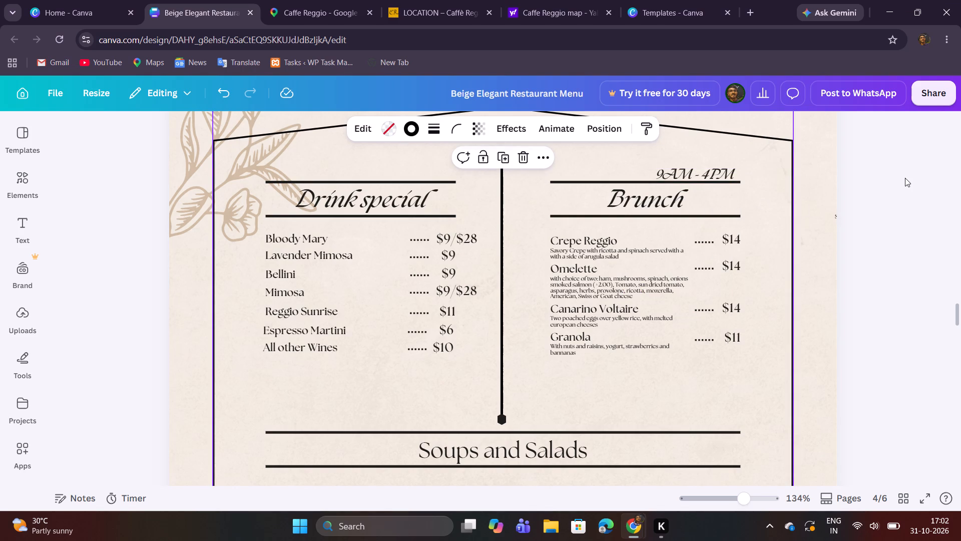
left_click_drag(718, 174, 669, 177)
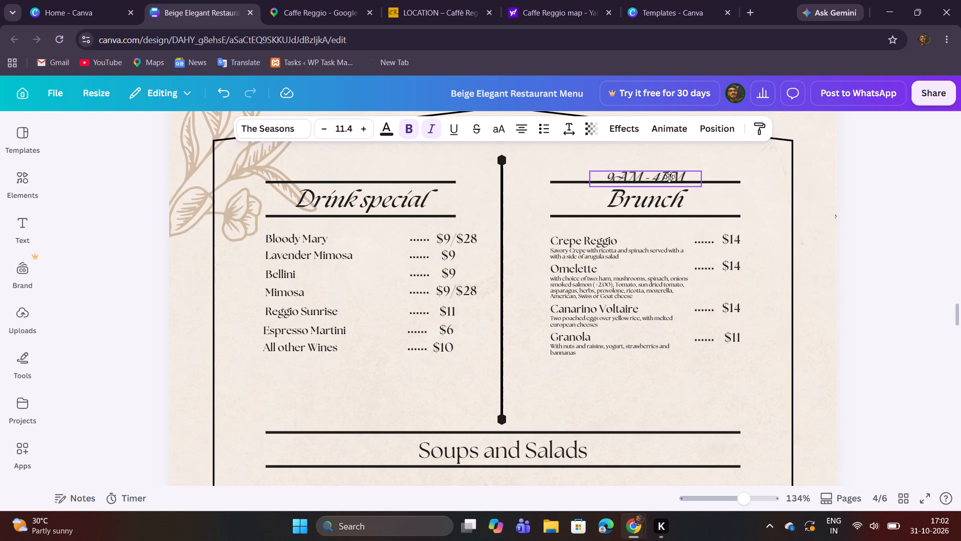
left_click_drag(669, 177, 670, 172)
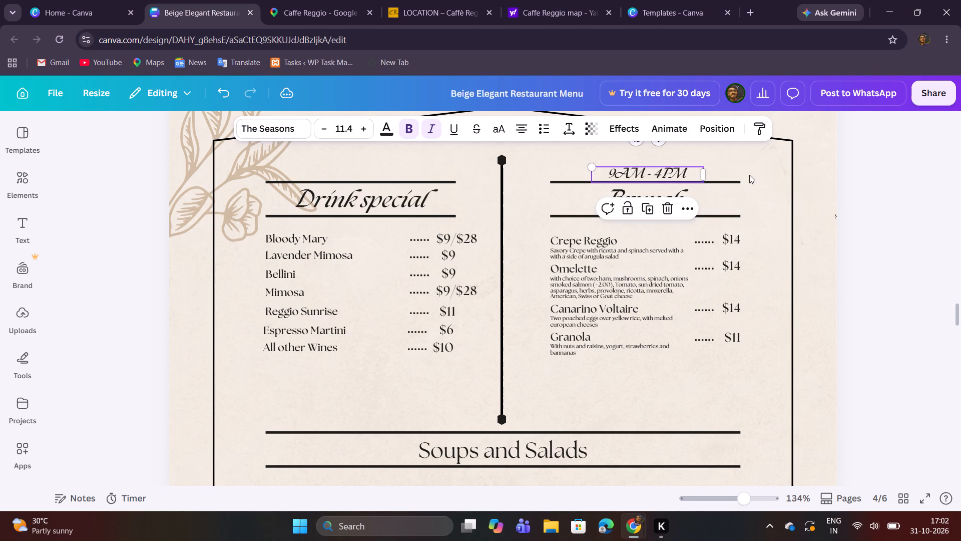
left_click(874, 174)
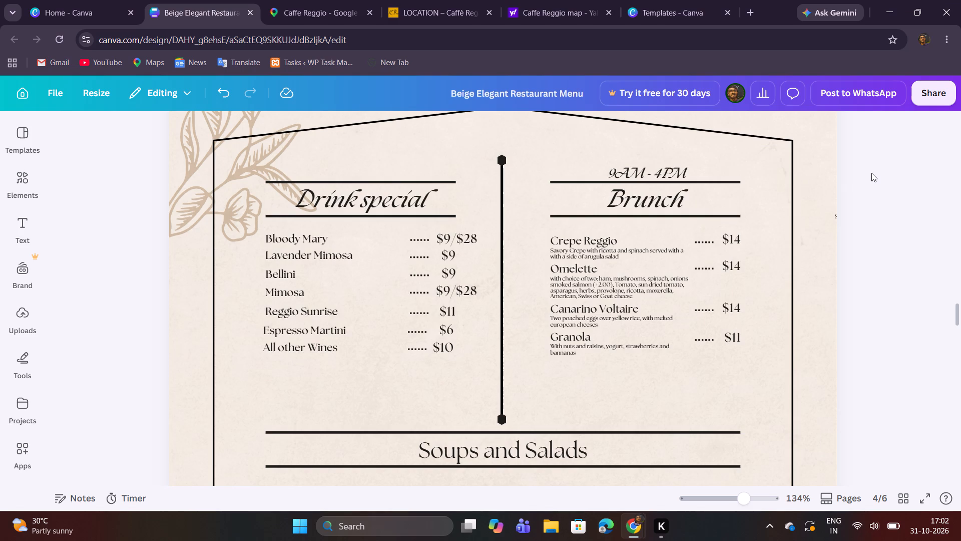
left_click_drag(657, 170, 663, 169)
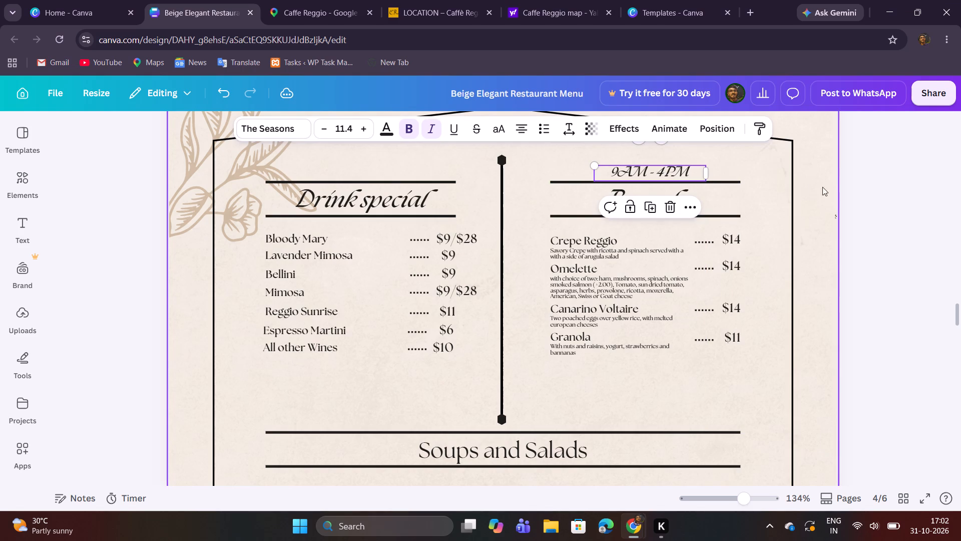
left_click(829, 188)
Replace the first Brunch item's name, Crepe Reggio, with Eggs Benedictine, checking the spelling against the café's menu photo.
scroll(930, 258, "up", 3)
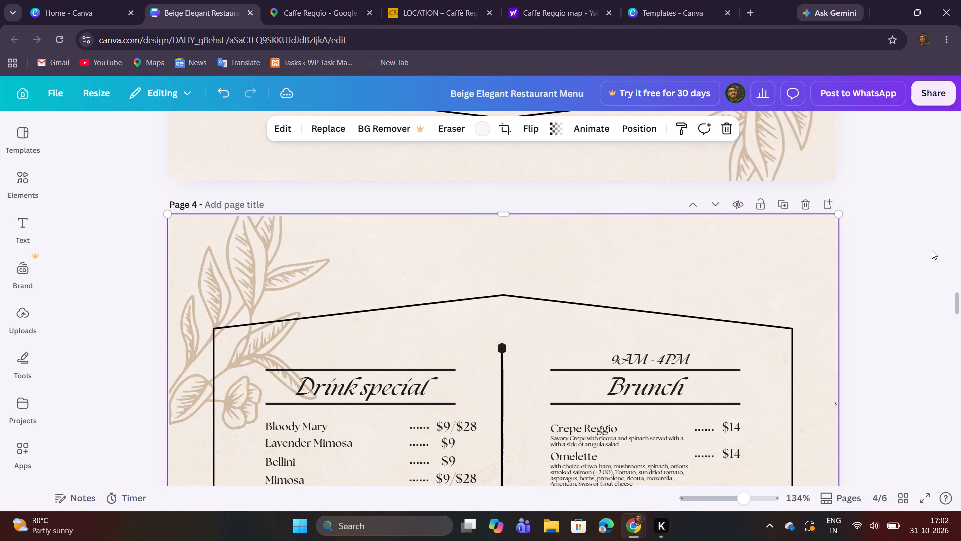
scroll(931, 251, "down", 2)
left_click(292, 0)
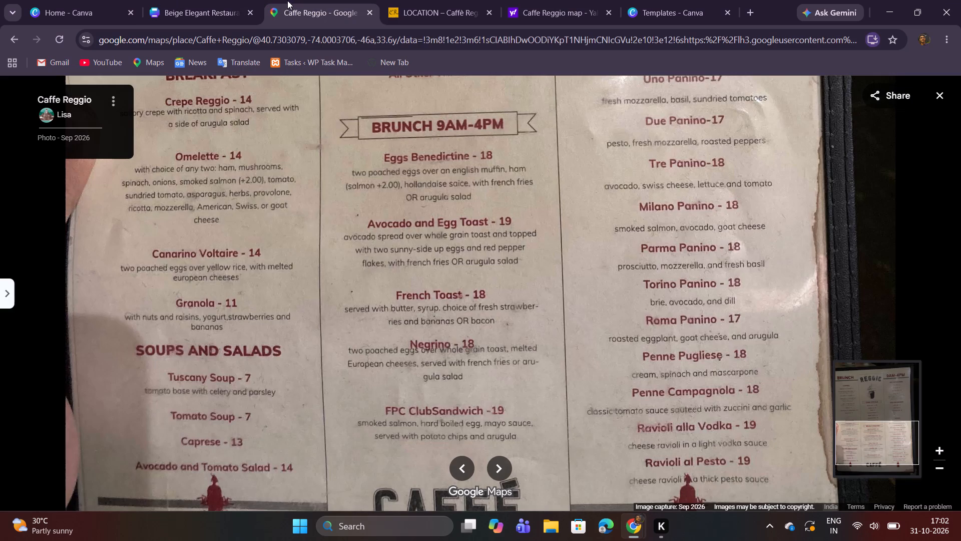
left_click(214, 0)
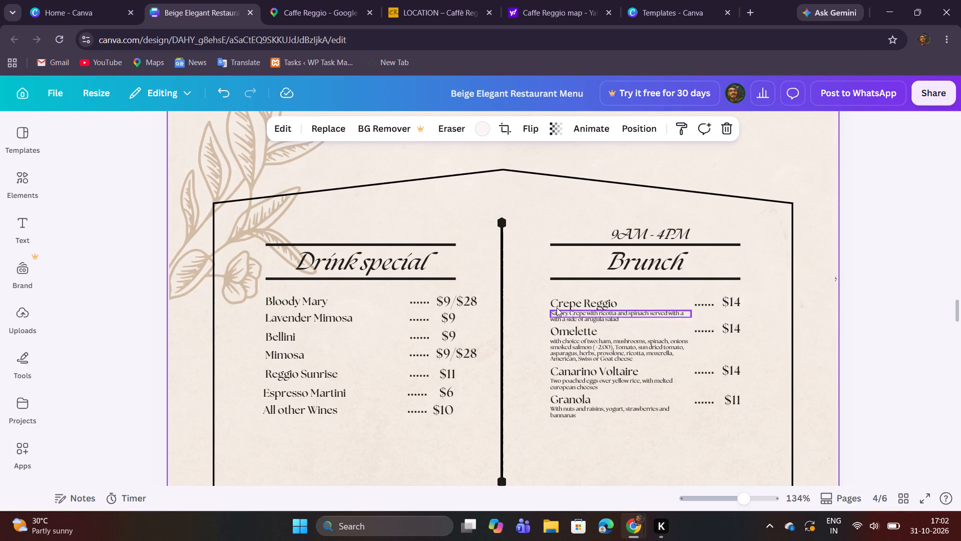
double_click(566, 305)
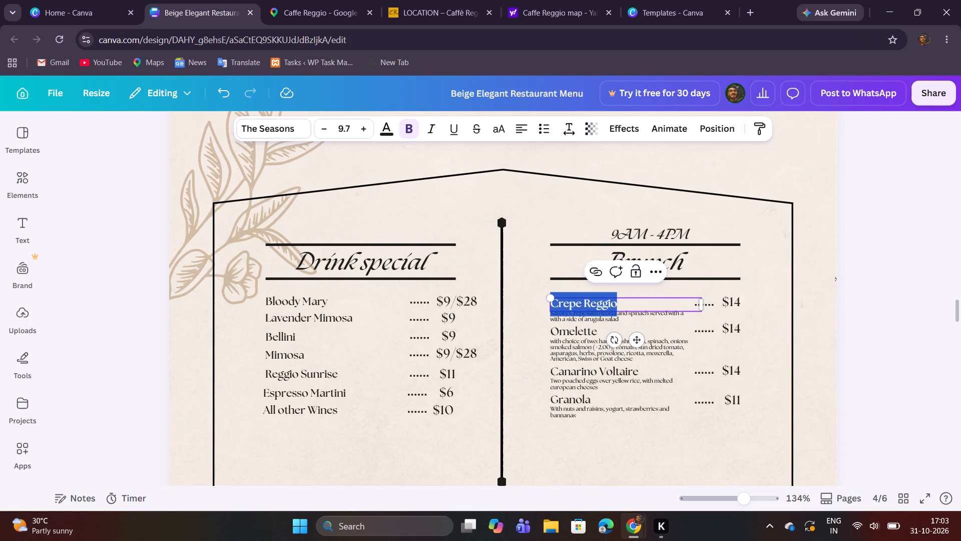
key("shift+e")
type("ggs Bene")
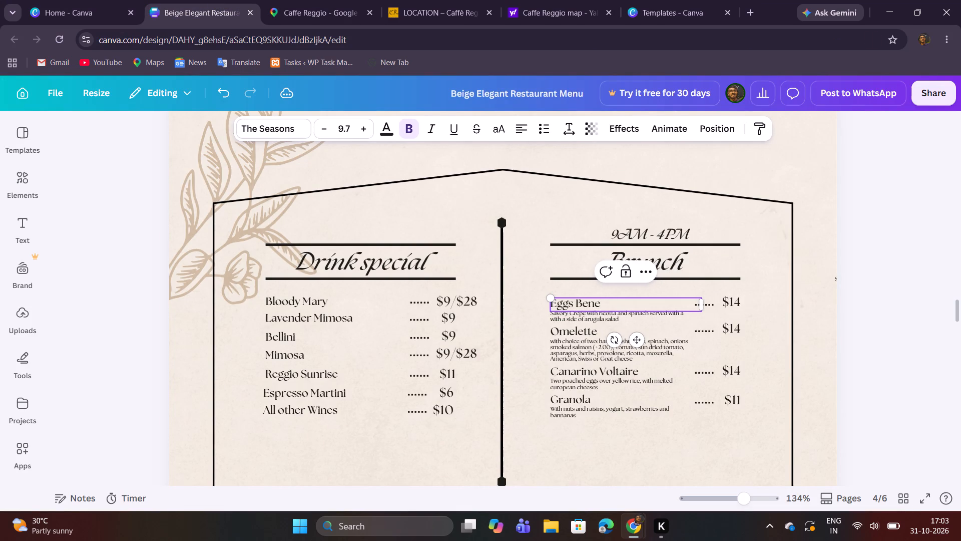
type("der")
type("tine")
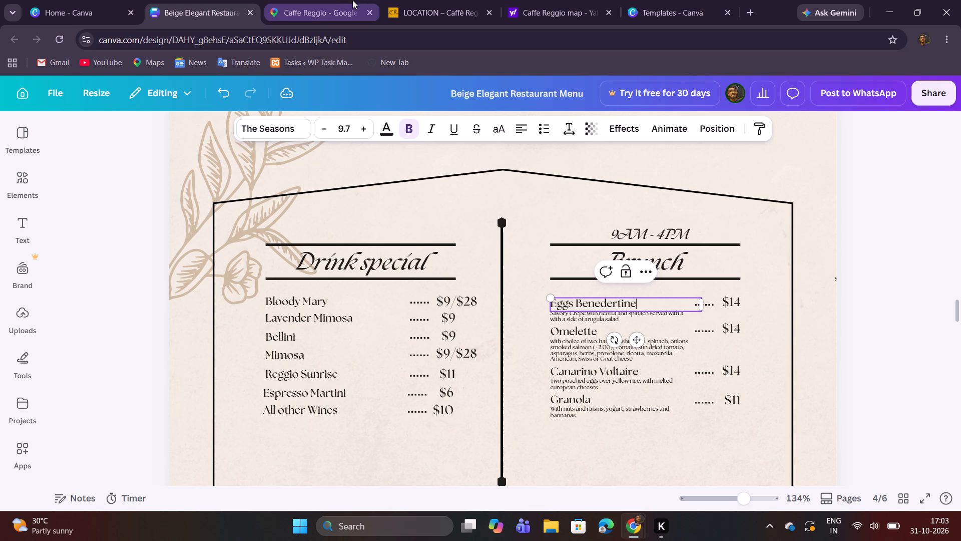
left_click(339, 0)
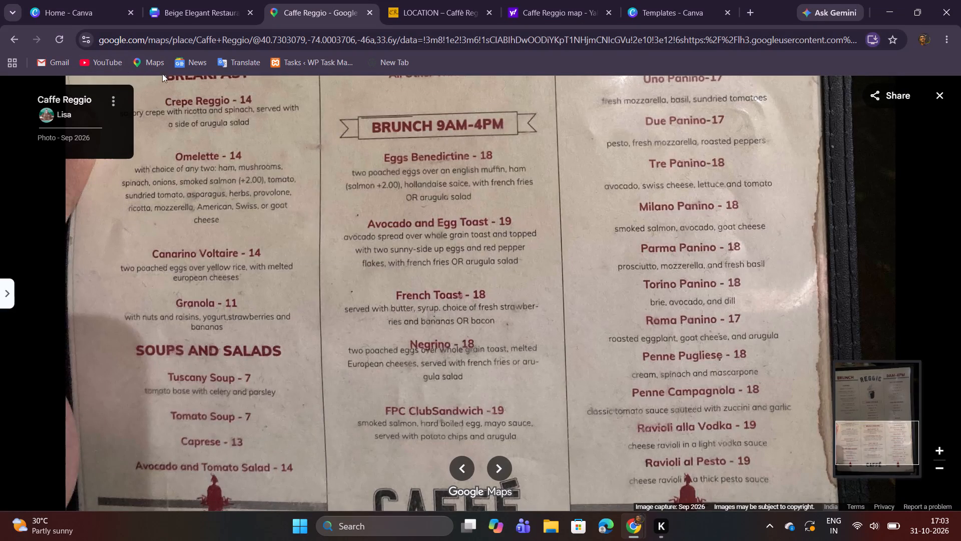
left_click(196, 14)
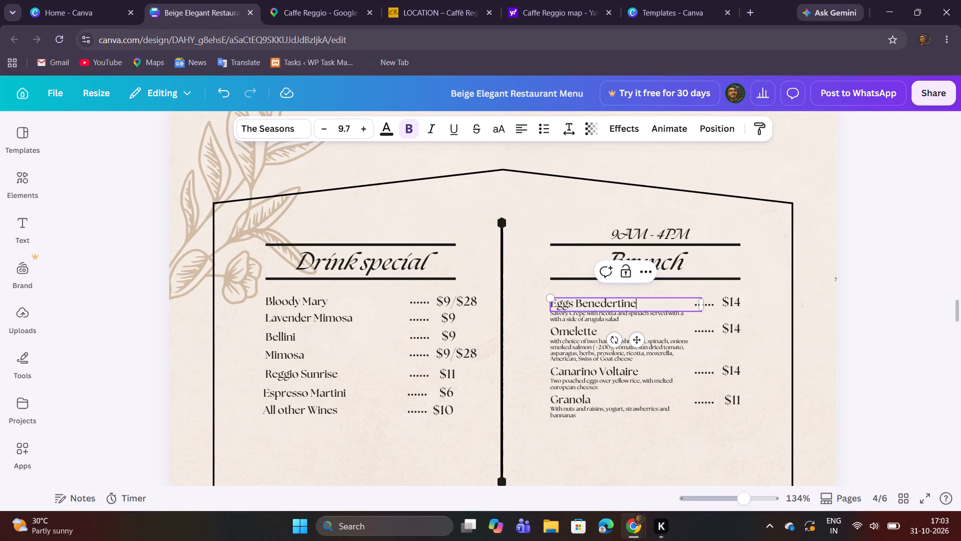
key("BackSpace")
key("BackSpace")
key("BackSpace")
key("BackSpace")
key("BackSpace")
key("BackSpace")
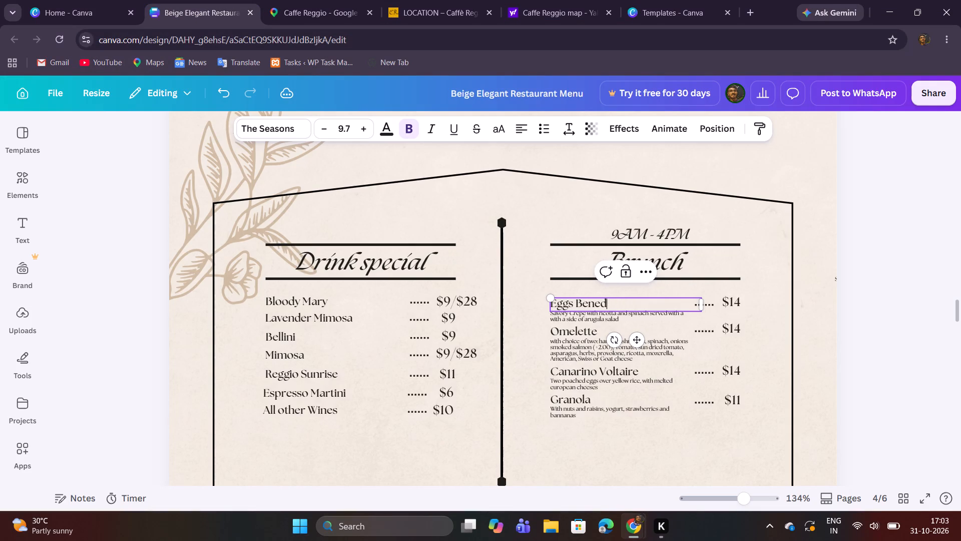
type("ictine")
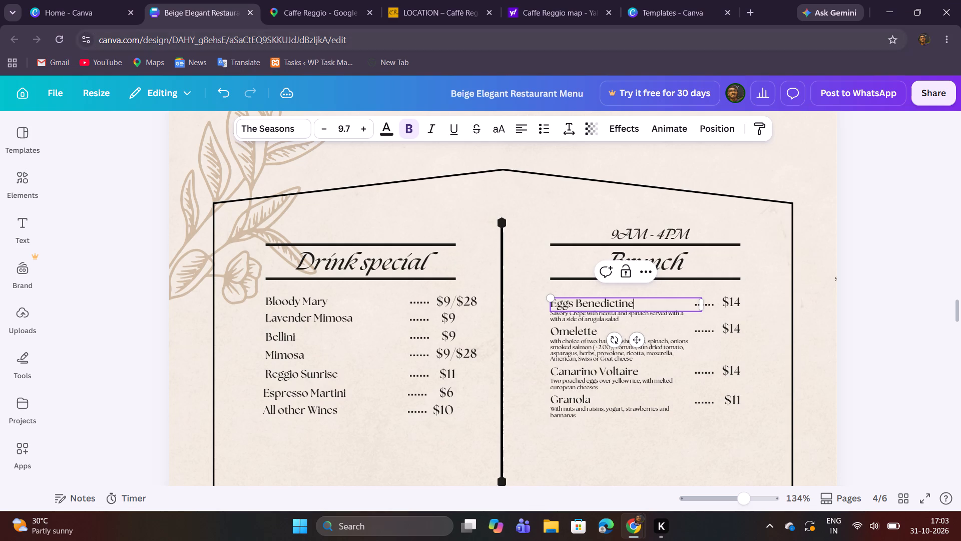
Replace the first description line under Eggs Benedictine with "two poached eggs with", consulting the menu photo.
left_click(279, 0)
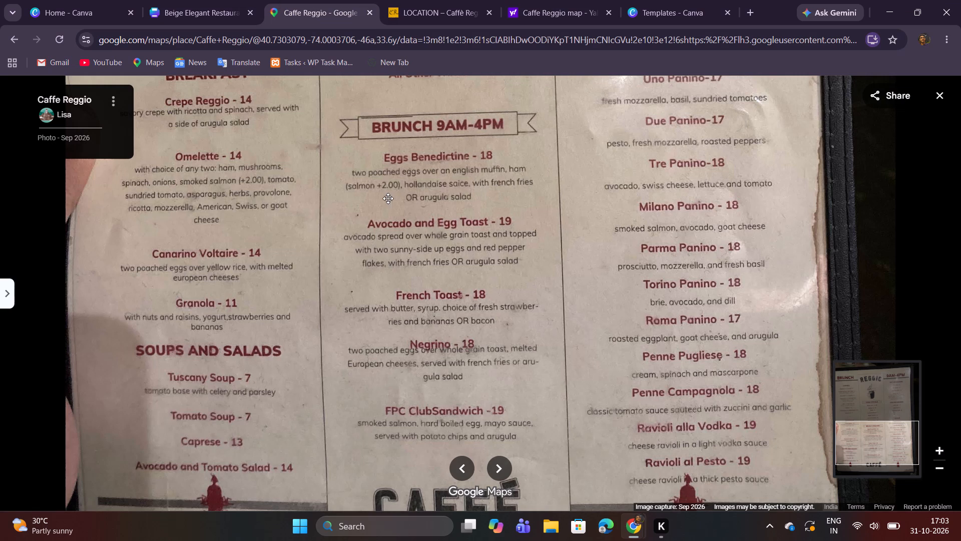
left_click(197, 5)
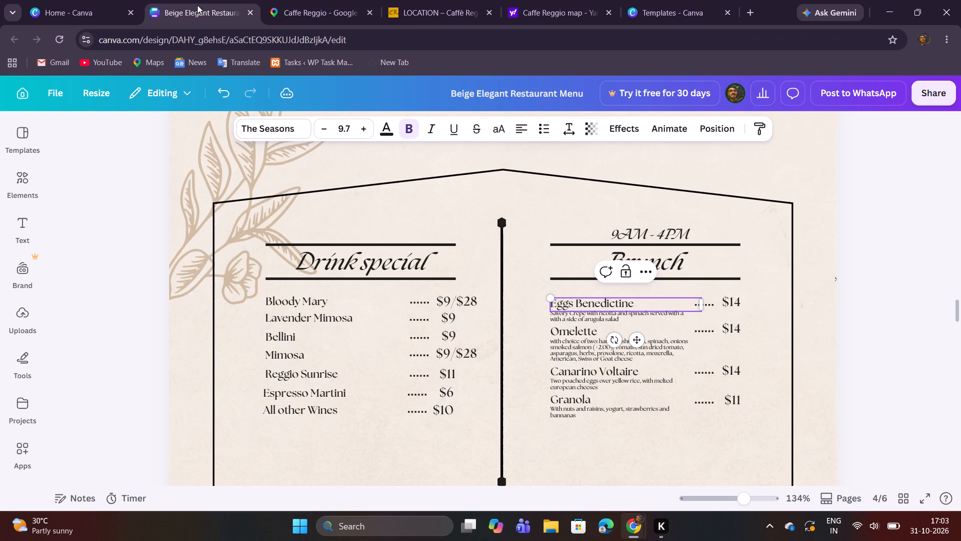
left_click(562, 451)
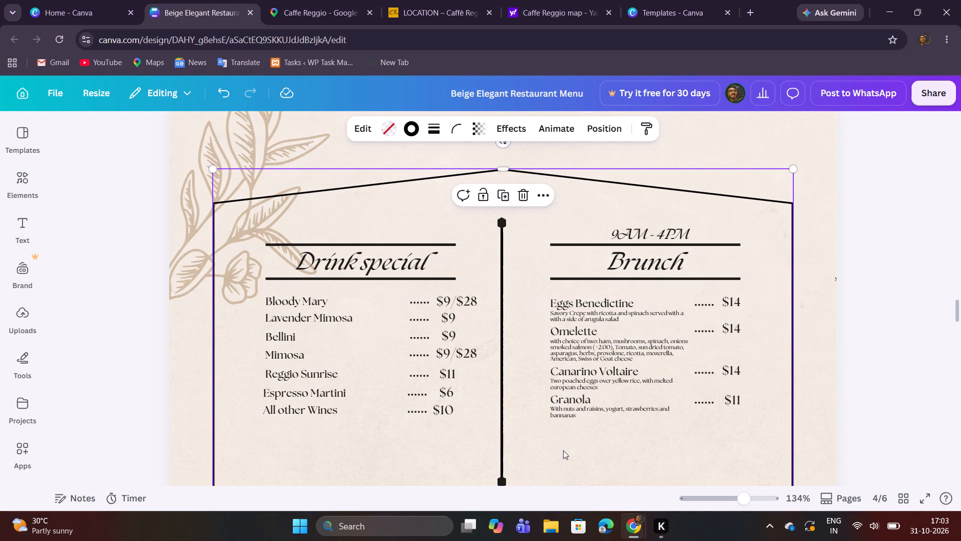
double_click(596, 311)
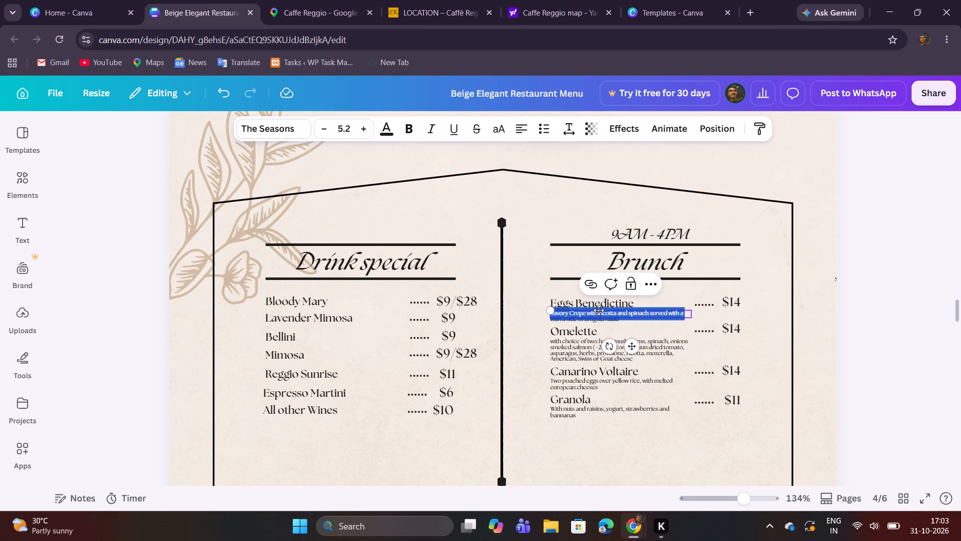
type("two")
key("space")
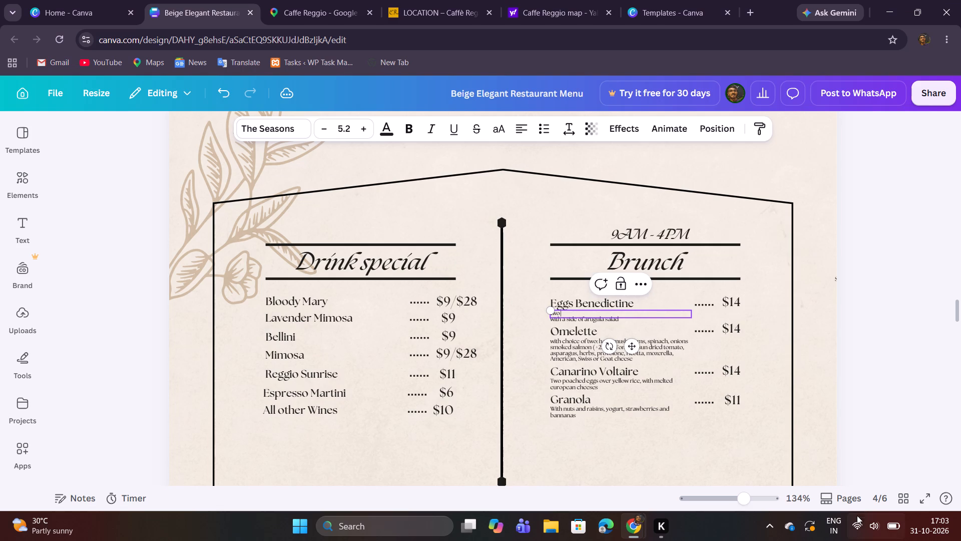
left_click(757, 501)
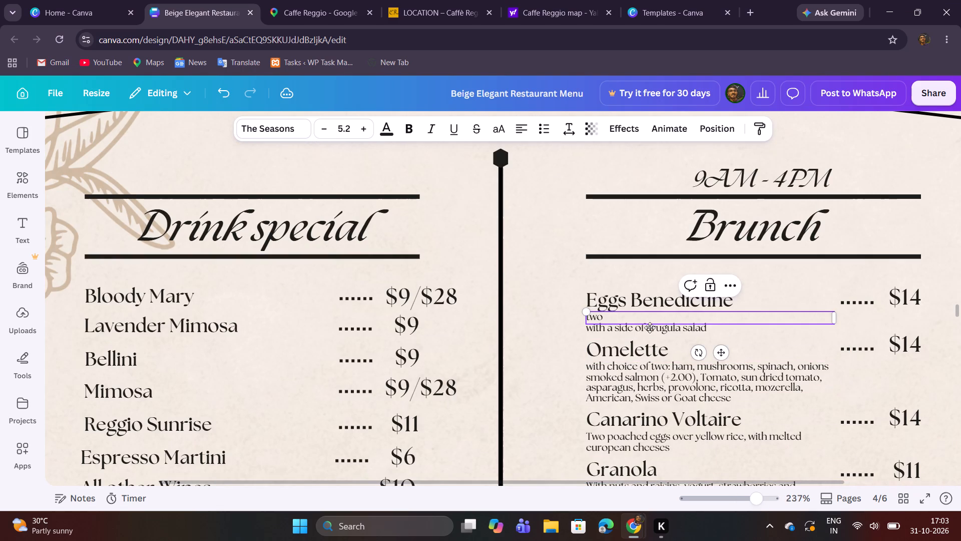
left_click(643, 321)
type("poa")
type("ched egge")
key("BackSpace")
type("s with")
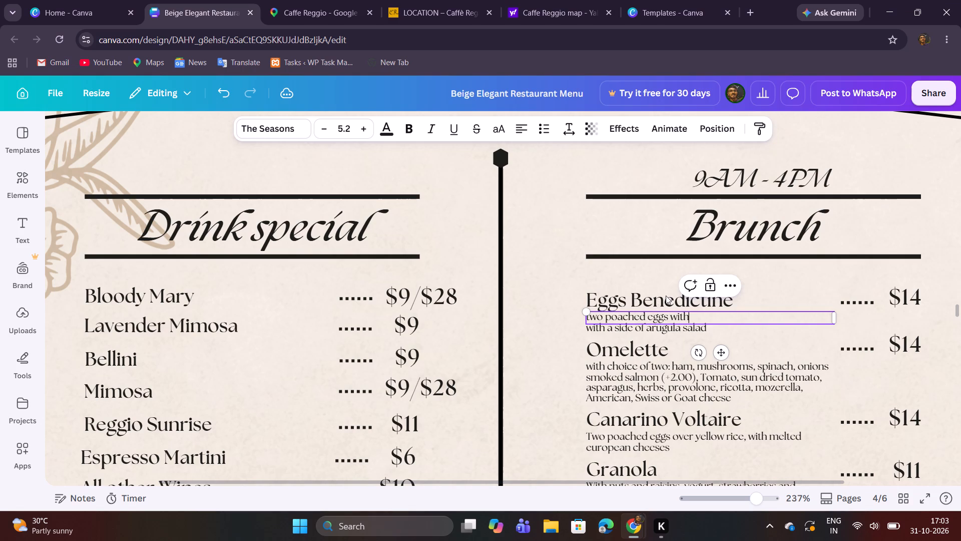
Replace "with" by "over an" at the end of the first Eggs Benedictine description line, consulting the café's menu photo.
left_click(315, 0)
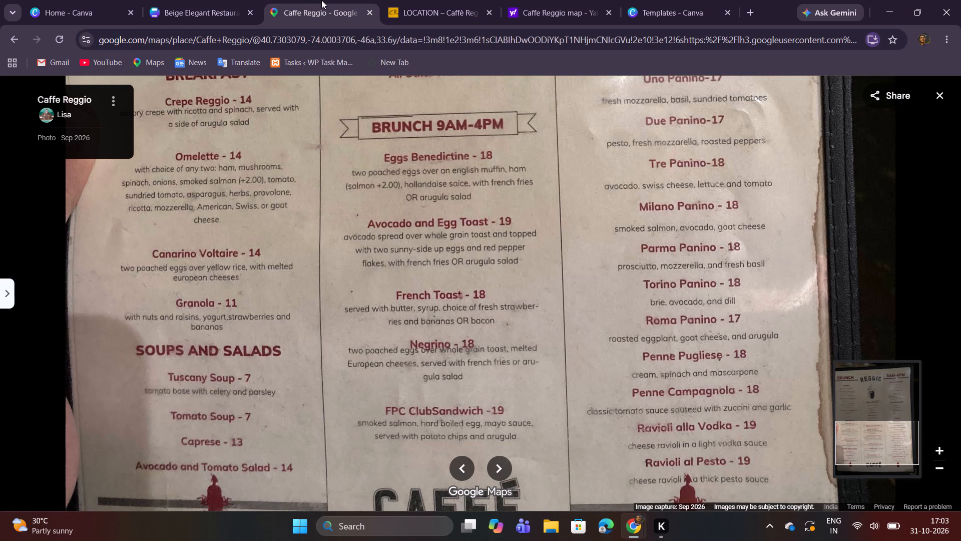
left_click(206, 0)
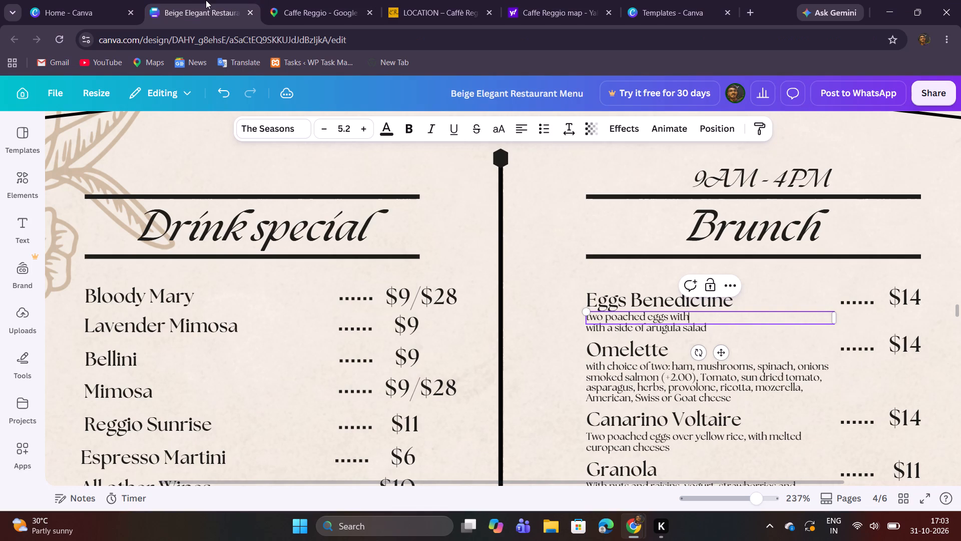
key("BackSpace")
key("BackSpace")
key("BackSpace")
key("BackSpace")
type("over an")
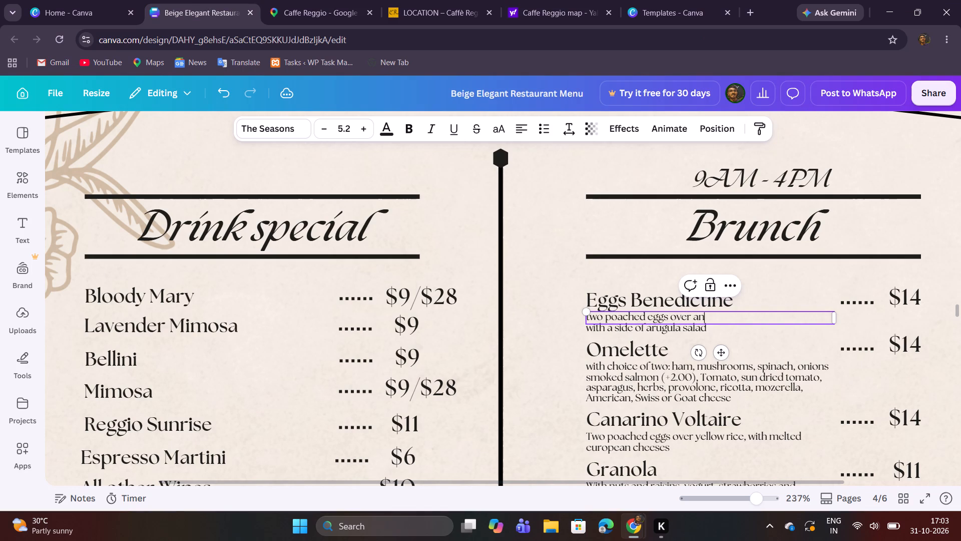
Extend the Eggs Benedictine description with "english m" after checking the menu photo, keeping a space between "an" and "english".
left_click(303, 0)
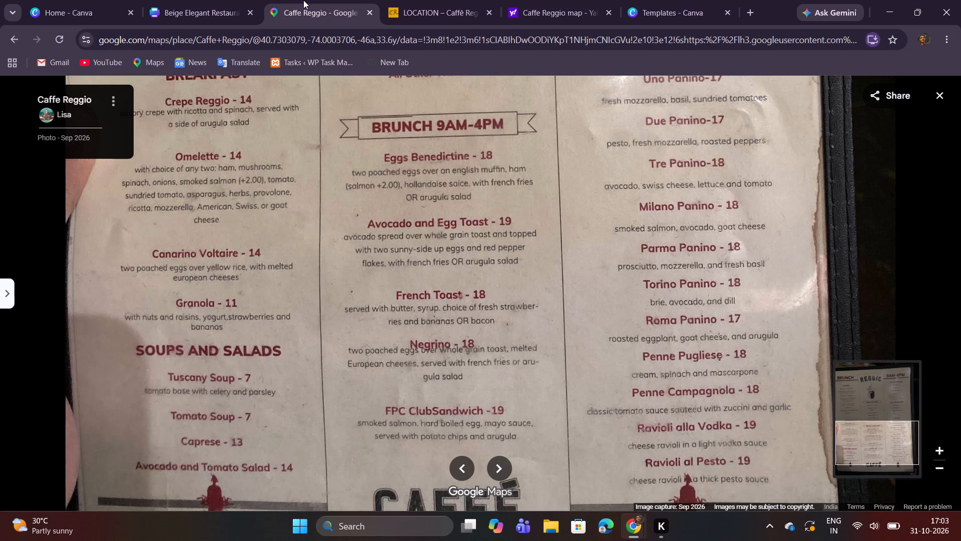
left_click(216, 0)
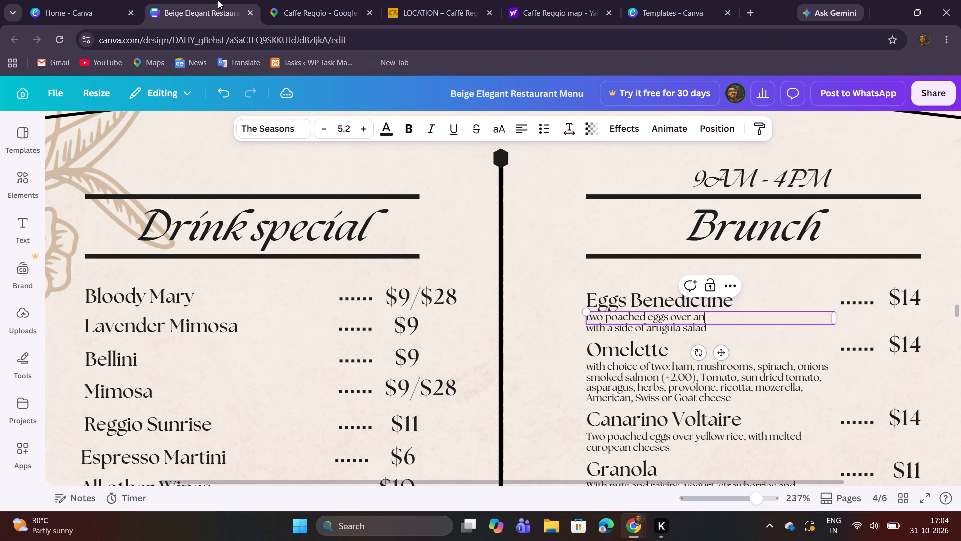
type("english m")
key("Left")
key("Left")
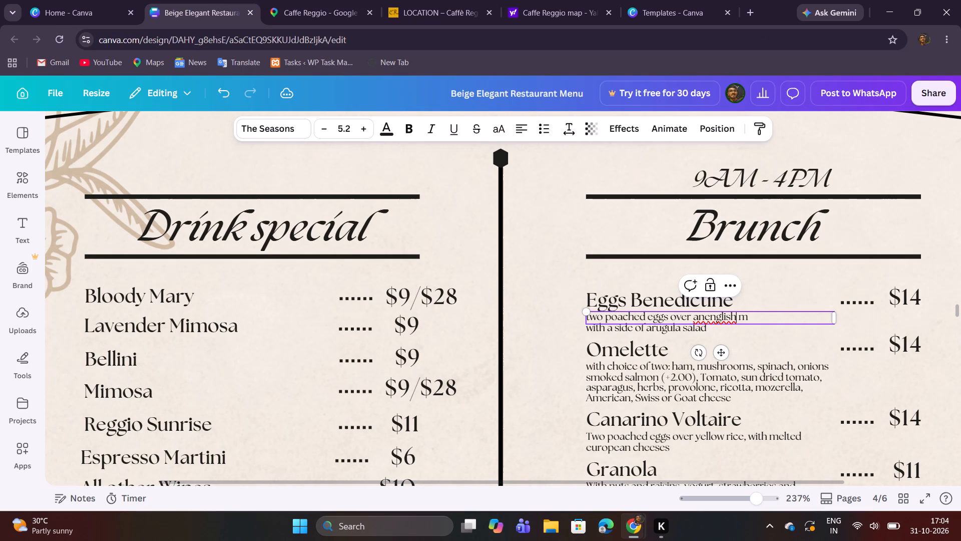
key("Left")
key("Left")
key("Left")
key("Left")
key("Left")
key("Left")
key("Left")
key("space")
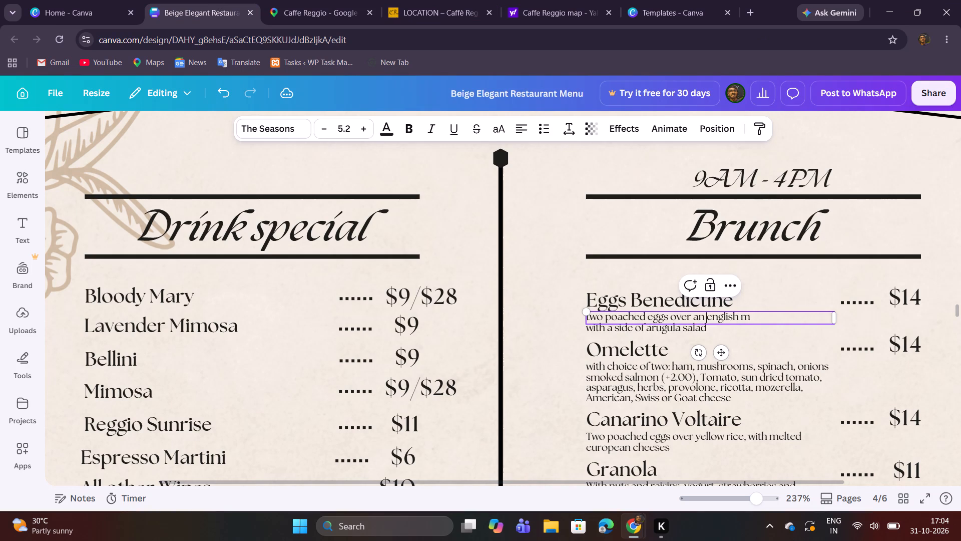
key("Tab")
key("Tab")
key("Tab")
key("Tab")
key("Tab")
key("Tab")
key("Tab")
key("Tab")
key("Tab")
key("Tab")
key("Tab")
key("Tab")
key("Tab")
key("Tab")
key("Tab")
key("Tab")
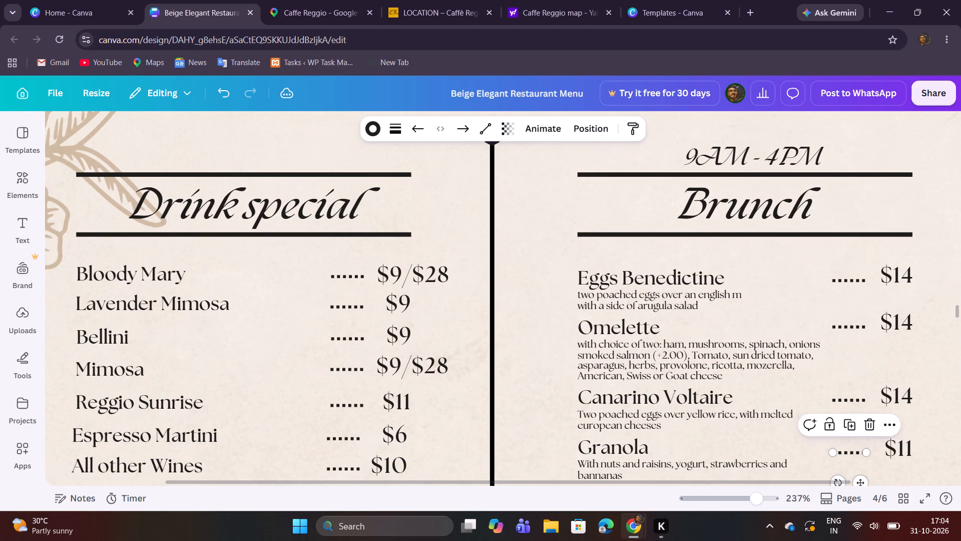
Complete the last word of the first Eggs Benedictine description line as "muffin".
left_click(666, 295)
left_click(709, 298)
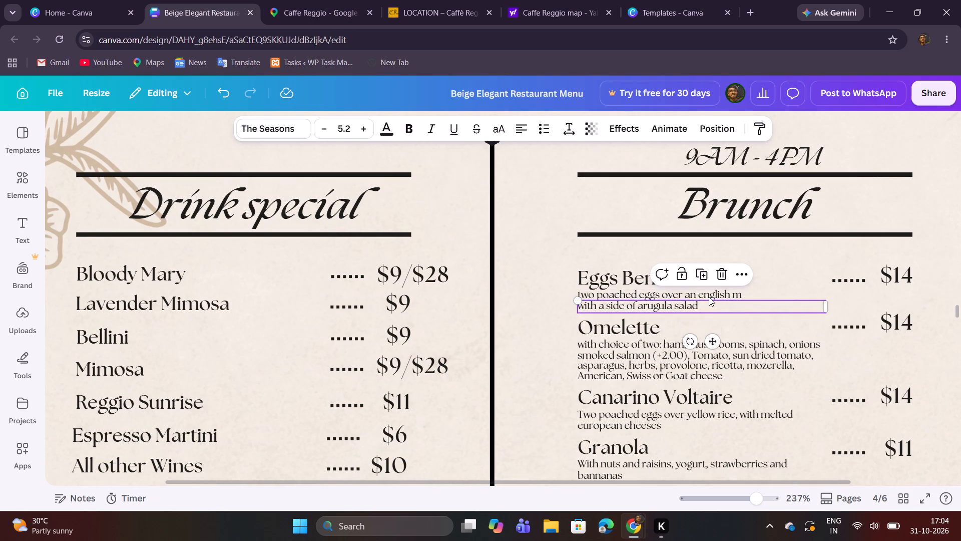
left_click(709, 297)
double_click(709, 293)
left_click(732, 297)
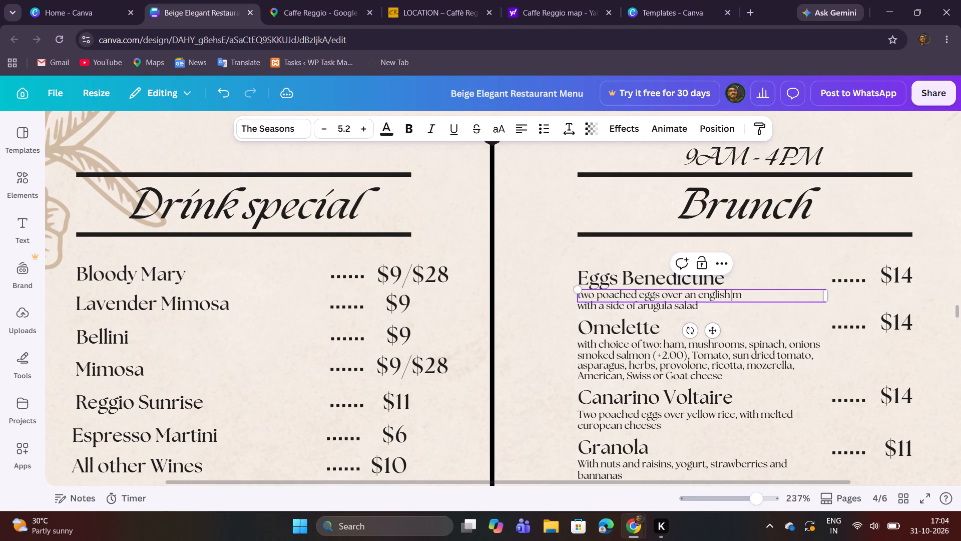
left_click(747, 297)
type("uffin")
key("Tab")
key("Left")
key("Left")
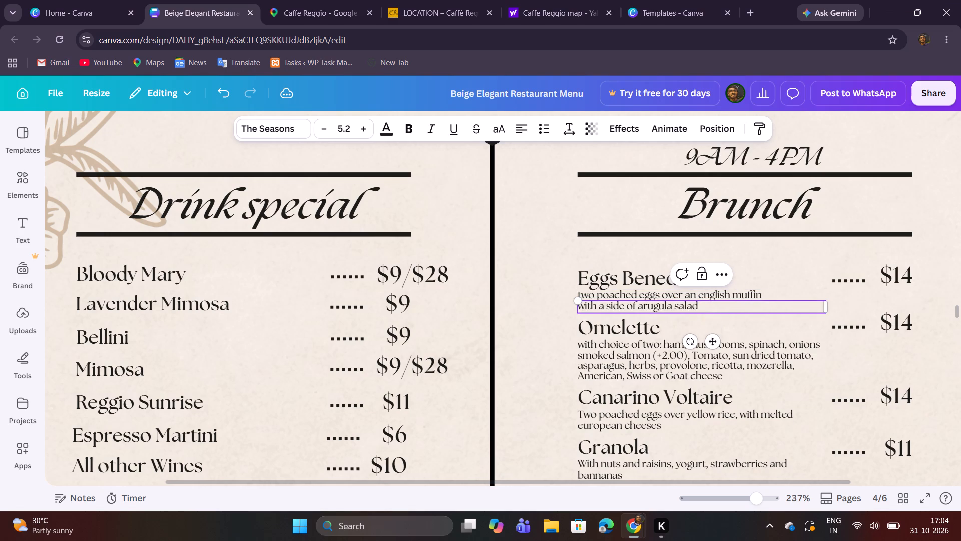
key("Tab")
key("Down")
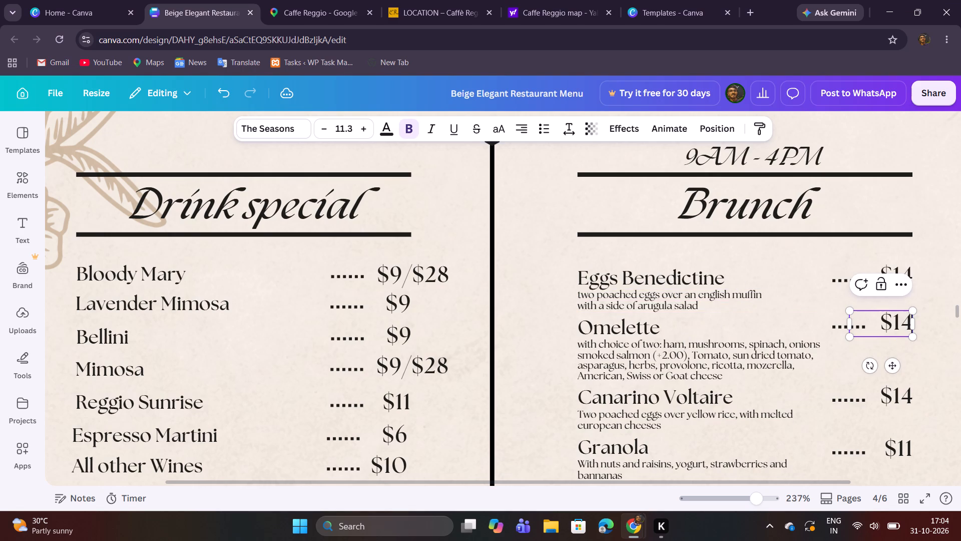
Continue the Eggs Benedictine description line after "muffin" with ", ham salmon", consulting the menu photo.
double_click(719, 295)
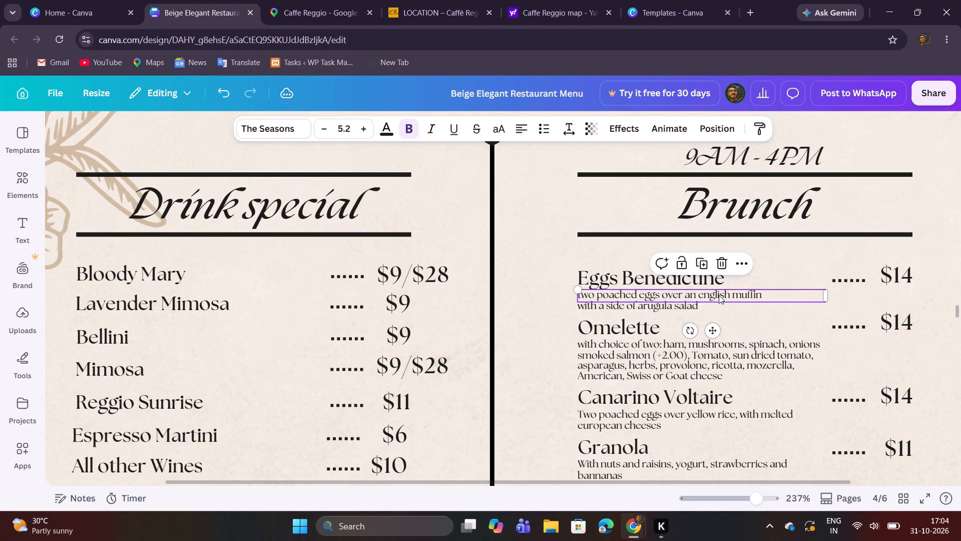
left_click(748, 295)
left_click(765, 299)
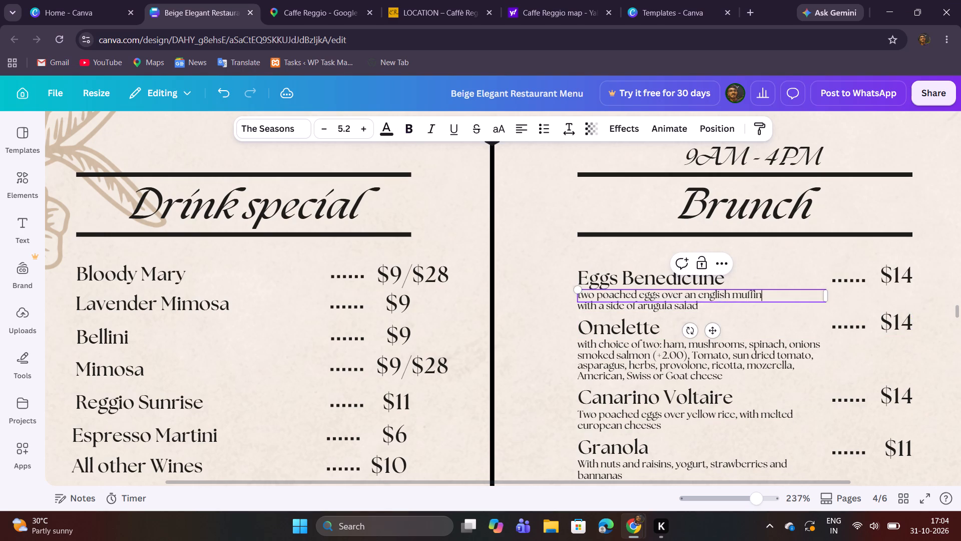
left_click(343, 7)
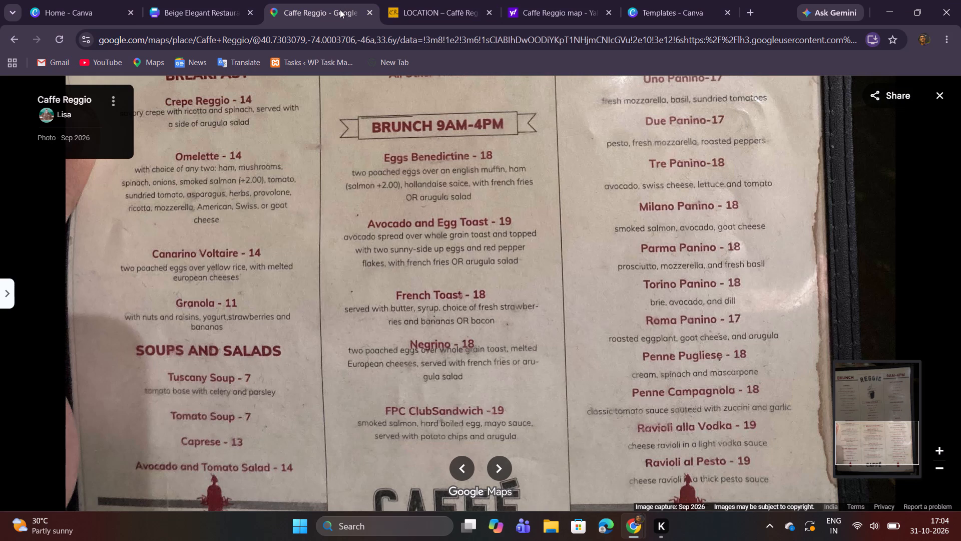
left_click(89, 0)
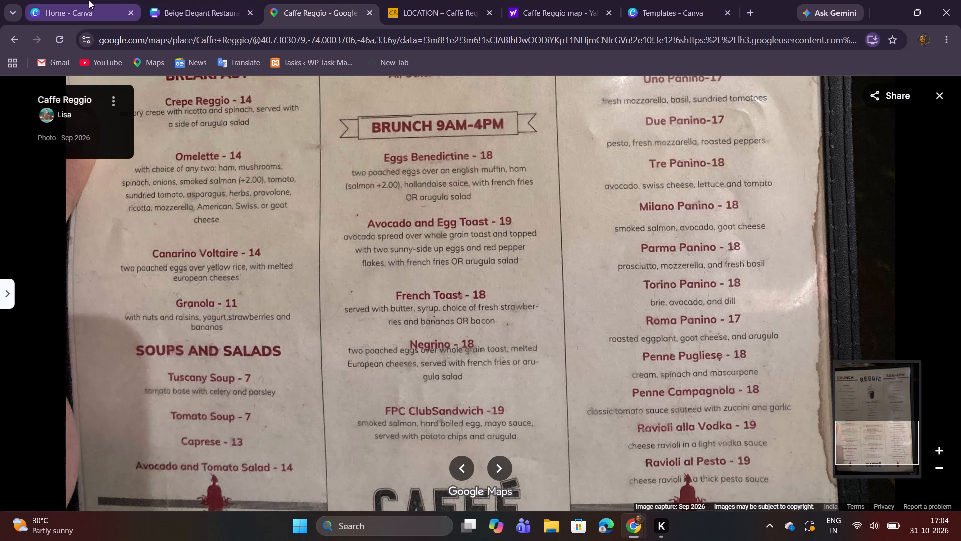
left_click(196, 13)
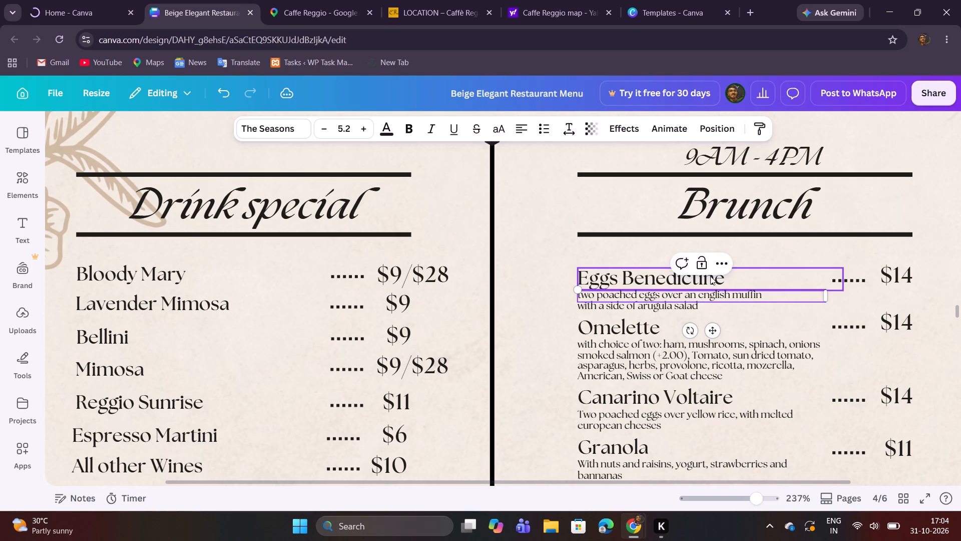
type(", ham")
key("space")
type("salmon")
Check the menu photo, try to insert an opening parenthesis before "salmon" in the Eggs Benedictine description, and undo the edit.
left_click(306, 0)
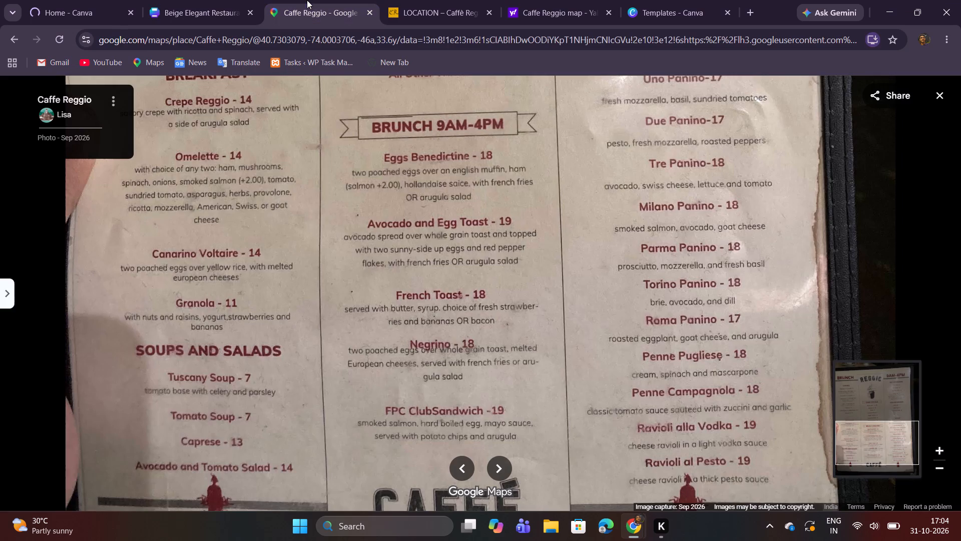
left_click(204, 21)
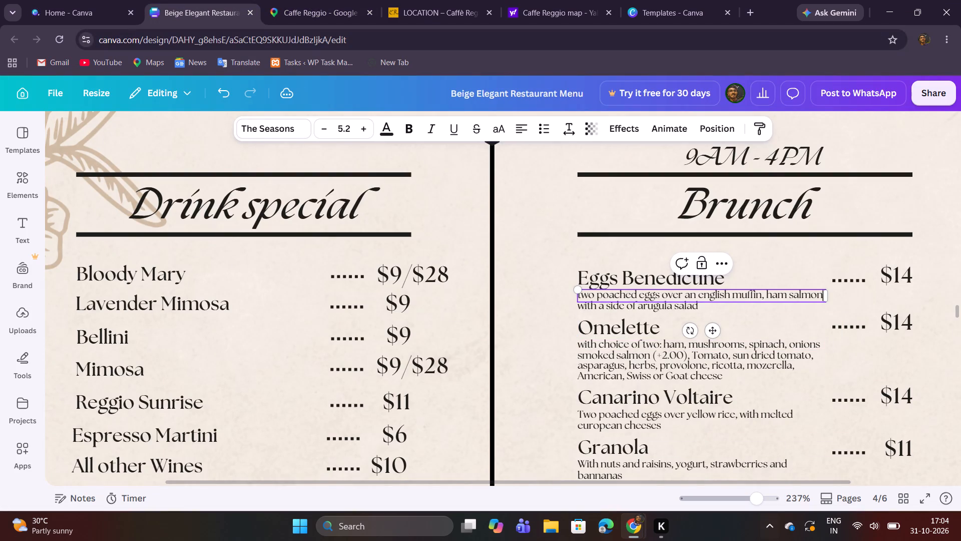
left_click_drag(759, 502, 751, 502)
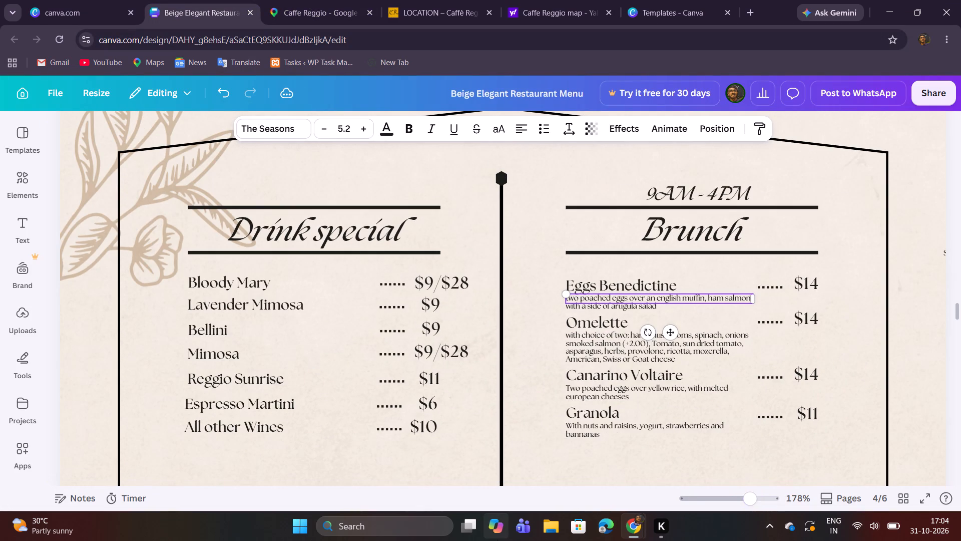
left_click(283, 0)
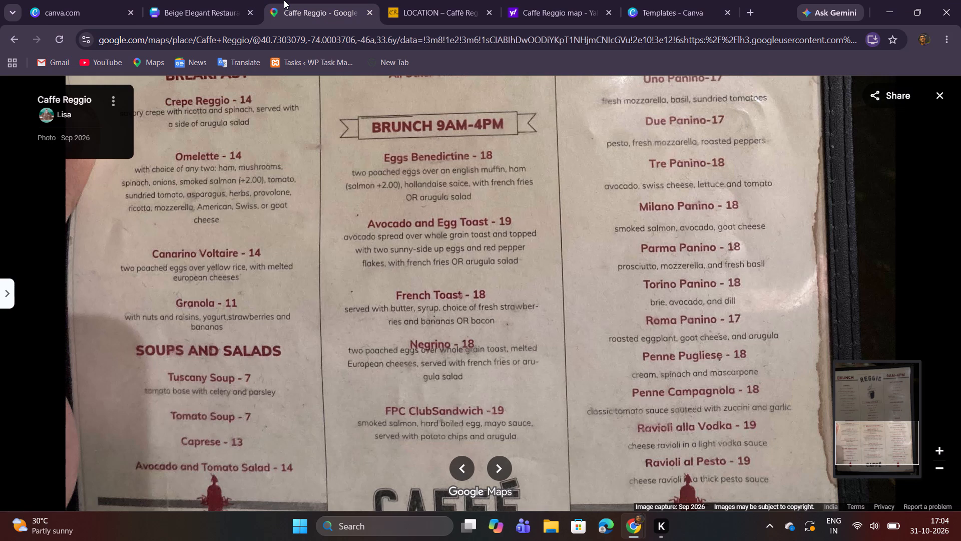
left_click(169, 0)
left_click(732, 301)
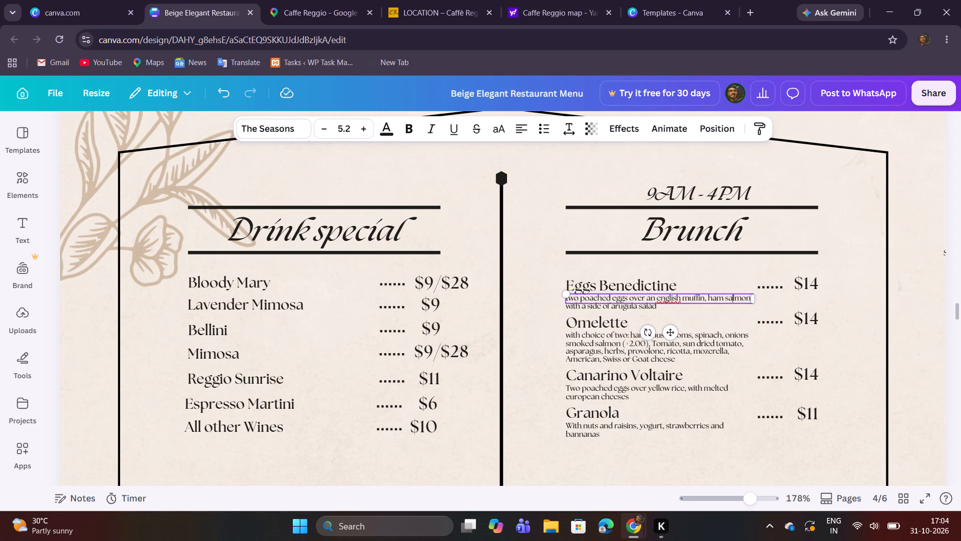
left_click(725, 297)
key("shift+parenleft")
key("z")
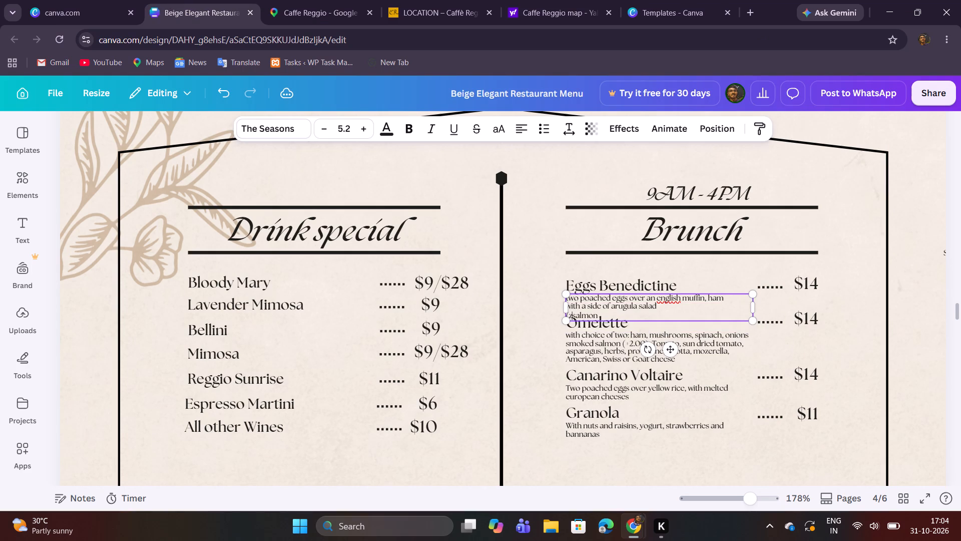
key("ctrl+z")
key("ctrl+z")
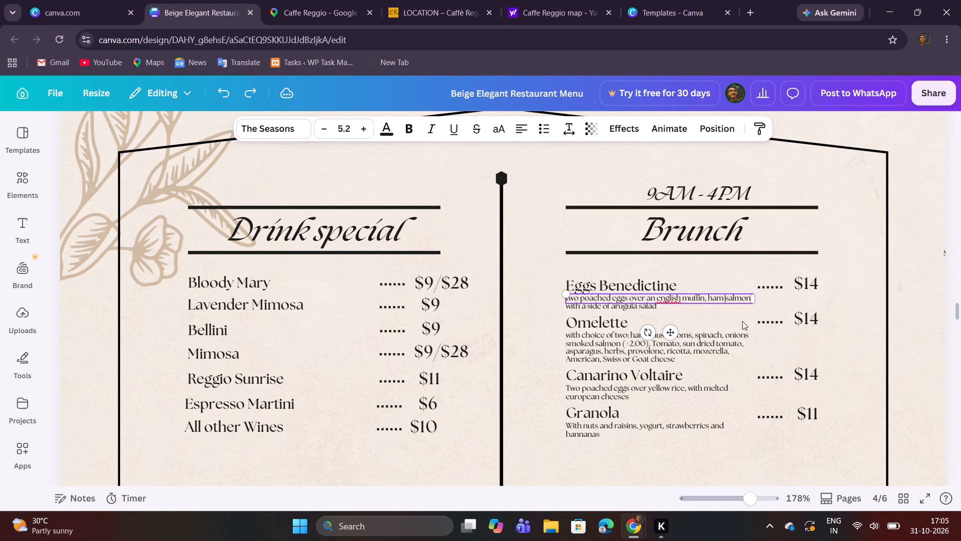
Replace "salmon" at the end of the first Eggs Benedictine description line with "(salmon" followed by a space, consulting the menu photo.
left_click(753, 494)
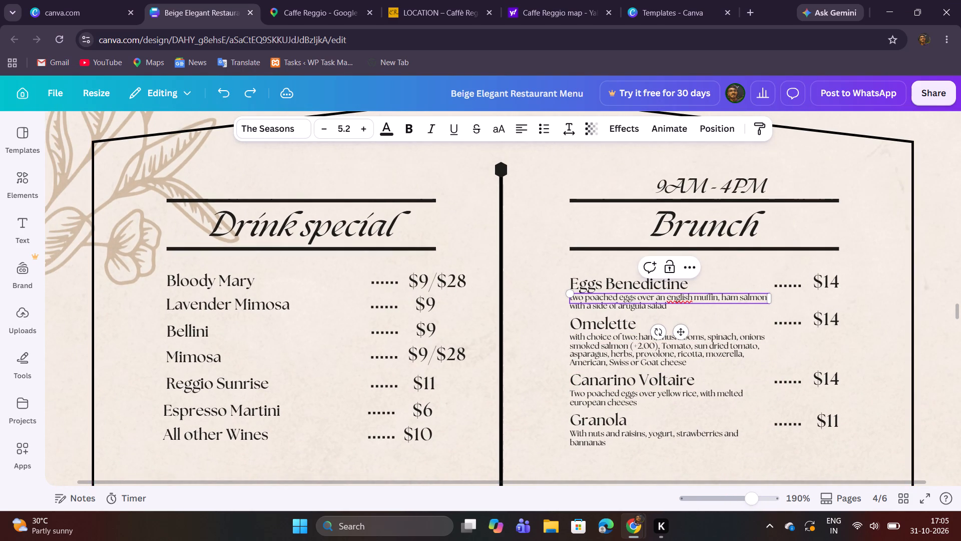
left_click_drag(739, 300, 767, 303)
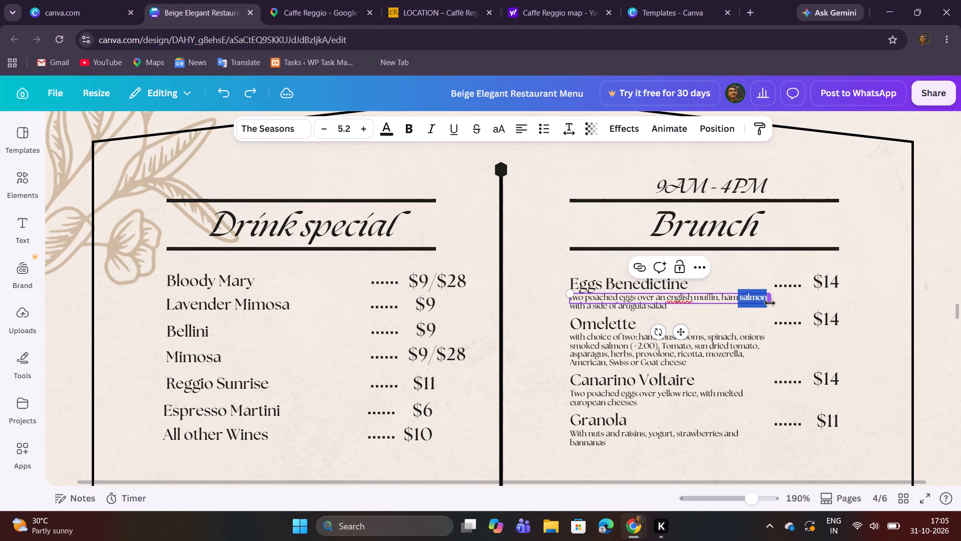
key("BackSpace")
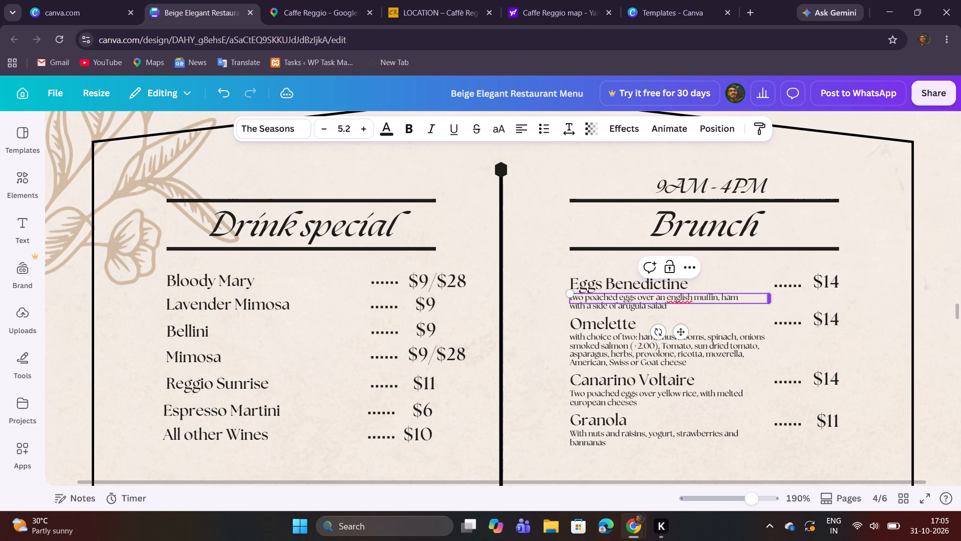
left_click(284, 0)
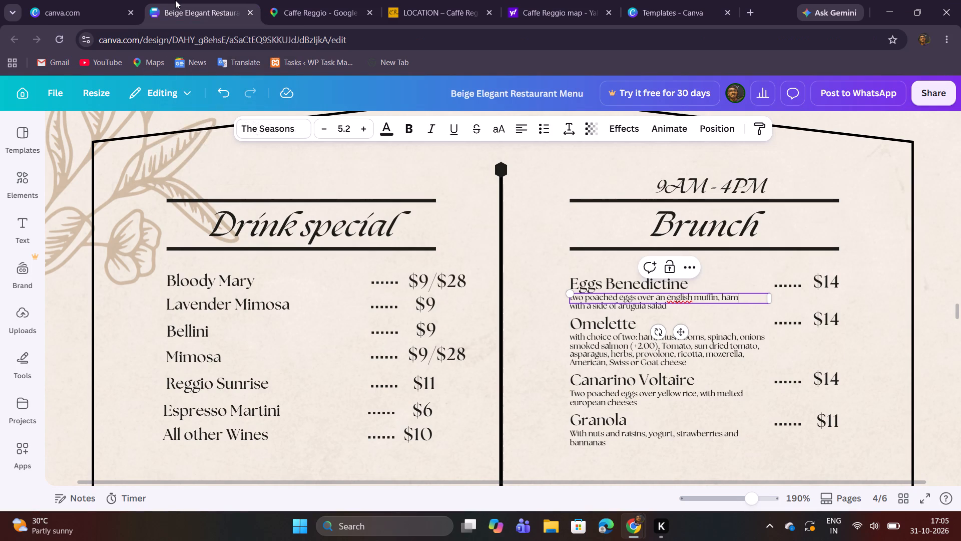
key("shift+parenleft")
type("salmon")
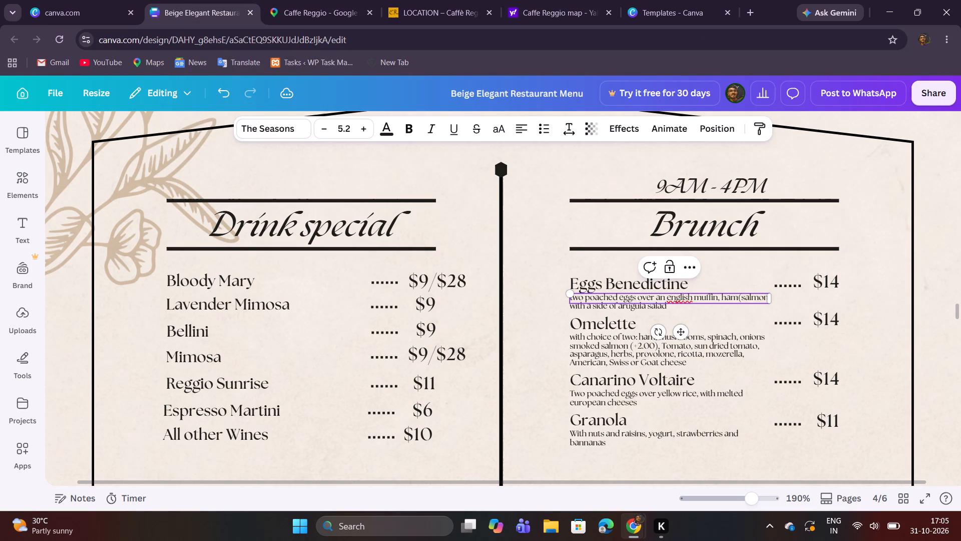
key("space")
Widen the first Eggs Benedictine description line's text box and append "+2.00)" after "salmon", checking the menu photo.
left_click_drag(772, 300, 777, 300)
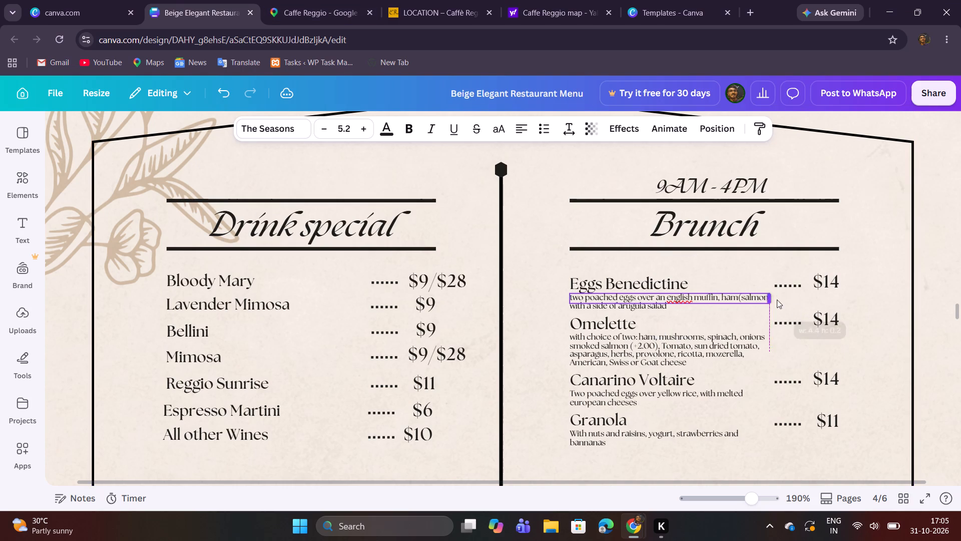
left_click_drag(777, 300, 790, 300)
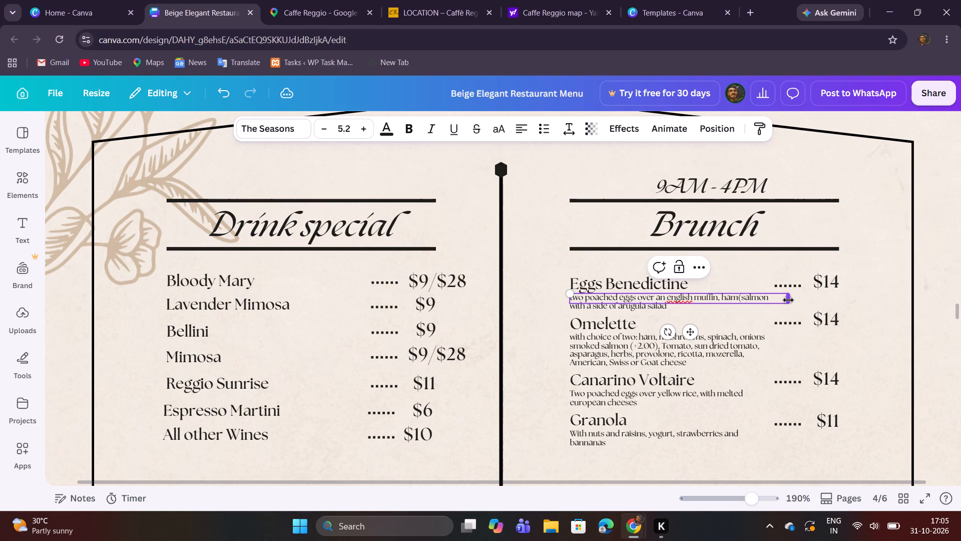
key("shift+plus")
key("2")
left_click(271, 0)
left_click(222, 0)
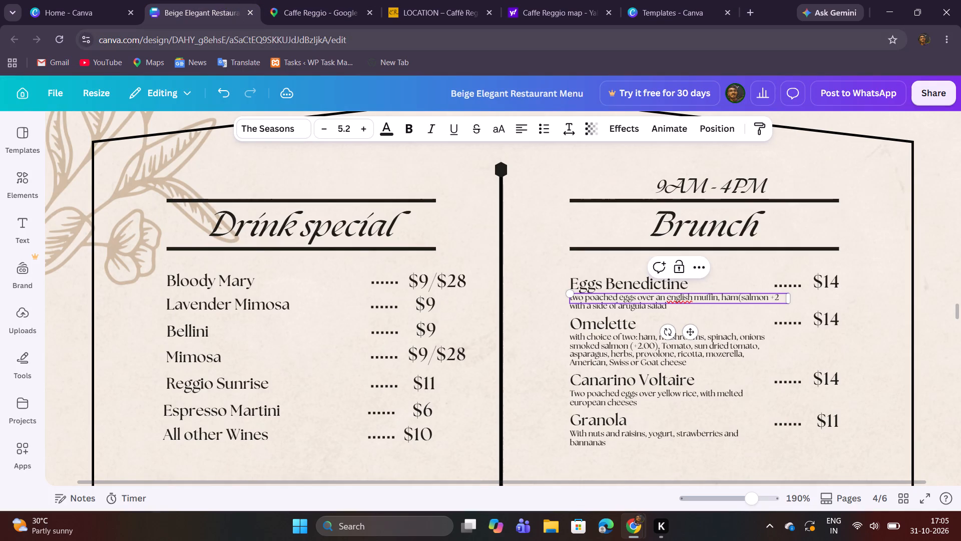
key("period")
type("00")
key("shift+parenright")
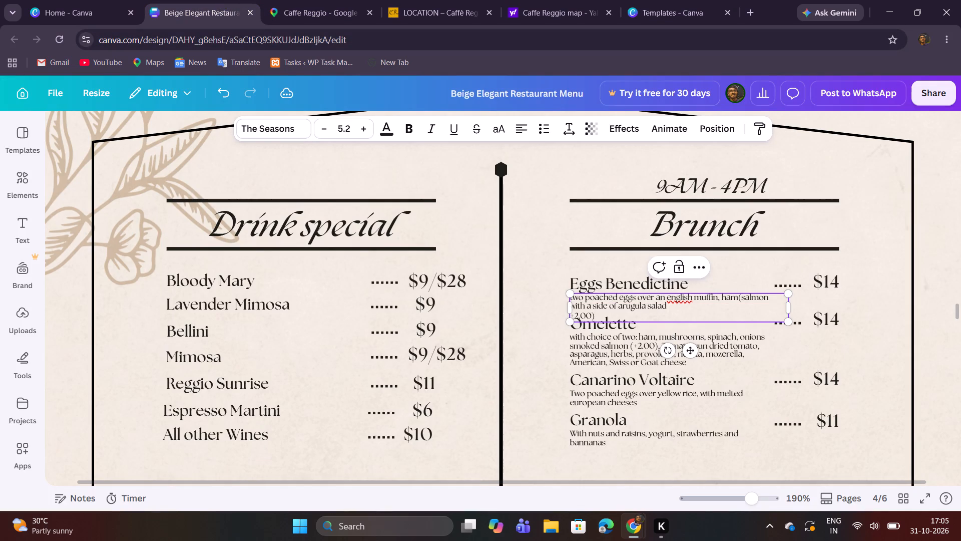
Widen the first description line's text box to about 5.2 so "+2.00)" fits on the same line.
left_click_drag(792, 304, 795, 304)
left_click_drag(795, 304, 799, 304)
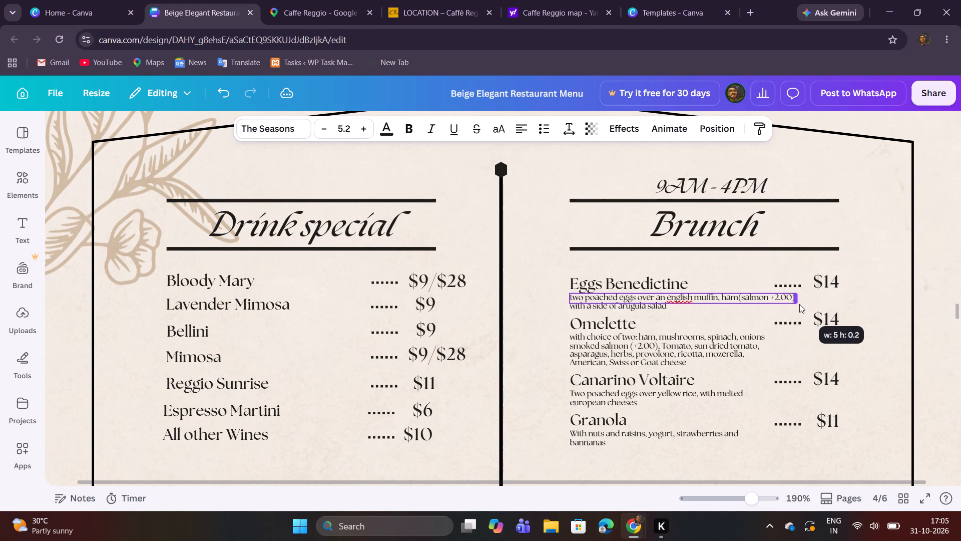
left_click_drag(799, 304, 798, 304)
left_click(801, 307)
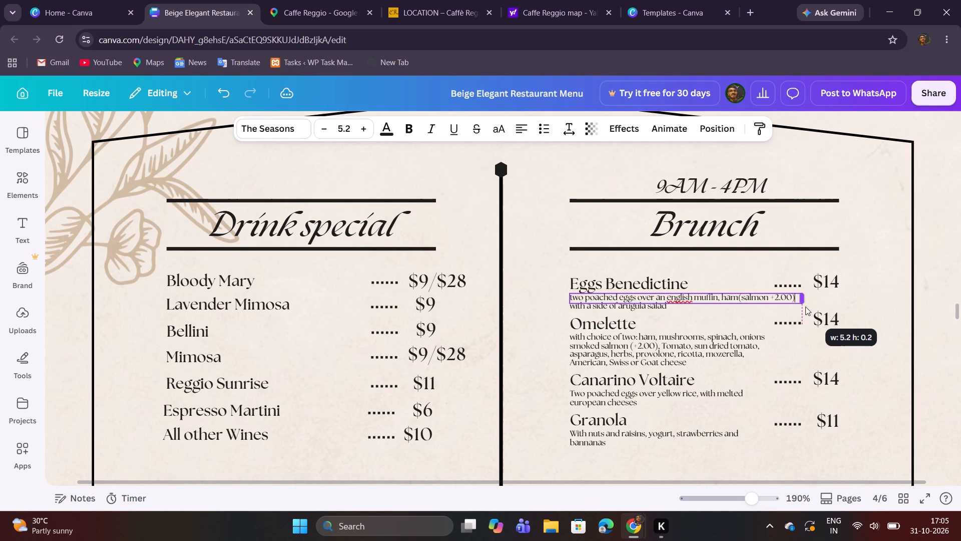
left_click(850, 303)
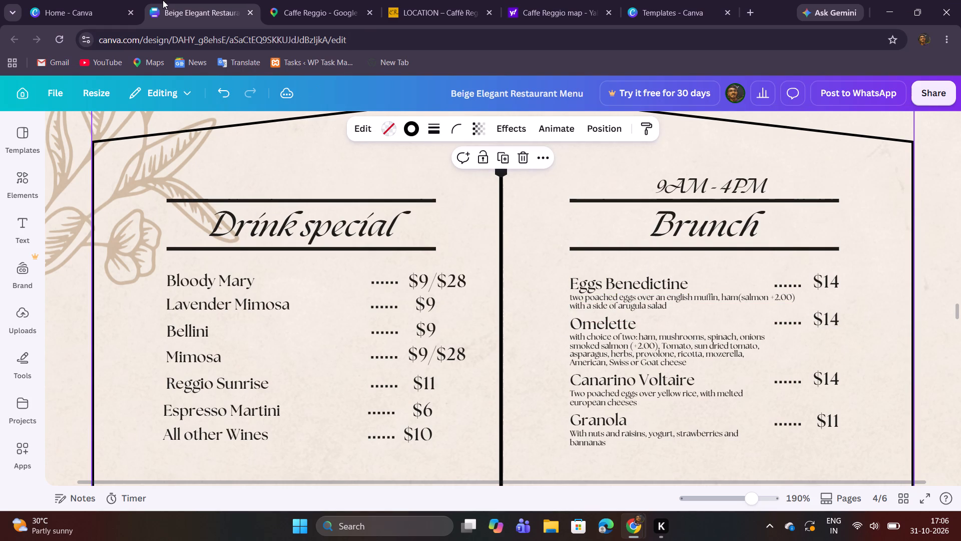
Check the menu photo and replace the second Eggs Benedictine description line with "hollandaise saice".
left_click(330, 0)
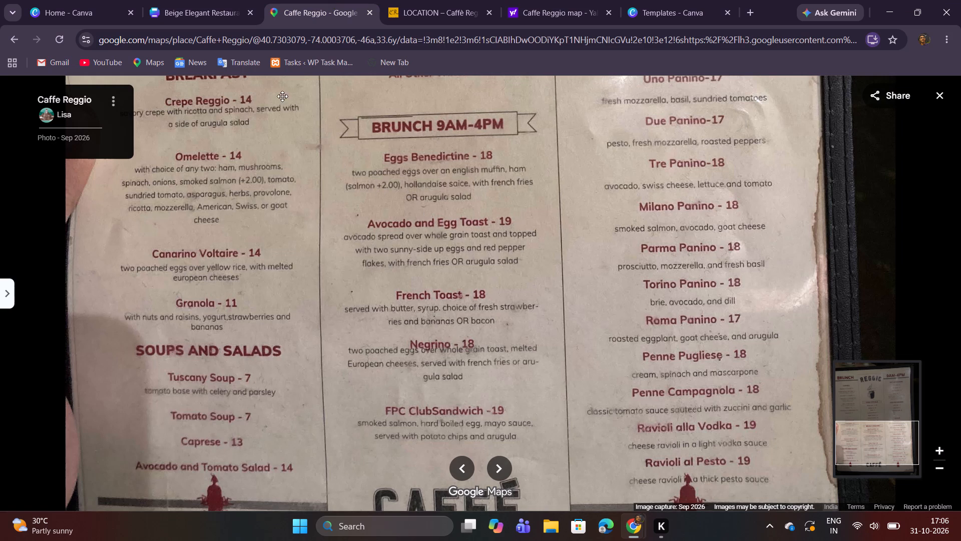
left_click(207, 0)
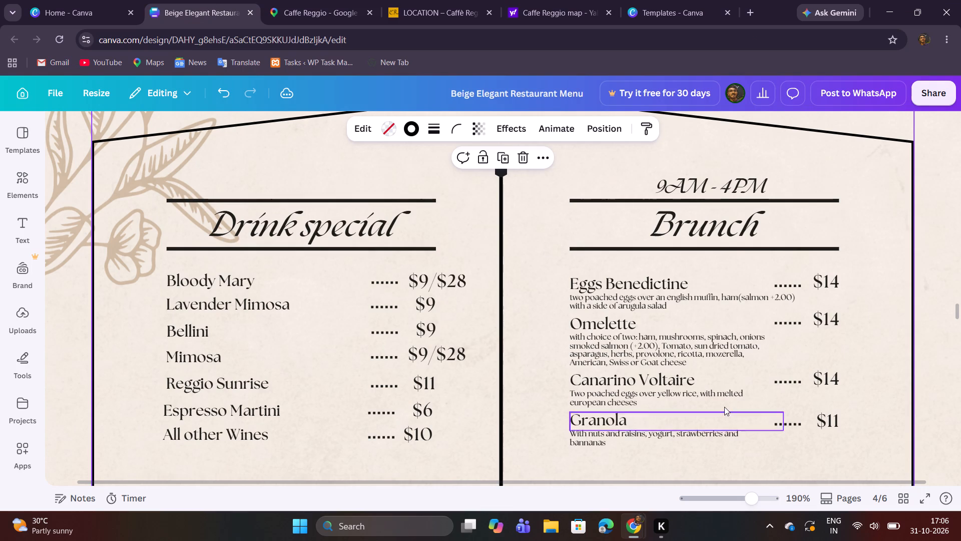
double_click(653, 303)
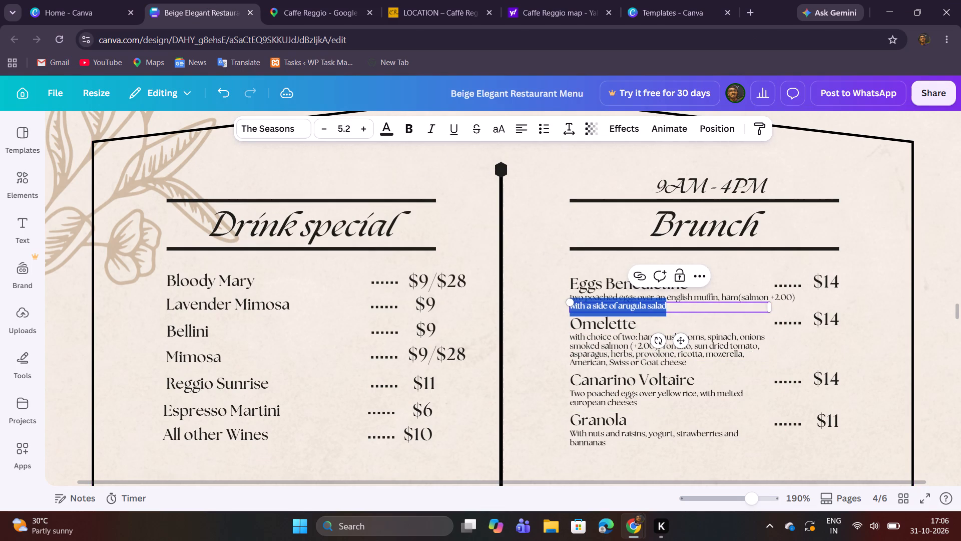
type("hollandaise")
key("space")
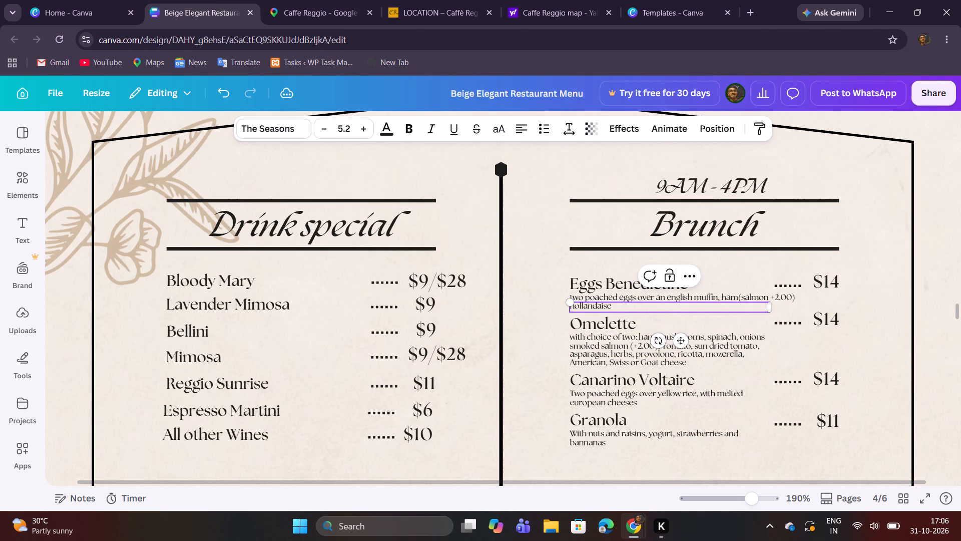
type("saice")
Complete the second Eggs Benedictine description line with ", with french fries or arugula salad", consulting the menu photo.
left_click(296, 3)
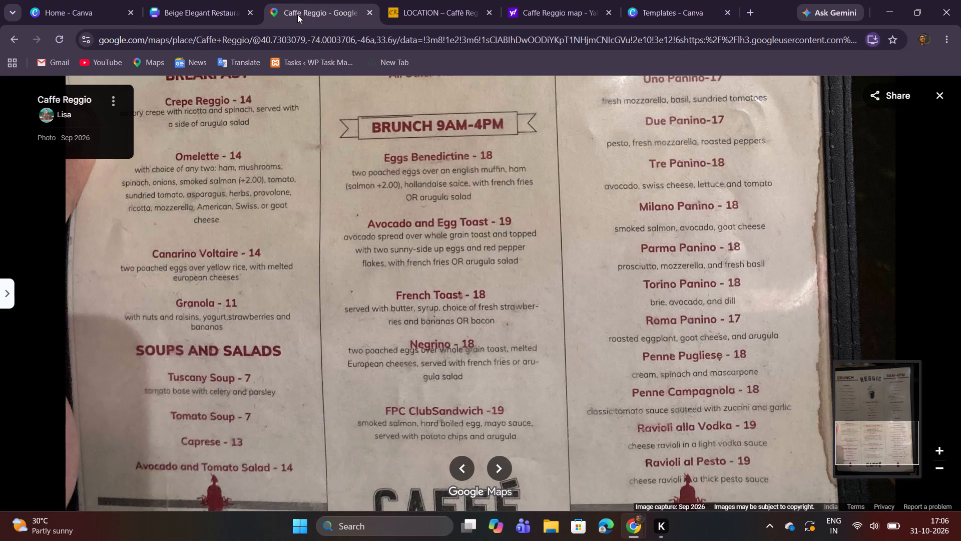
left_click(226, 0)
type(", with fre")
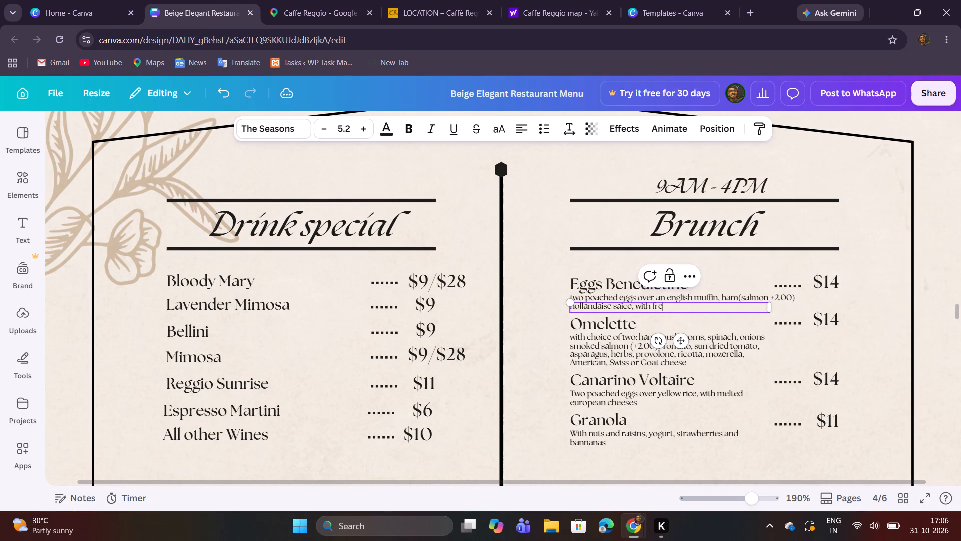
type("nch friws")
key("BackSpace")
key("BackSpace")
type("es")
key("space")
key("a")
key("BackSpace")
type("or")
key("space")
type("arugula")
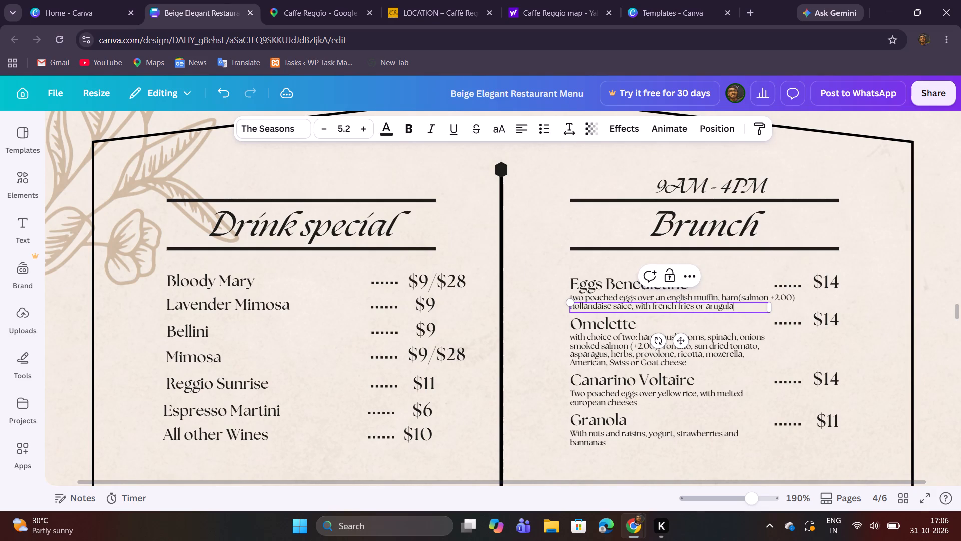
key("space")
type("salad")
Check the menu photo and change the Eggs Benedictine price under Brunch to $18.
left_click(282, 7)
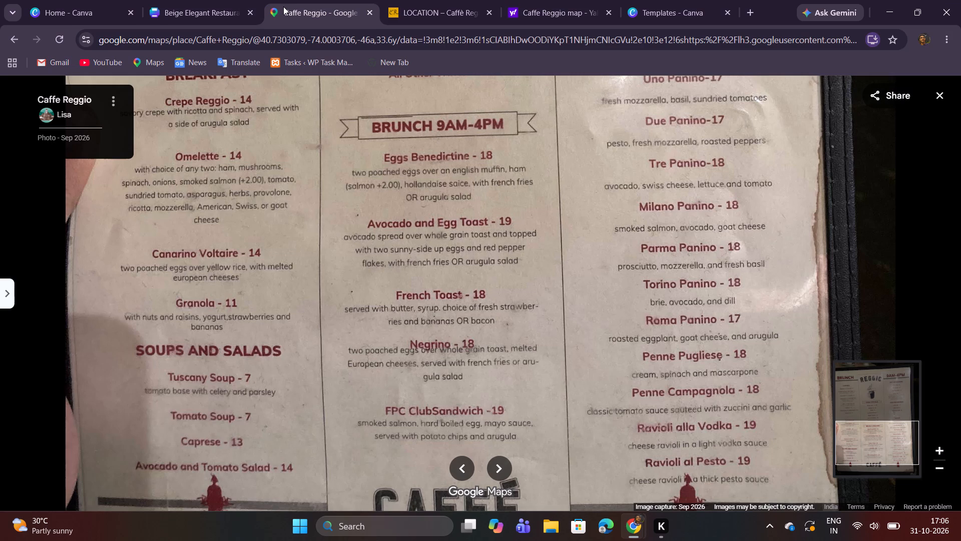
left_click(221, 0)
scroll(517, 266, "down", 1)
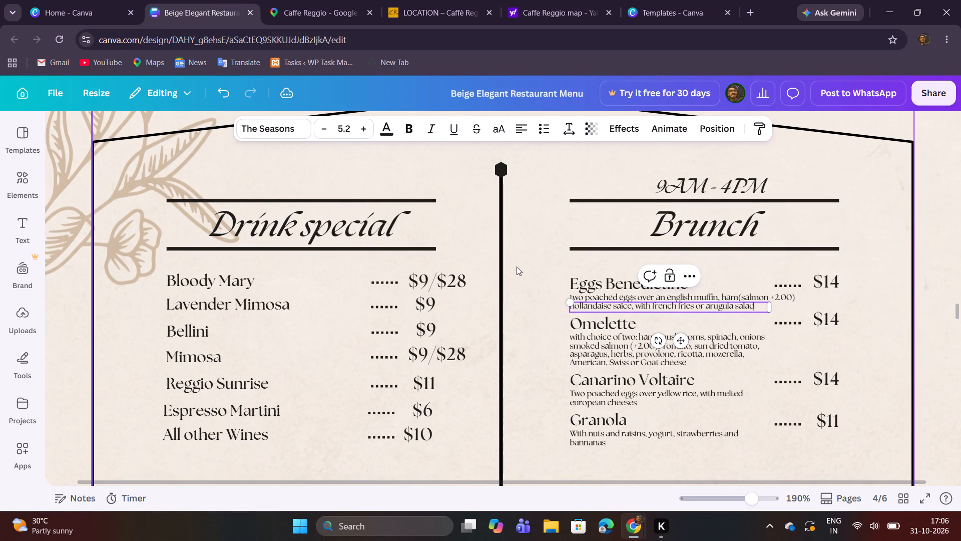
scroll(517, 266, "down", 1)
left_click(535, 300)
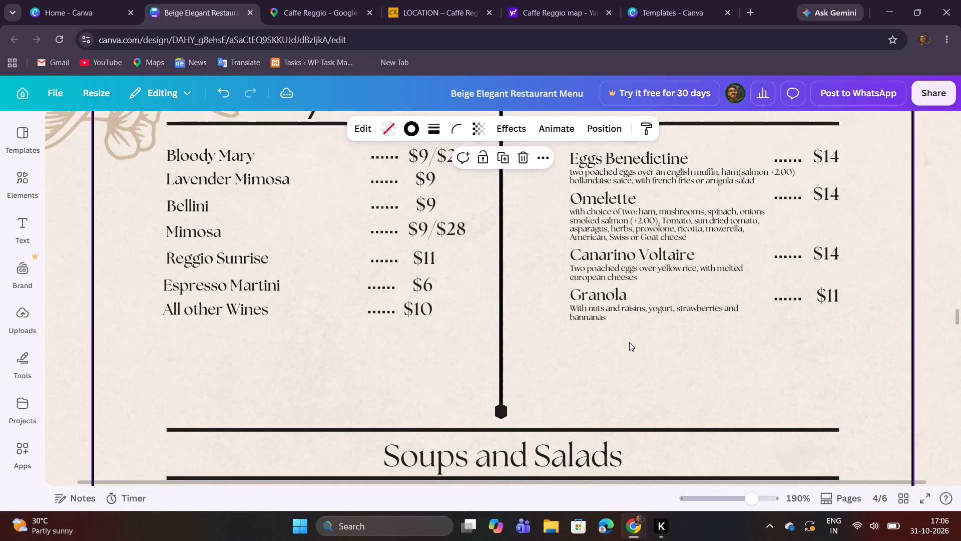
left_click(316, 0)
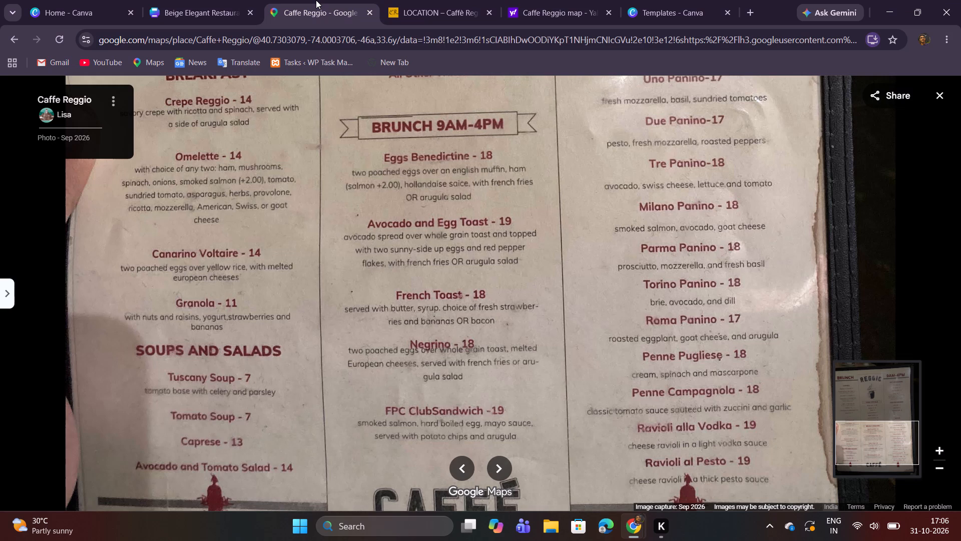
left_click(199, 0)
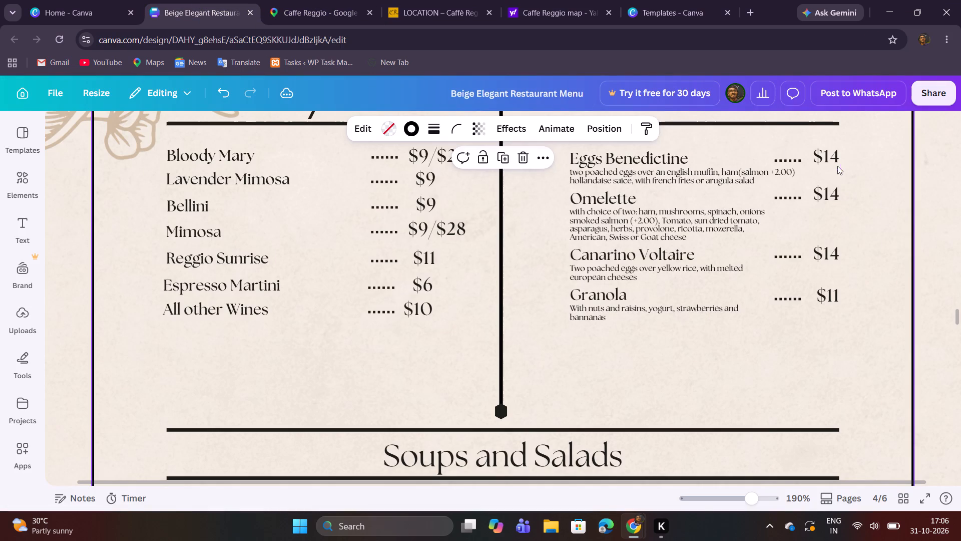
double_click(835, 164)
triple_click(834, 158)
double_click(833, 158)
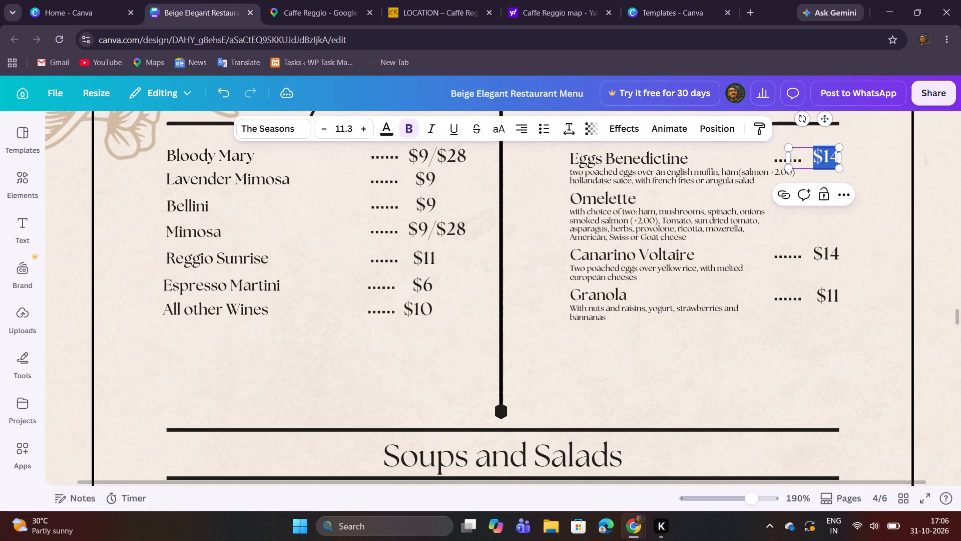
key("Right")
key("BackSpace")
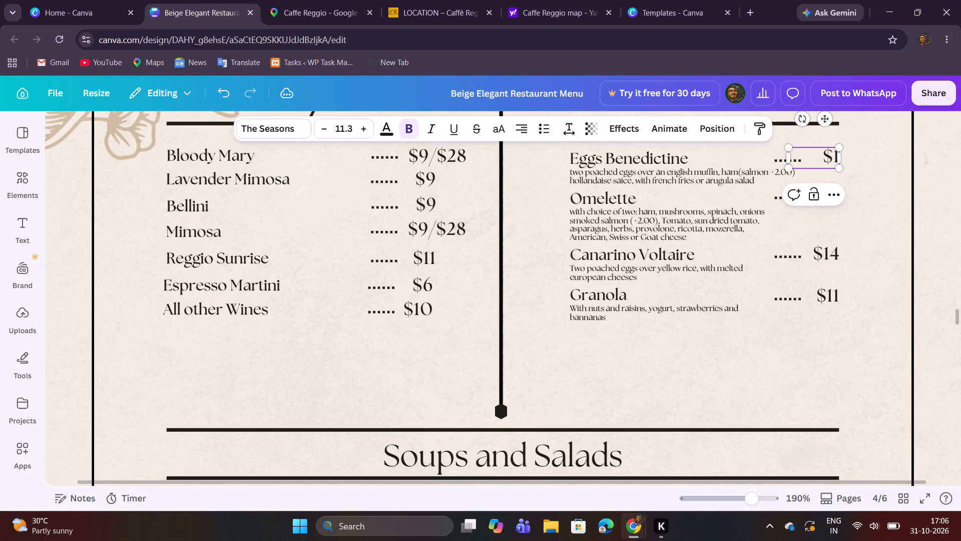
key("8")
left_click(873, 196)
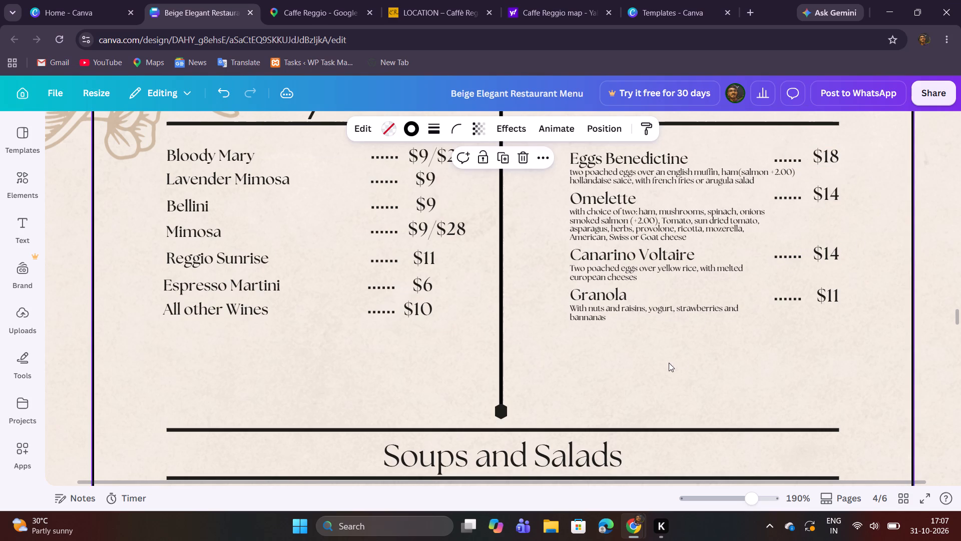
Undo the accidental shift of page 4's black border frame and lock the frame in place.
left_click_drag(533, 197, 668, 197)
key("ctrl+z")
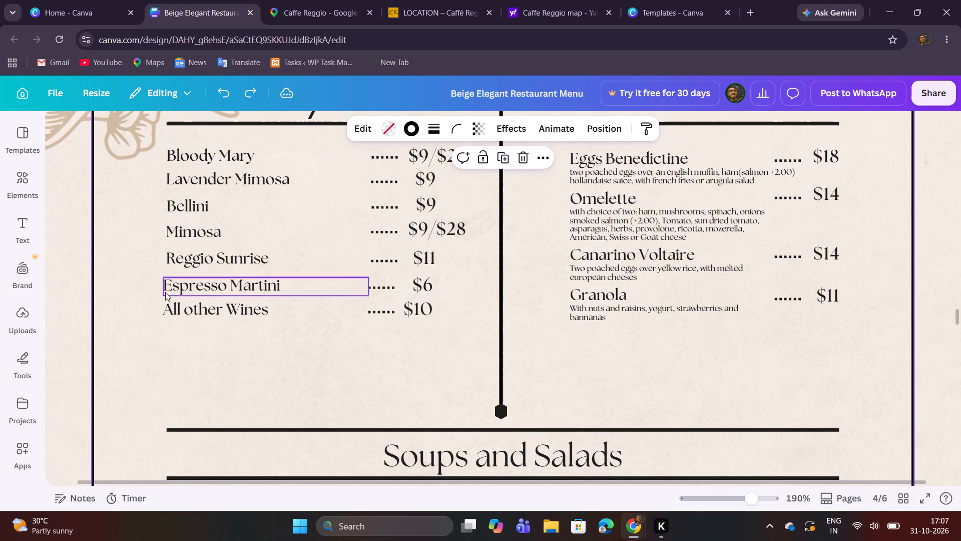
left_click(482, 161)
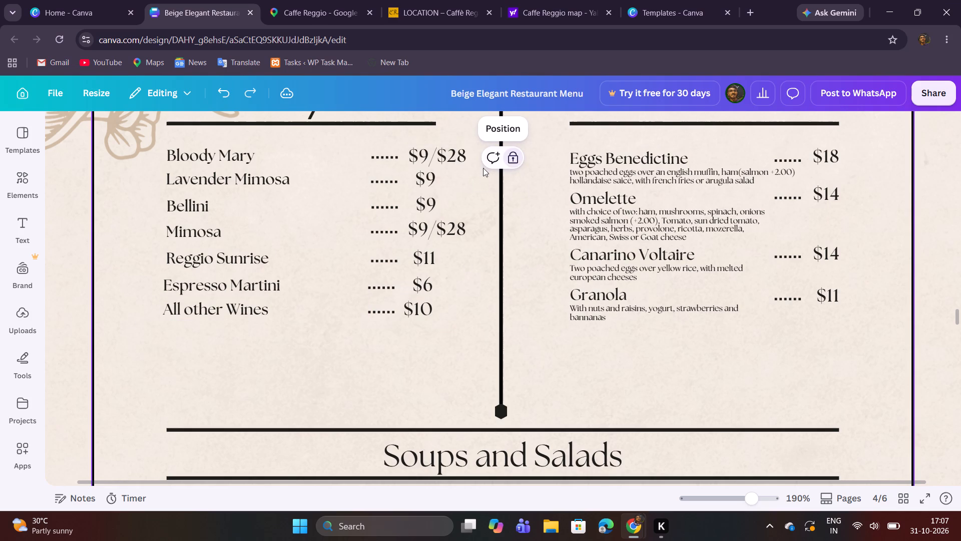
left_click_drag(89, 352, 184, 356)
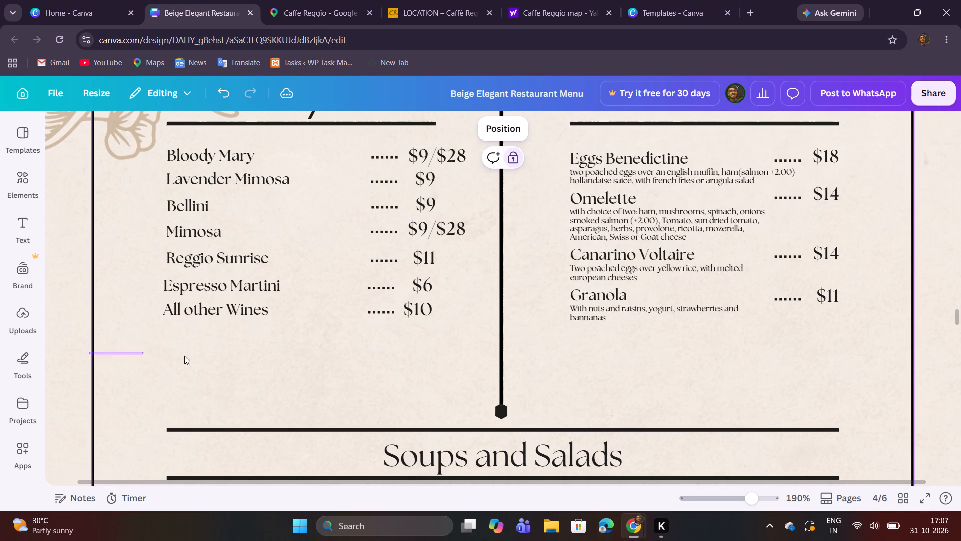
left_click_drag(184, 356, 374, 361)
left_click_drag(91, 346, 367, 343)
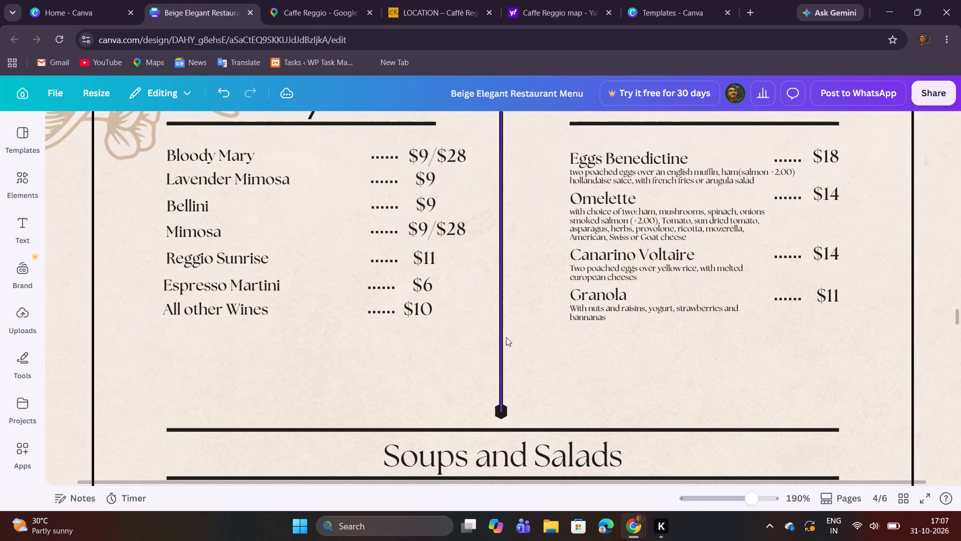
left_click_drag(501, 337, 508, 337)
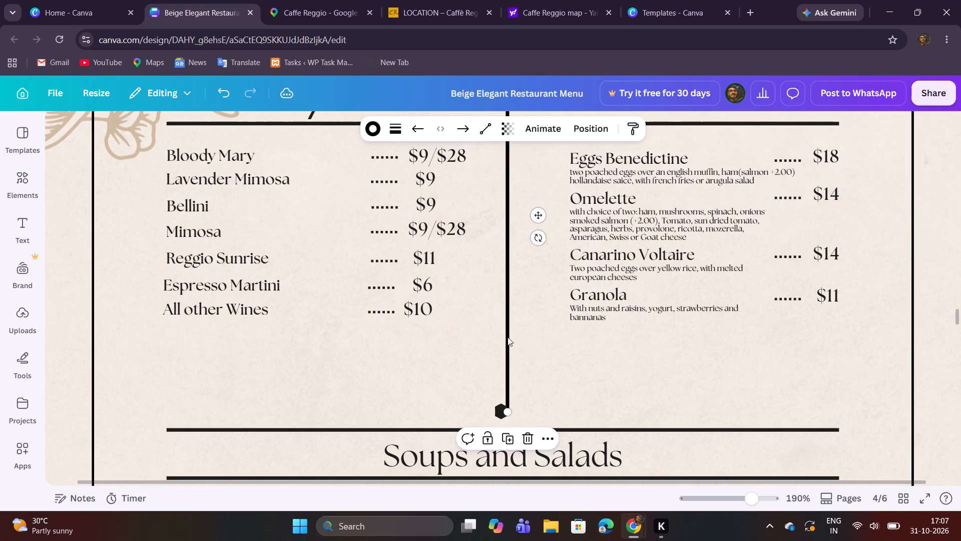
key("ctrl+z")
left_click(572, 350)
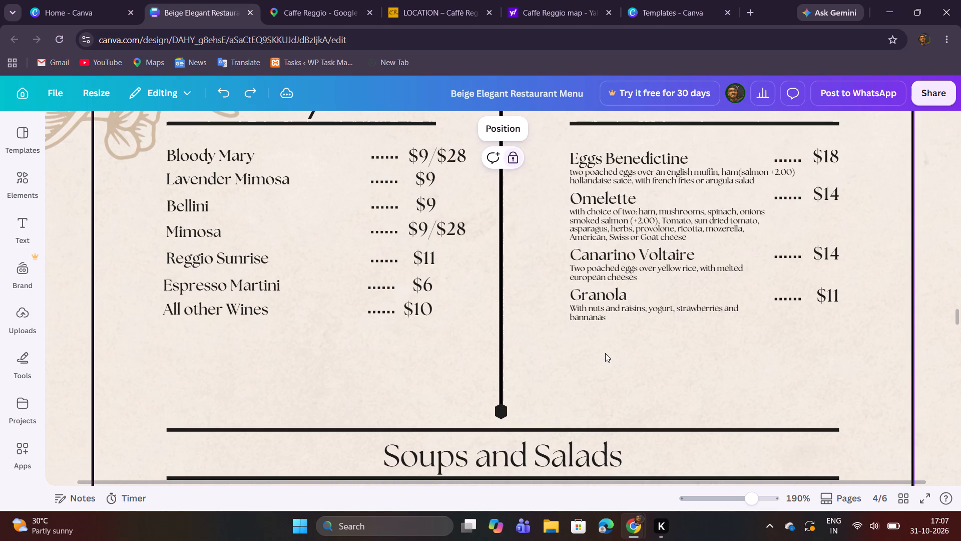
Select the Omelette, Canarino Voltaire and Granola entries with their descriptions, dots and prices, and move them down slightly, away from Eggs Benedictine.
left_click_drag(562, 196, 562, 196)
left_click_drag(562, 196, 861, 316)
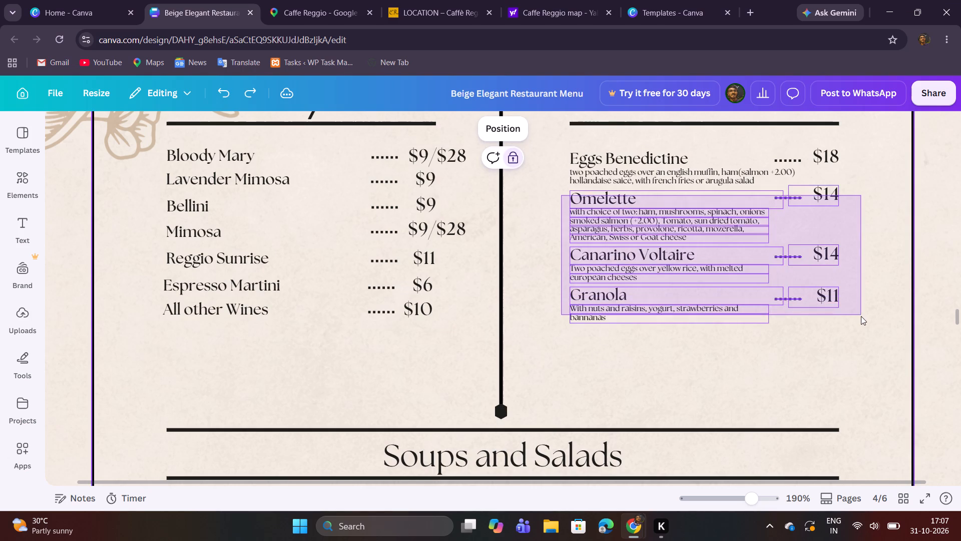
left_click_drag(861, 316, 863, 320)
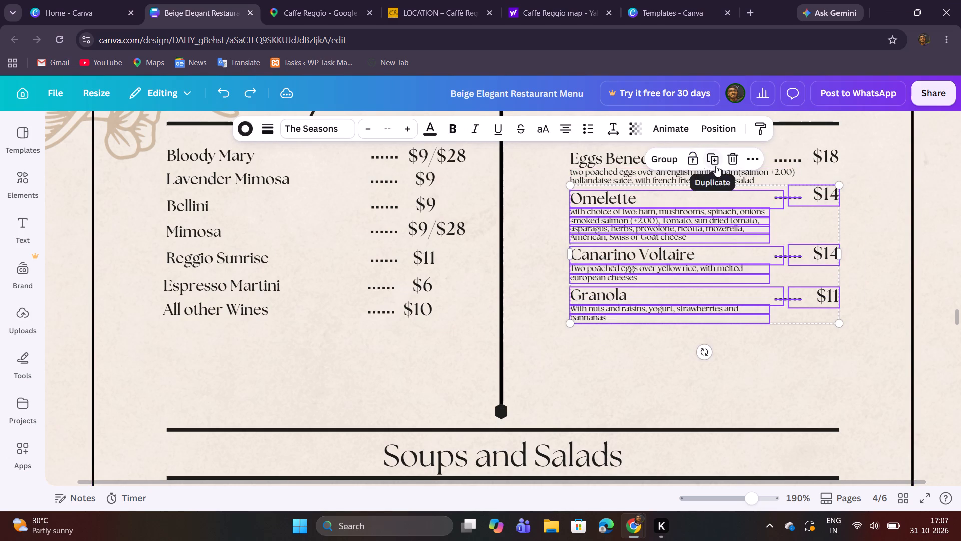
left_click(720, 254)
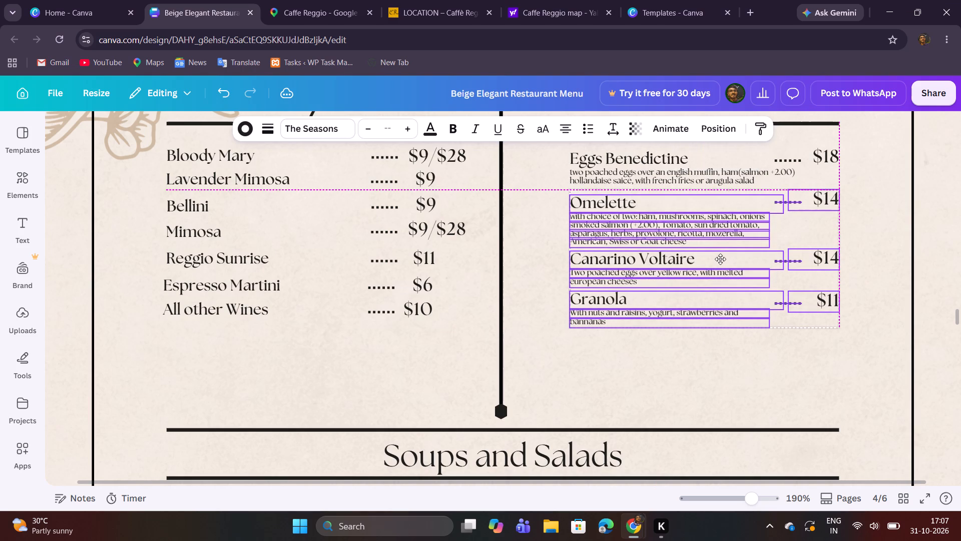
left_click(756, 372)
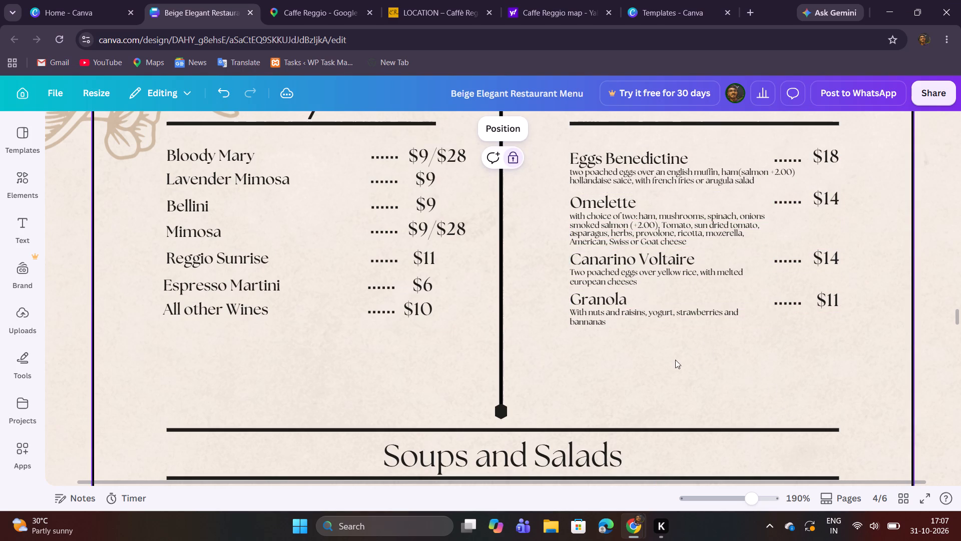
Check the menu photo and replace the Omelette heading under Brunch with "Avocado and Egg Toast".
left_click(339, 0)
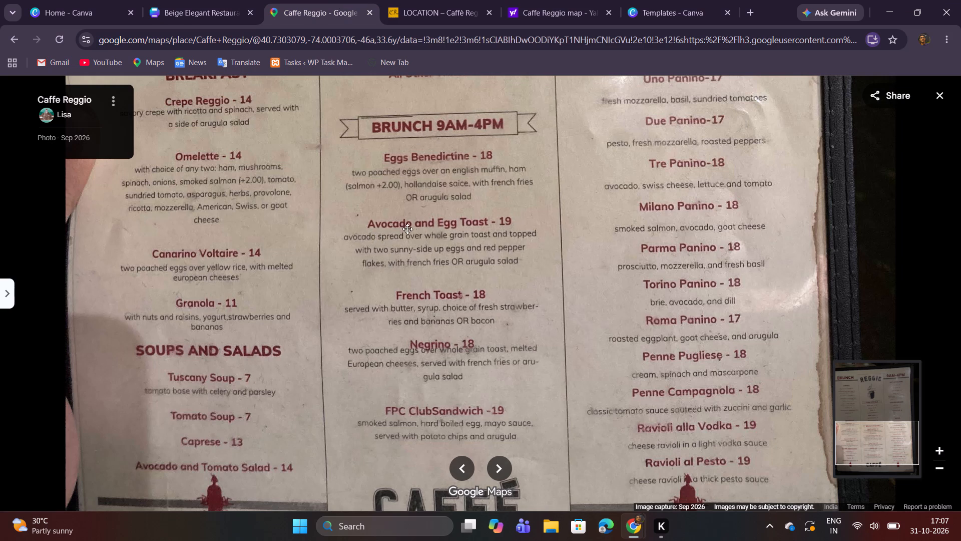
left_click(213, 5)
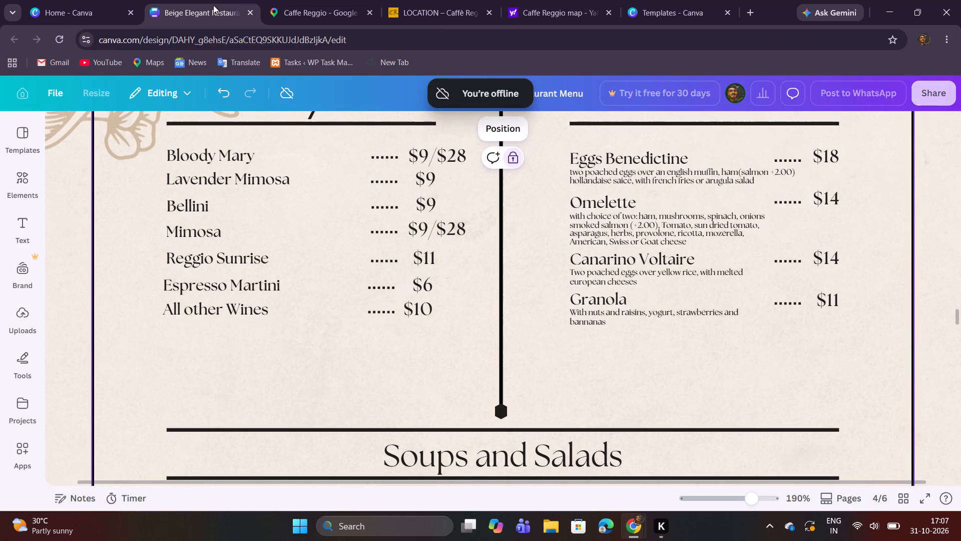
double_click(590, 203)
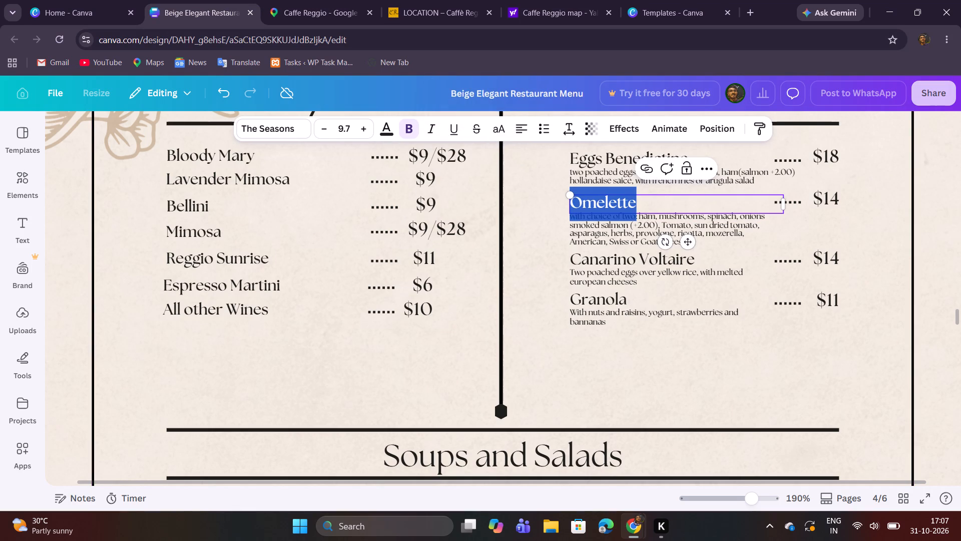
type("Avocado adn")
key("BackSpace")
key("BackSpace")
type("nd")
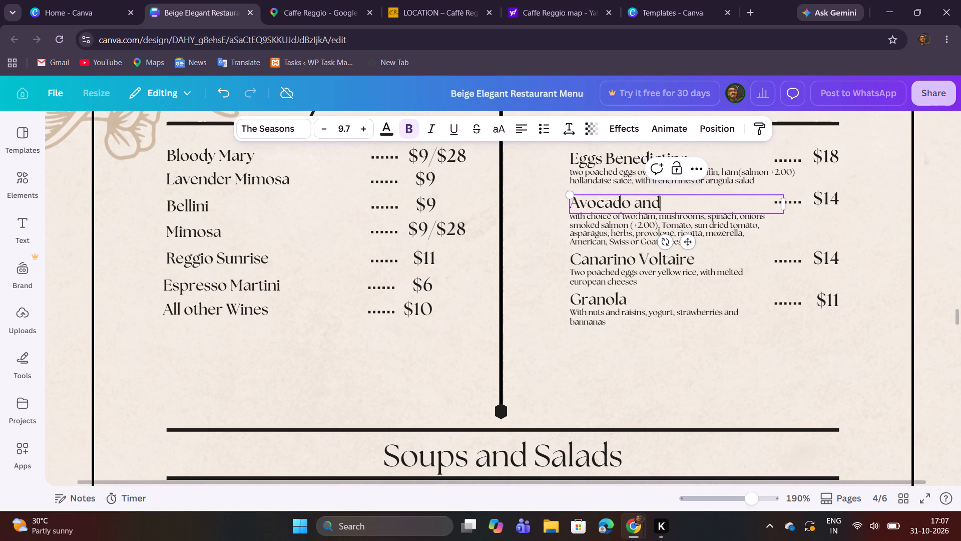
key("space")
type("Egg Toa")
type("st")
left_click(775, 355)
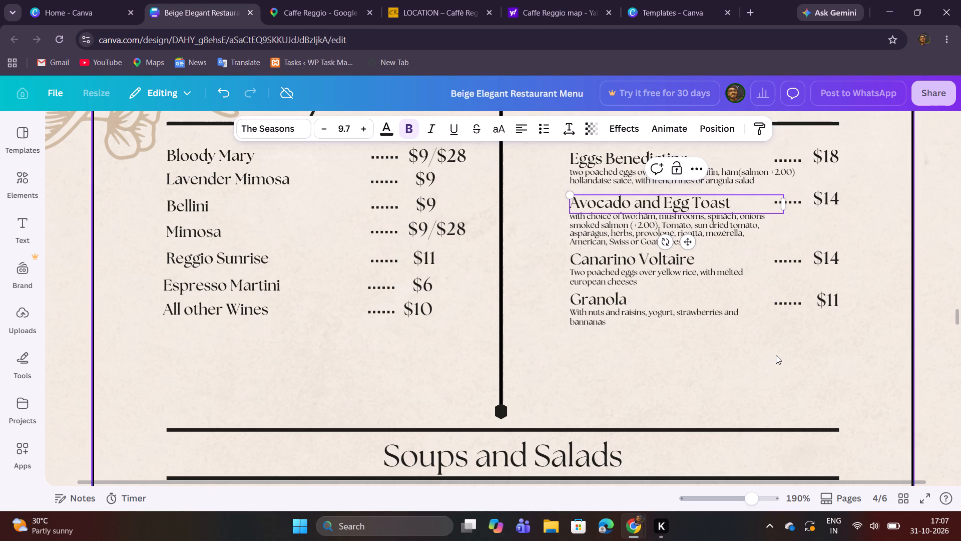
Replace the first description line under Avocado and Egg Toast with "Avocado spread over whole grain toast", checking the menu photo.
left_click(338, 0)
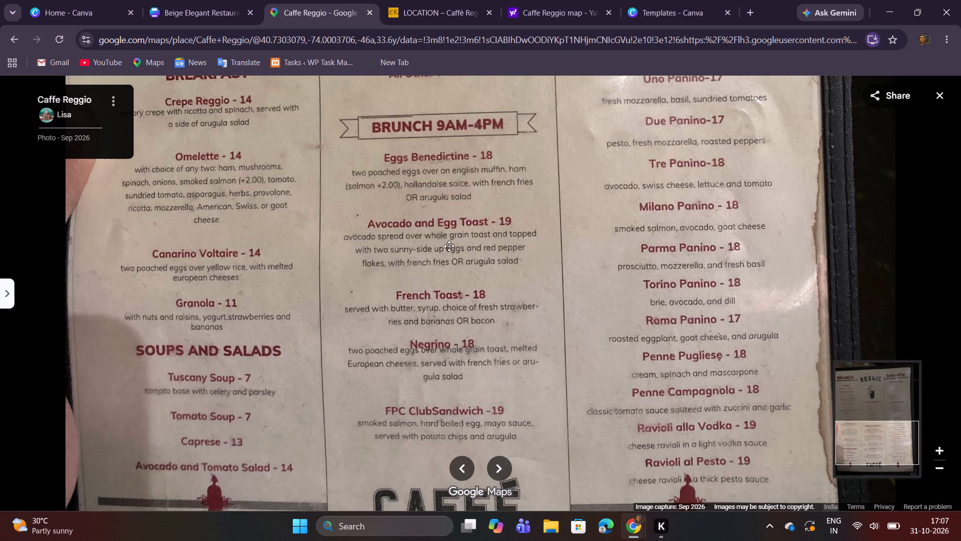
left_click(197, 0)
double_click(604, 212)
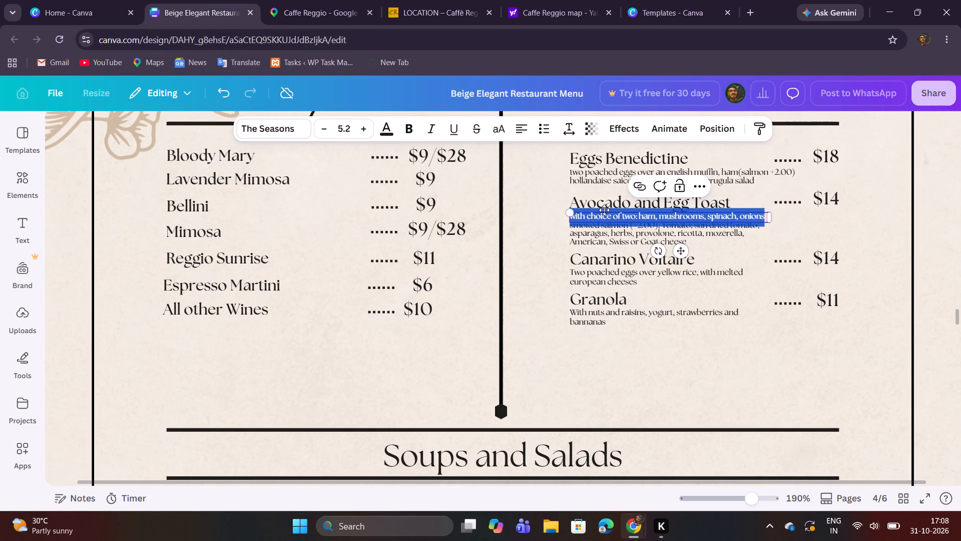
type("Av")
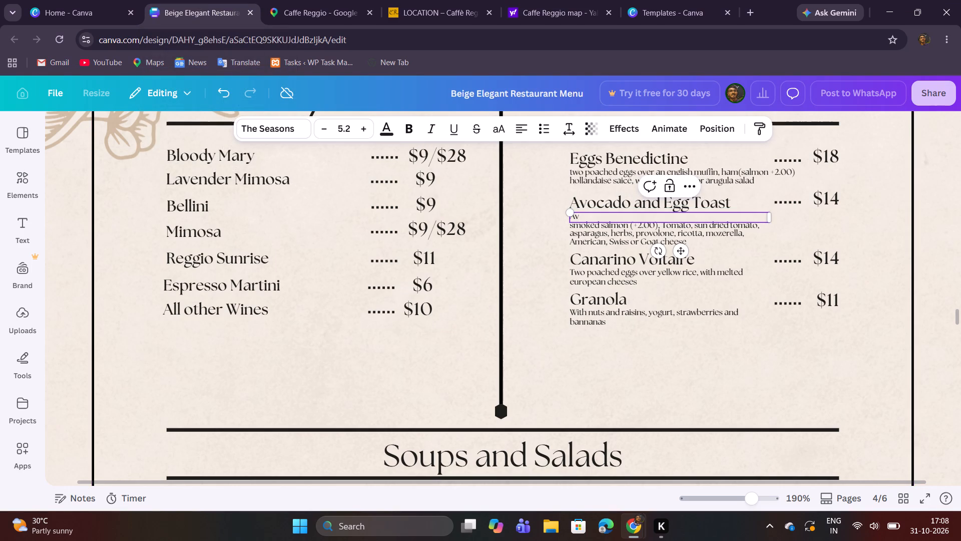
type("ocado")
key("space")
type("spread over wholr")
key("BackSpace")
type("e grain")
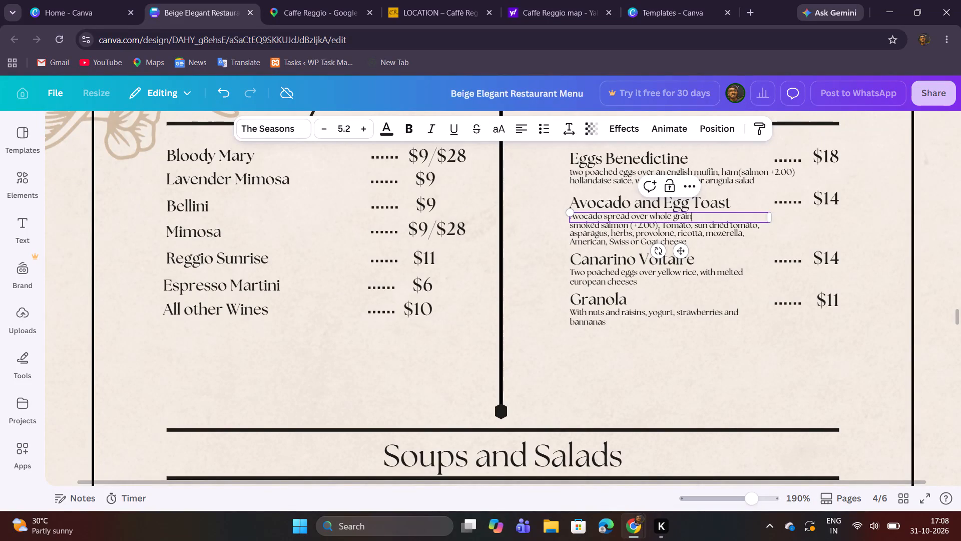
key("space")
type("toa")
type("st")
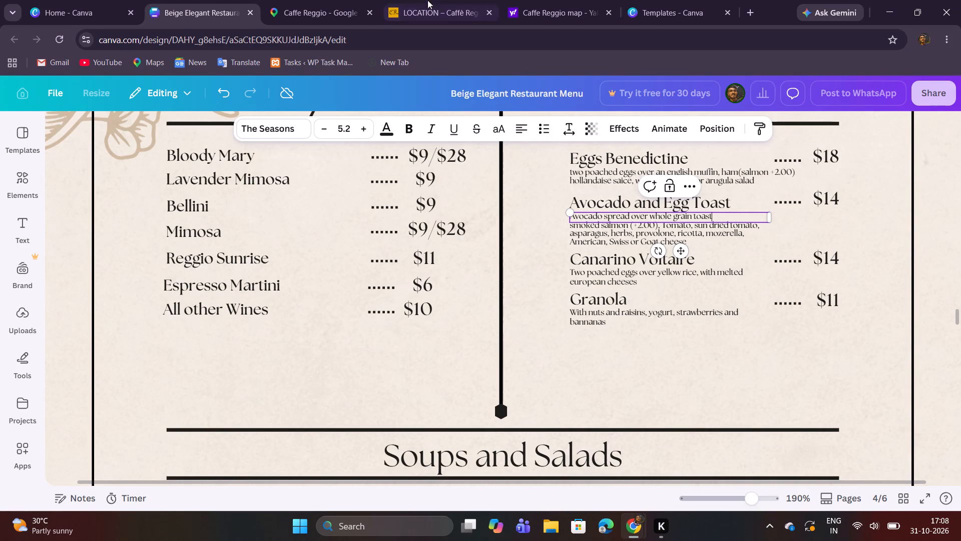
Append "and topped with" to the first description line under Avocado and Egg Toast and widen its text box to fit one line.
left_click(329, 0)
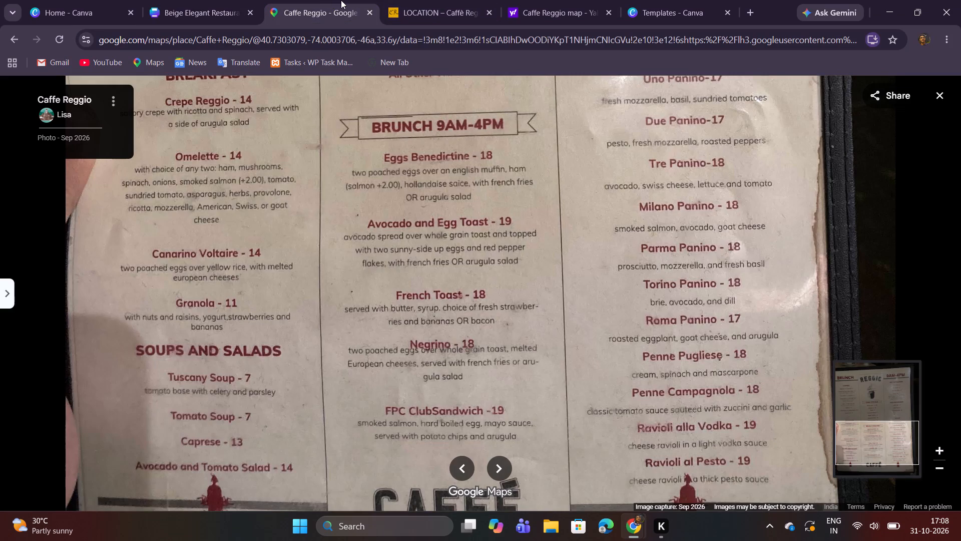
left_click(229, 0)
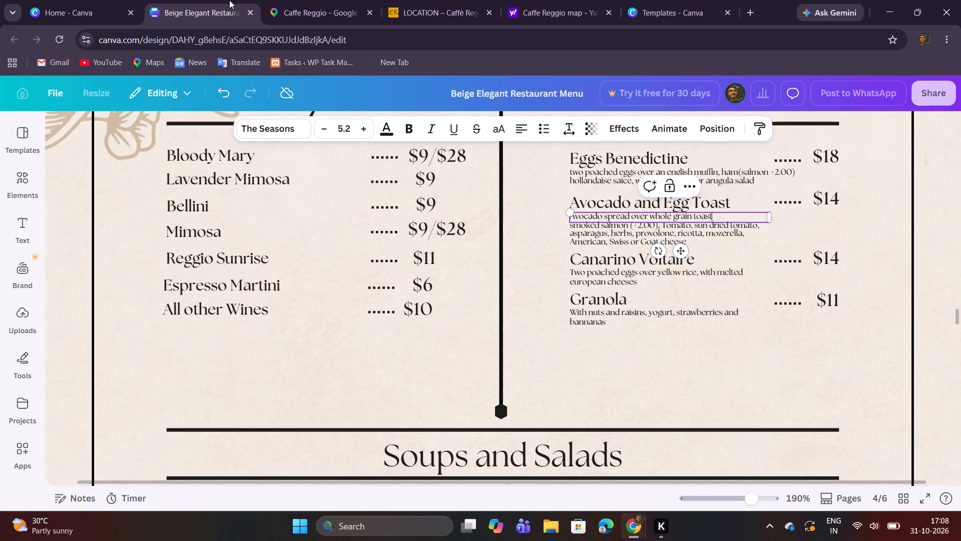
key("space")
type("and toppe")
type("d w")
key("i")
type("th")
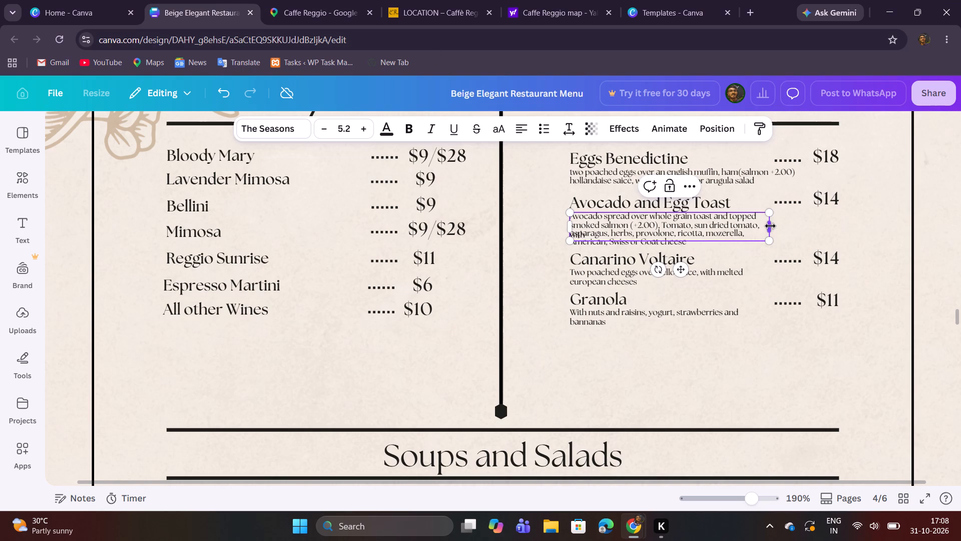
left_click_drag(770, 226, 775, 225)
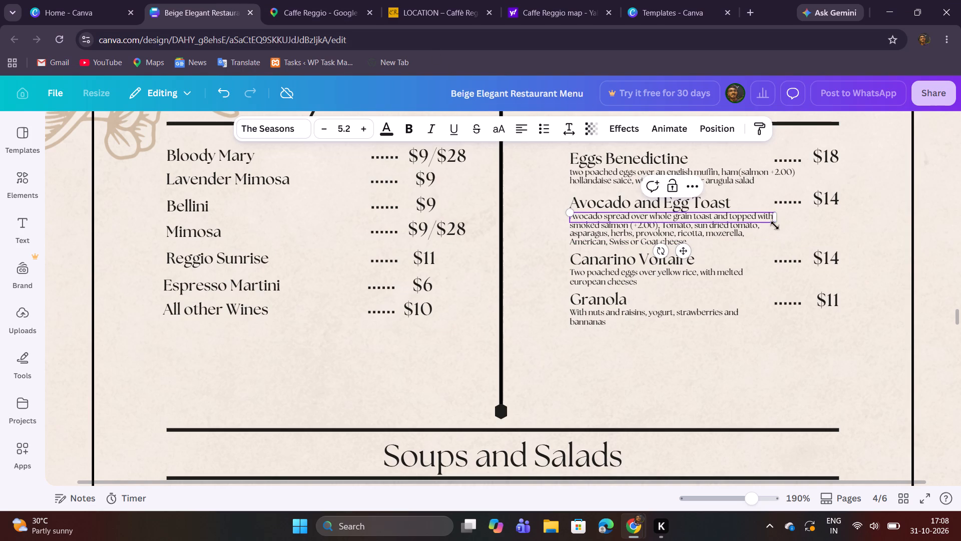
left_click(761, 250)
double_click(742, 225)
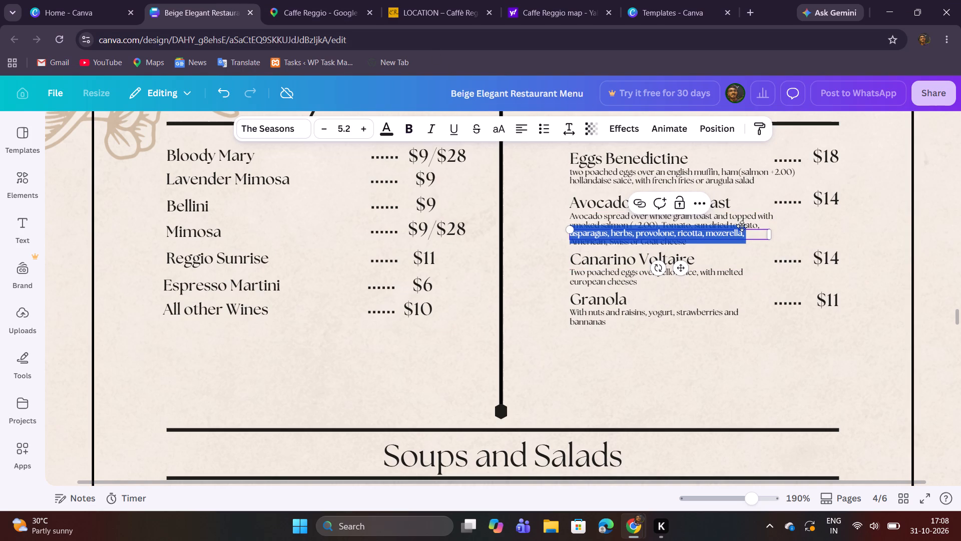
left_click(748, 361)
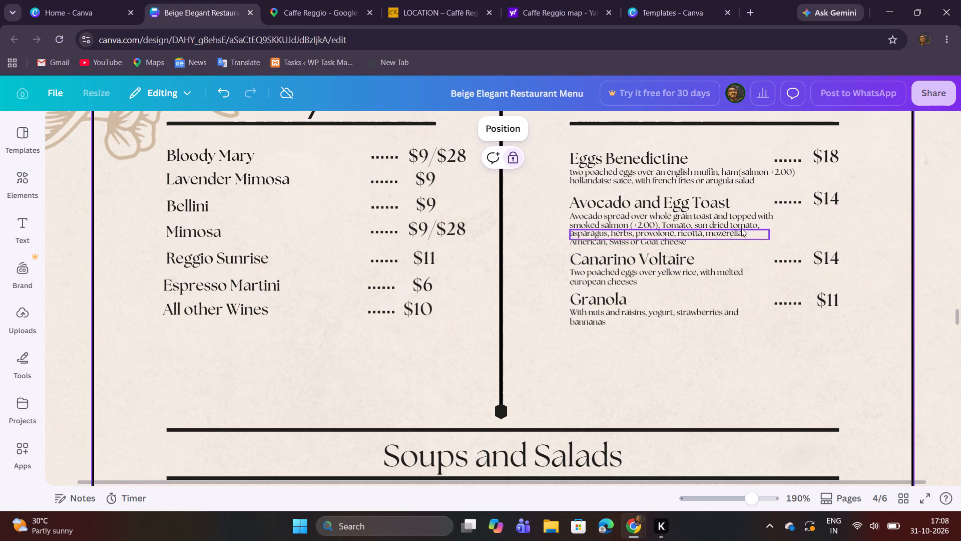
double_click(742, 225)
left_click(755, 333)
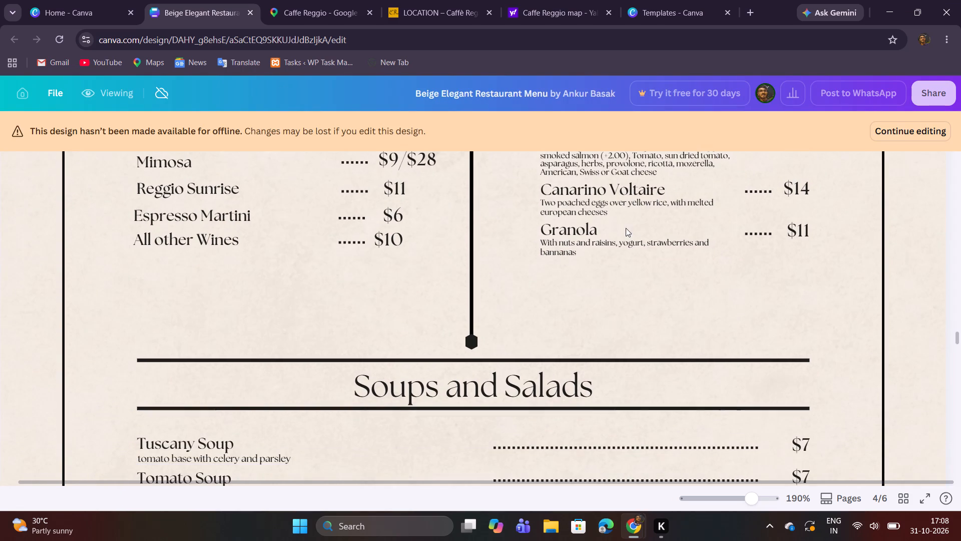
Resume editing the design and replace the smoked salmon line under Avocado and Egg Toast with "sunny side", checking the menu photo.
left_click(911, 134)
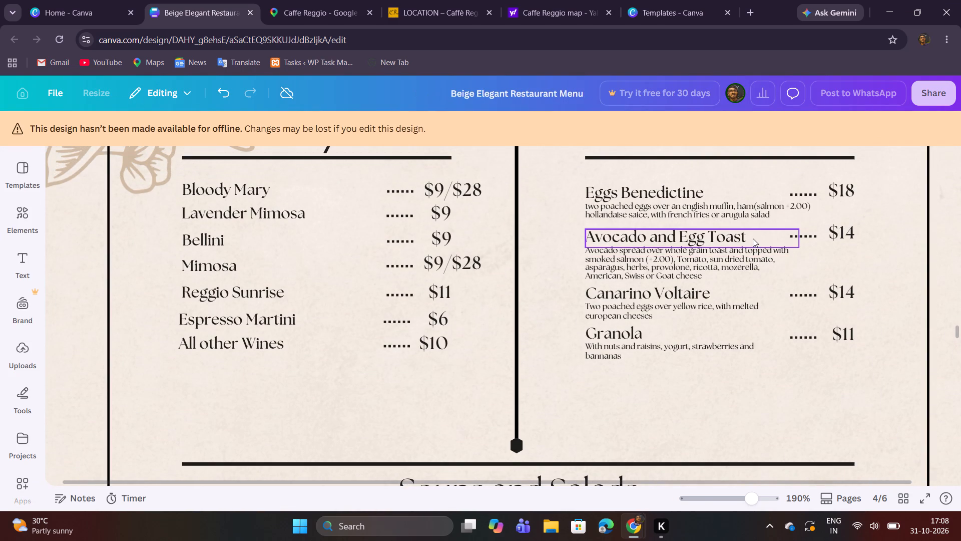
scroll(753, 238, "up", 2)
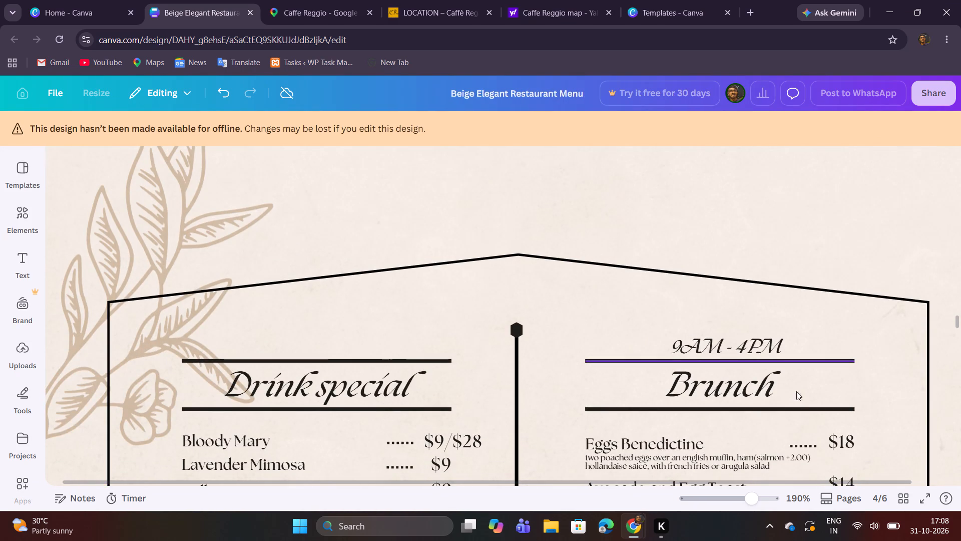
scroll(752, 402, "down", 4)
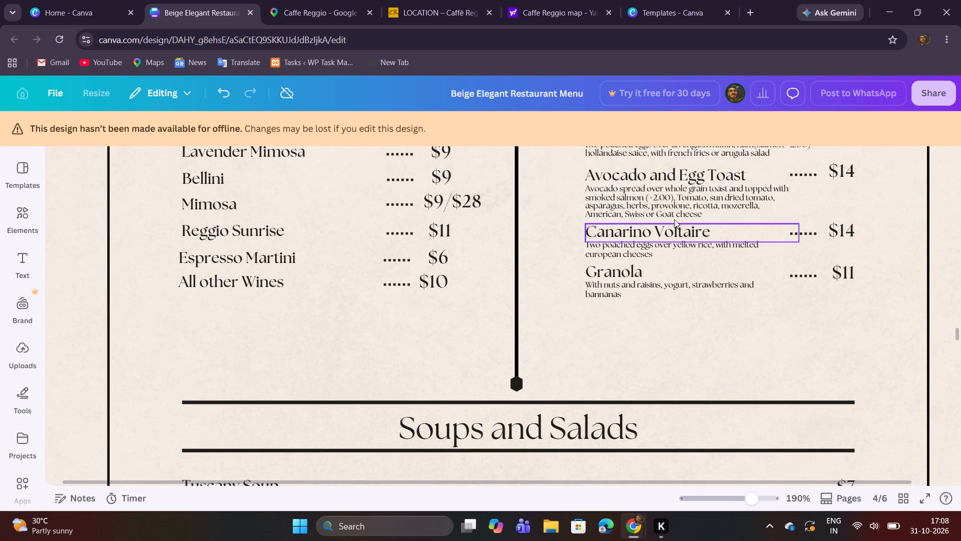
double_click(692, 196)
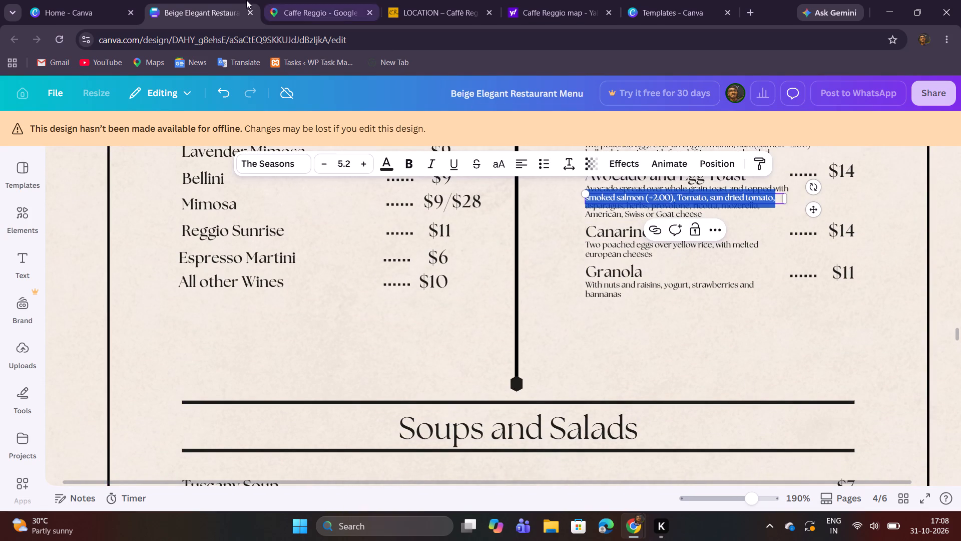
left_click(318, 1)
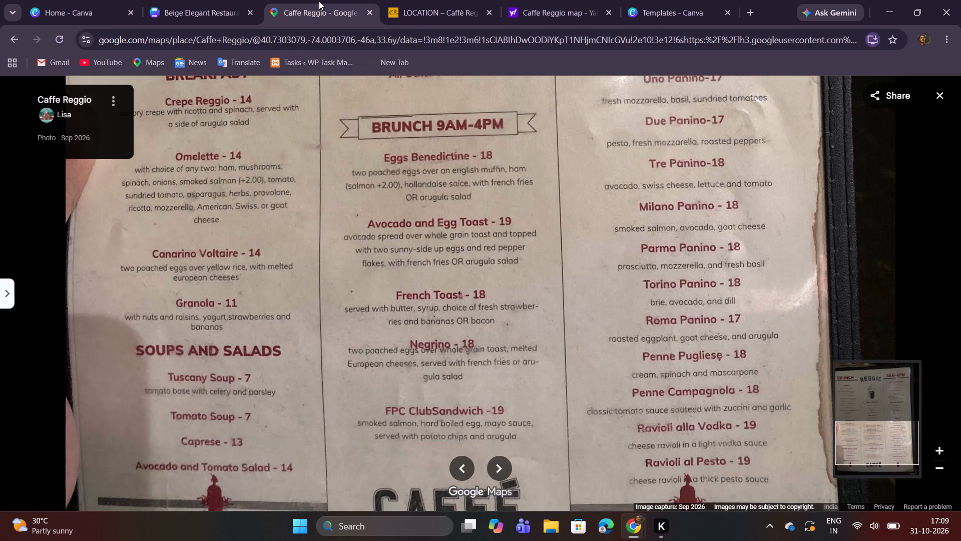
left_click(183, 0)
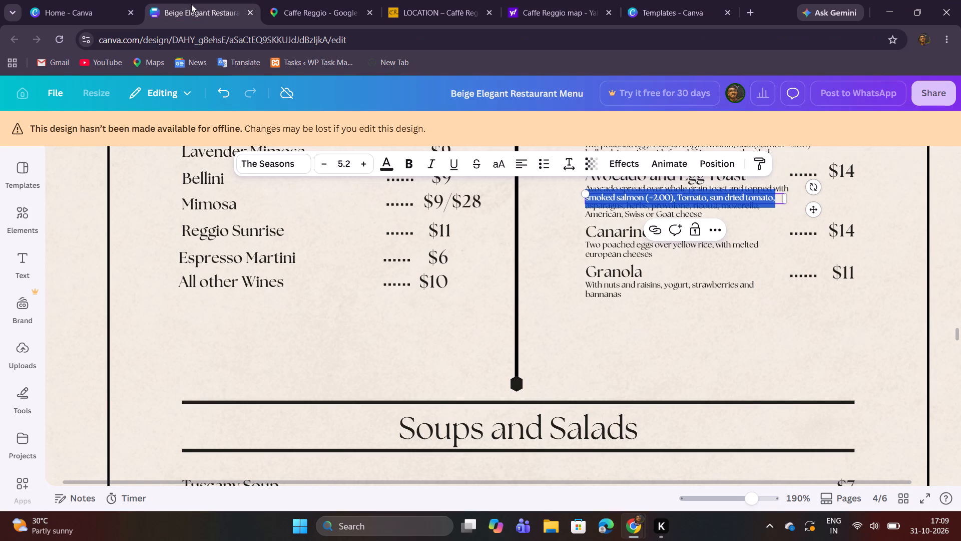
key("s")
key("u")
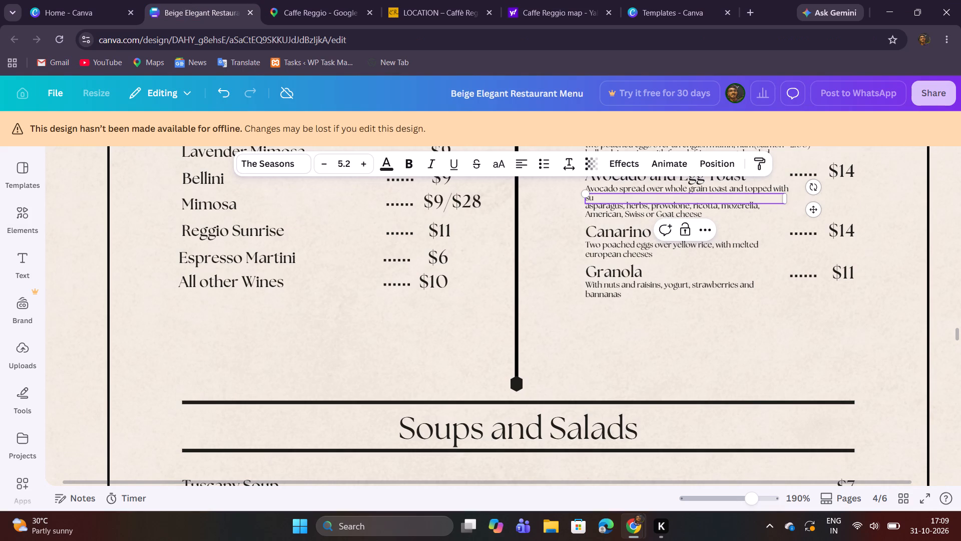
type("nny side")
key("space")
Recheck the menu photo and rewrite the second Avocado and Egg Toast description line as "two sunny side".
left_click(294, 6)
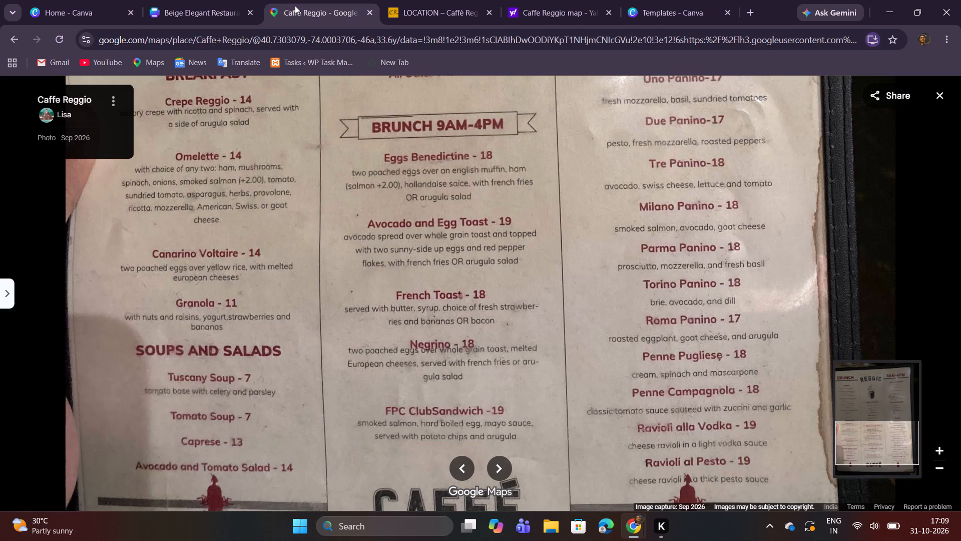
left_click(181, 0)
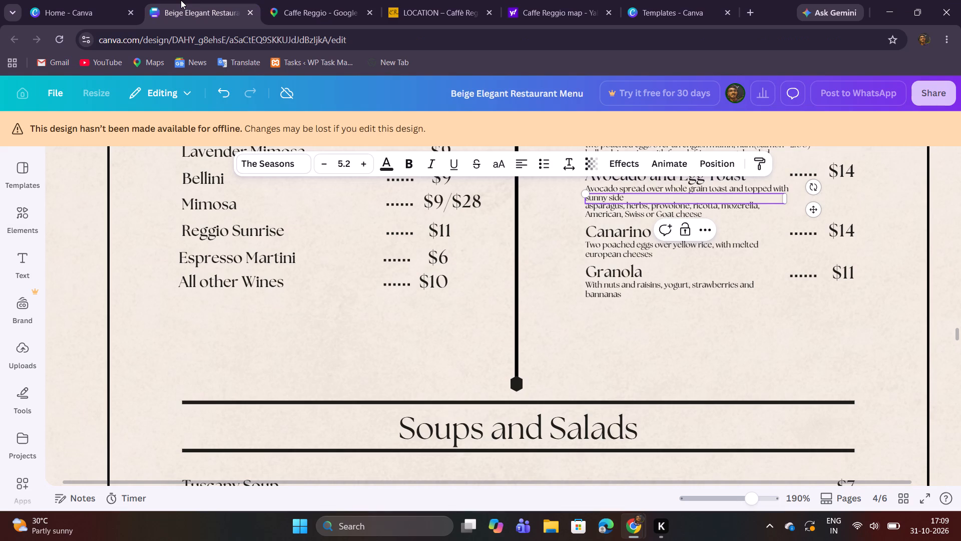
key("BackSpace")
key("BackSpace")
key("BackSpace")
key("BackSpace")
key("BackSpace")
key("BackSpace")
key("BackSpace")
key("BackSpace")
key("BackSpace")
key("BackSpace")
key("BackSpace")
type("two")
key("space")
type("sunny side")
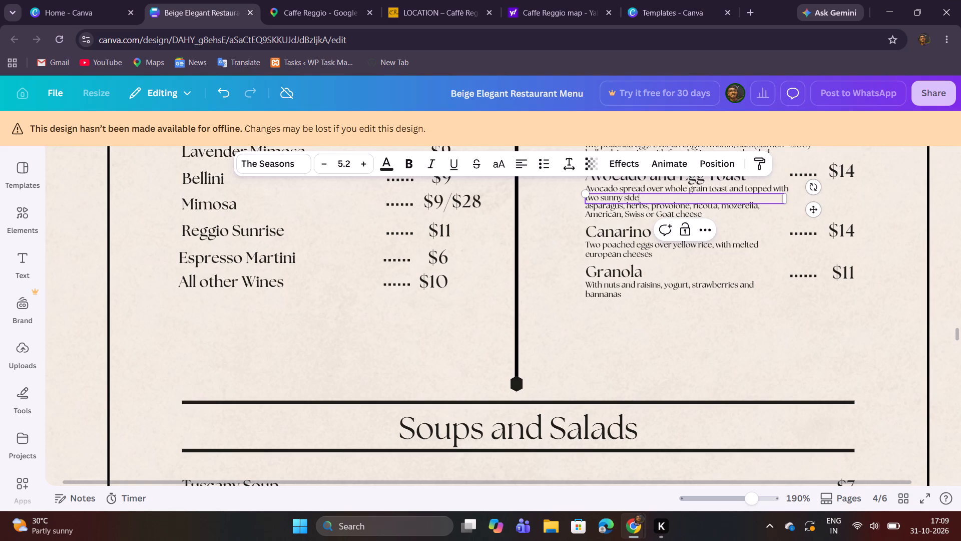
key("space")
Extend the second Avocado and Egg Toast description line with "up eggs, and red pepper flakes with", checking the menu photo.
left_click(285, 0)
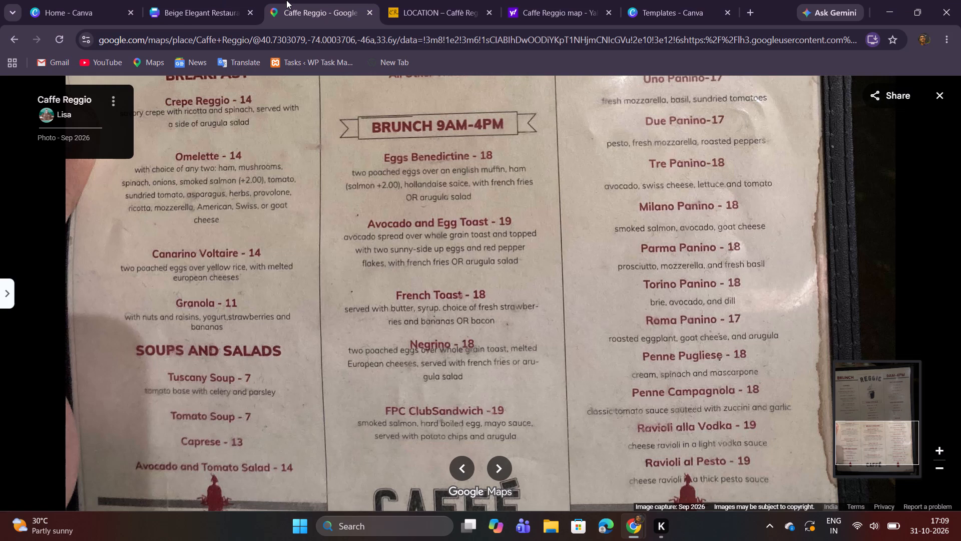
left_click(220, 0)
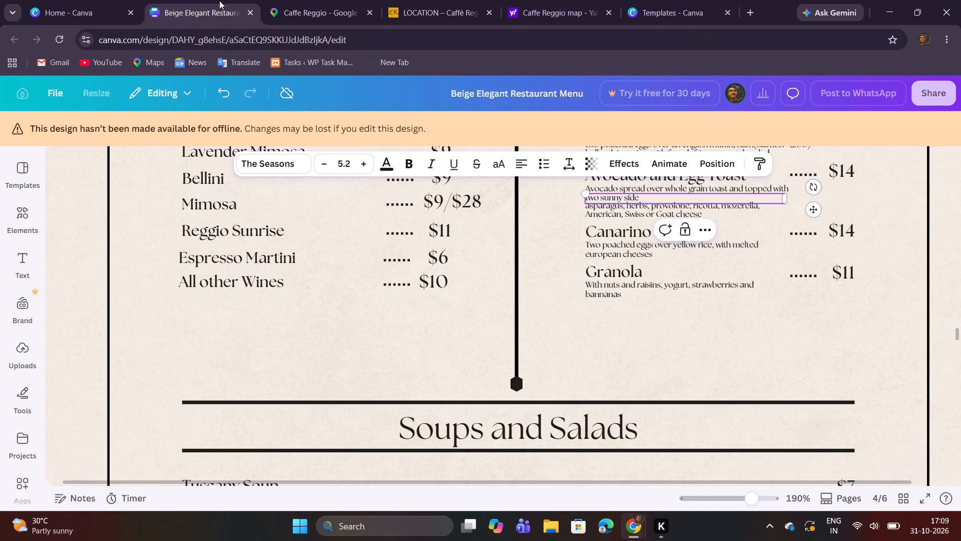
type("up eggs")
key("space")
key("BackSpace")
key("comma")
left_click(276, 1)
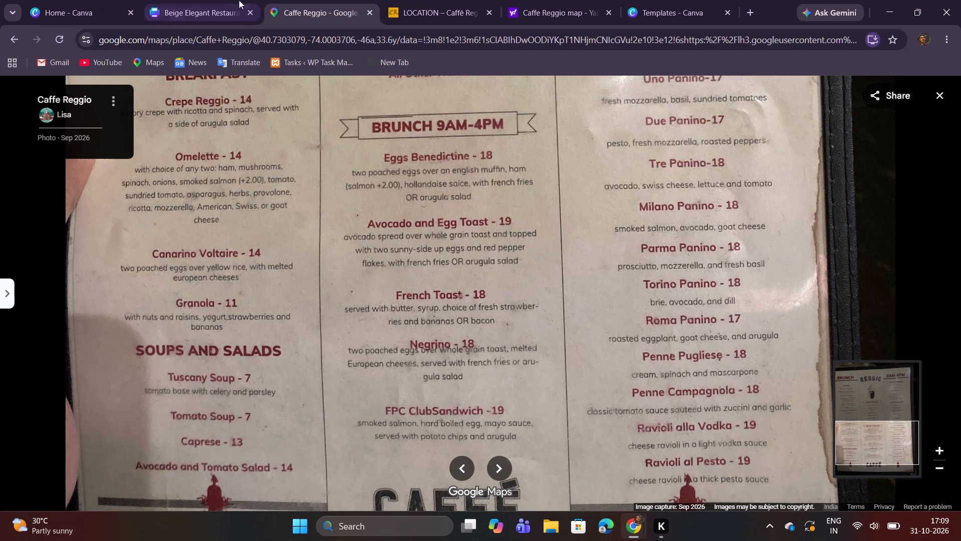
left_click(206, 0)
key("space")
type("and red")
key("space")
type("pe")
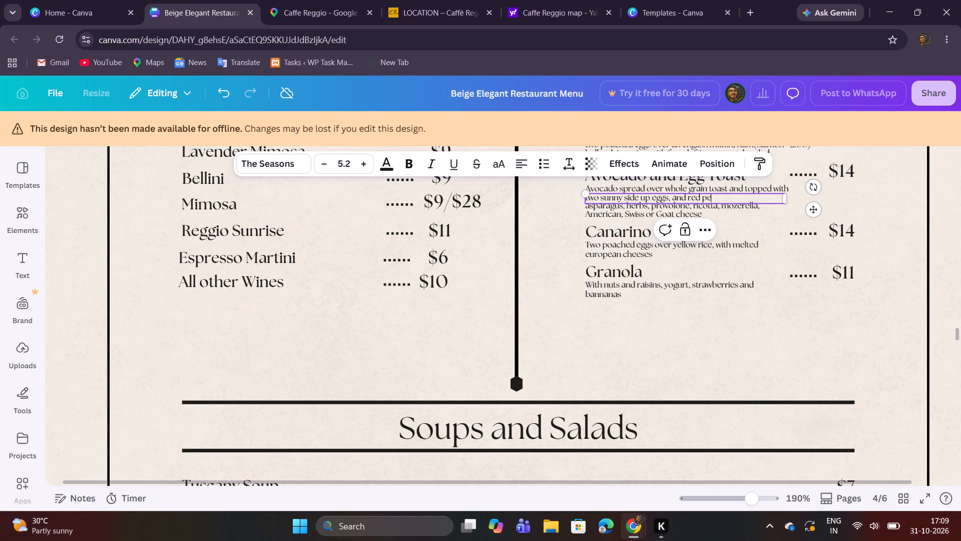
type("pper flakes")
left_click(296, 1)
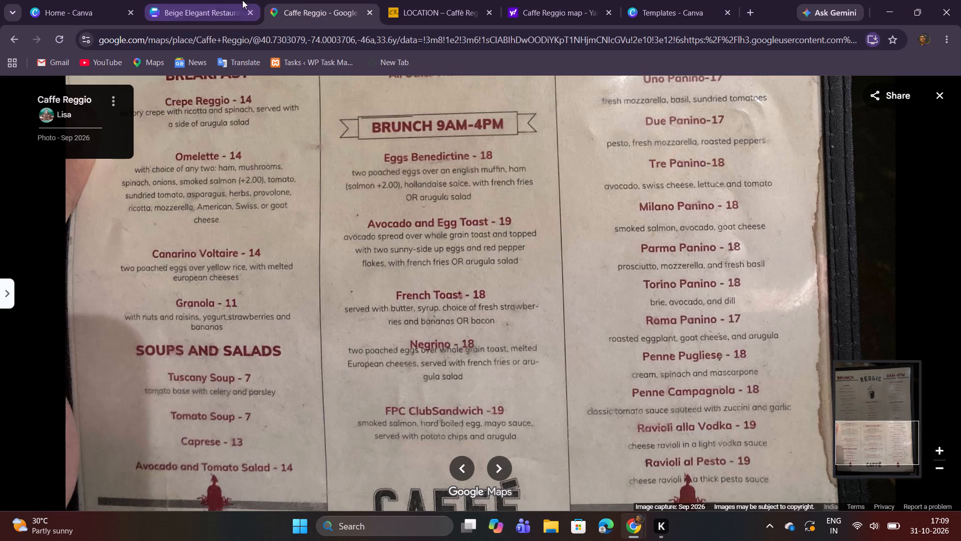
left_click(223, 0)
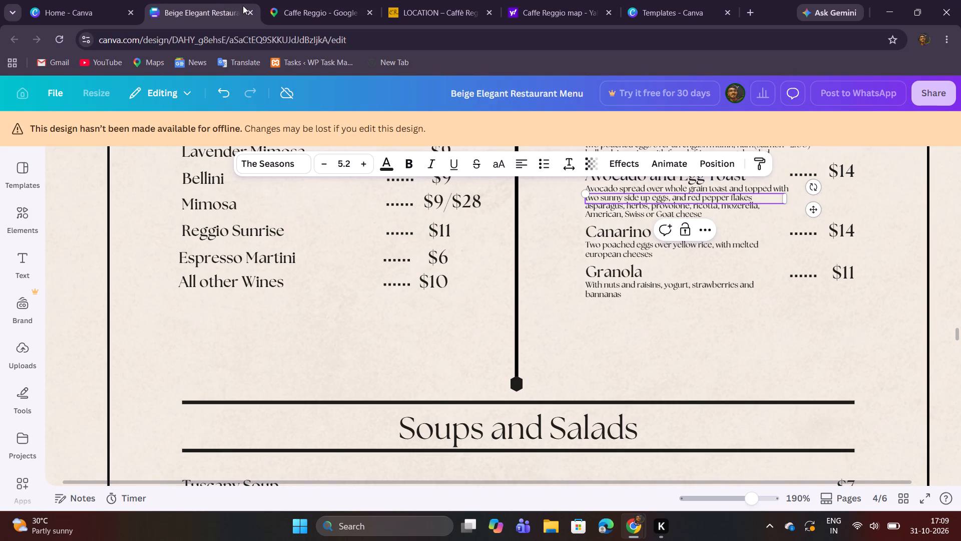
key("space")
type("with")
Replace the third Avocado and Egg Toast description line with "french fries or arugula salad" copied from the Eggs Benedictine description.
scroll(673, 212, "up", 1)
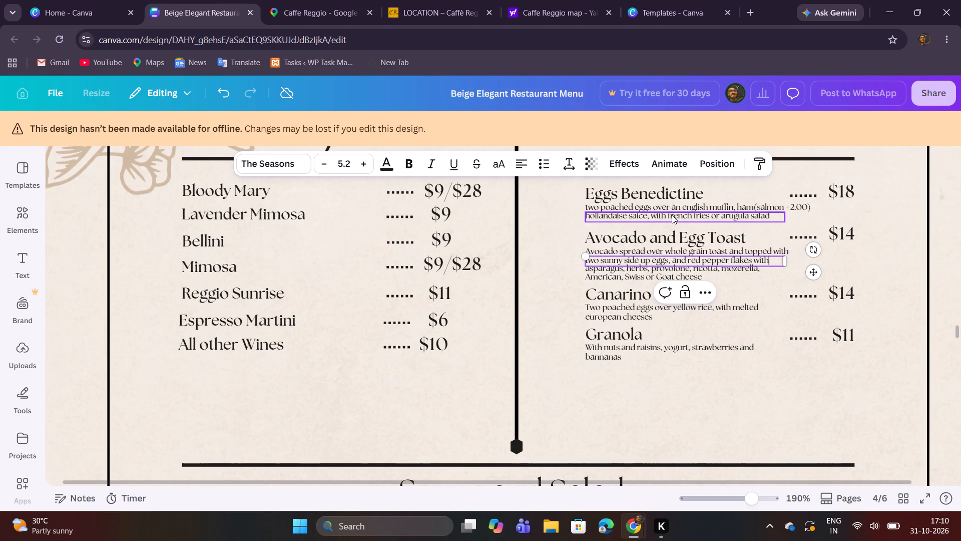
double_click(670, 215)
left_click(654, 217)
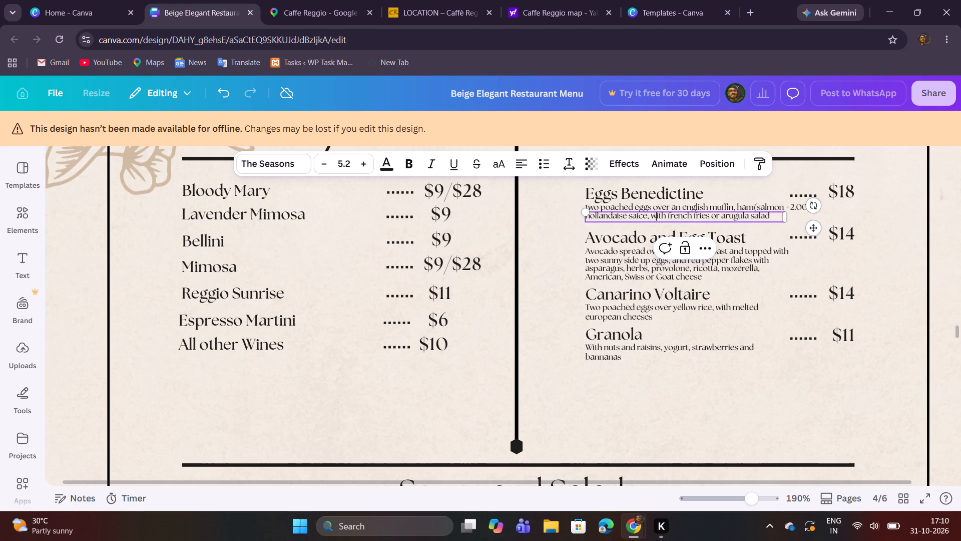
left_click_drag(668, 218, 775, 225)
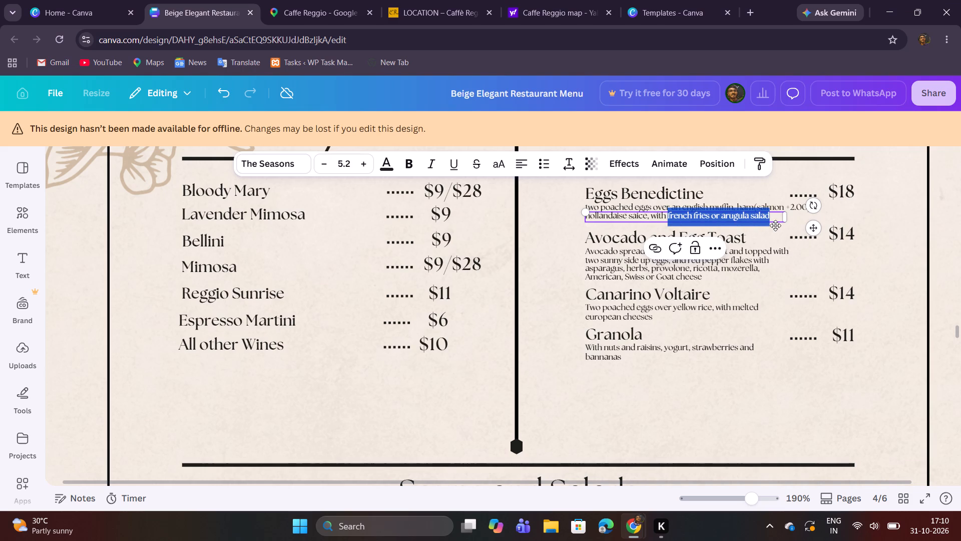
key("ctrl+c")
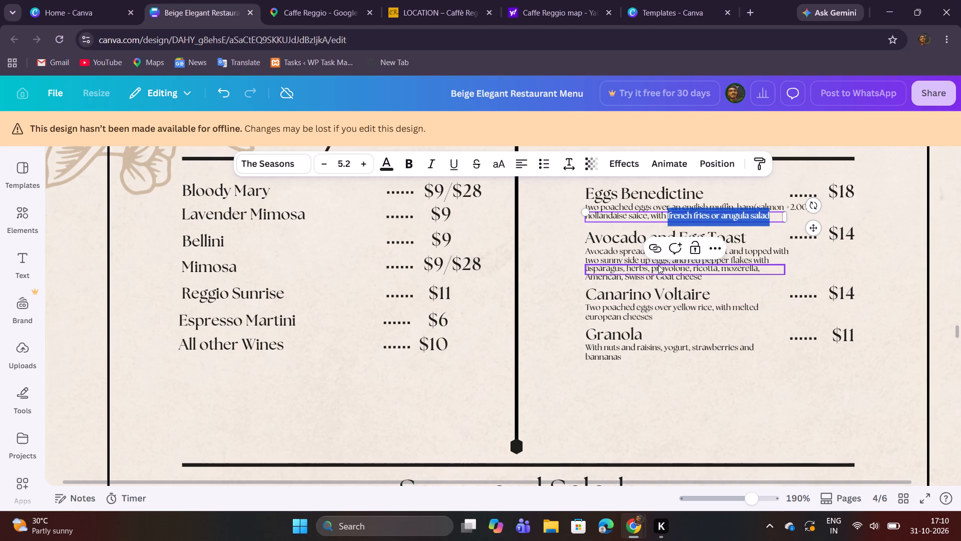
double_click(658, 265)
key("ctrl+v")
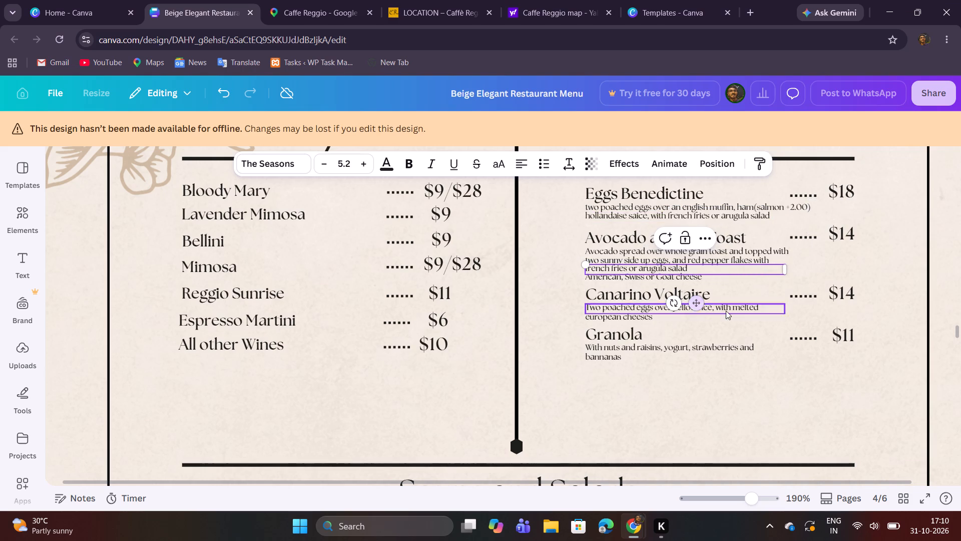
left_click(721, 396)
Delete the leftover "American, Swiss or Goat cheese" line under Avocado and Egg Toast.
left_click(686, 275)
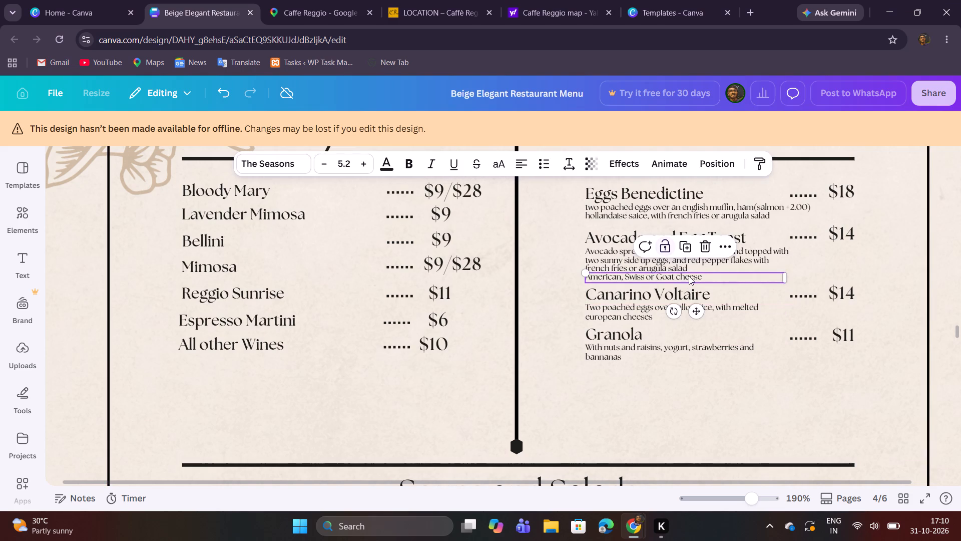
left_click(707, 250)
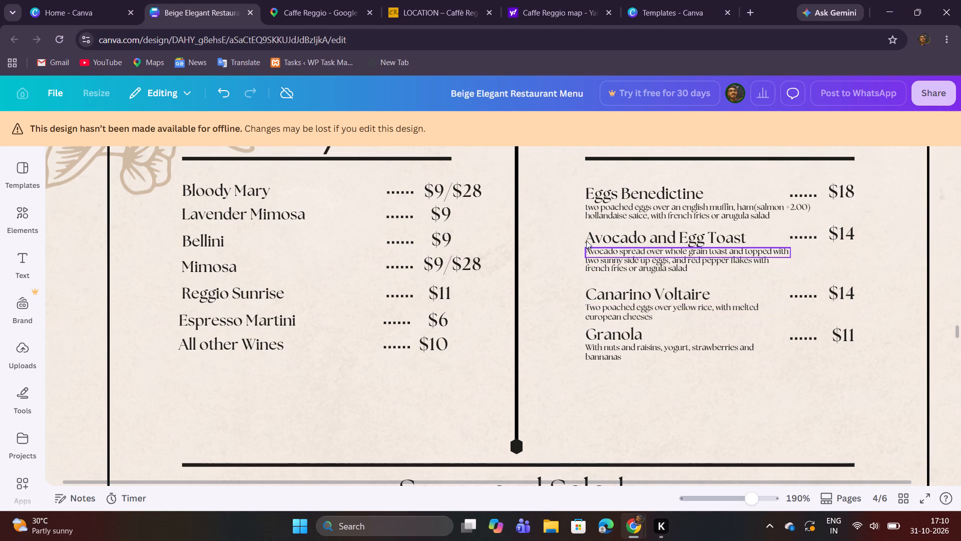
Check the menu photo and set the Avocado and Egg Toast price to $19.
left_click(347, 0)
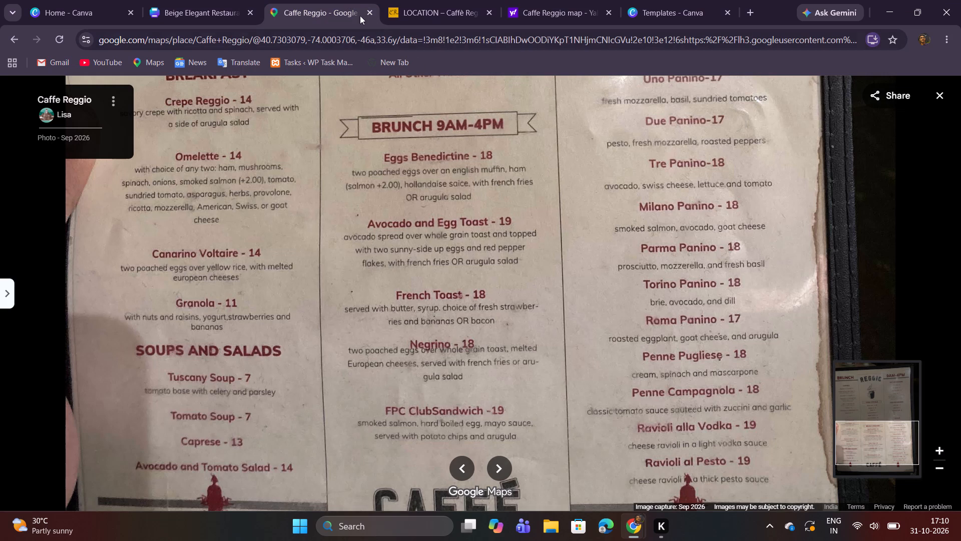
left_click(238, 0)
double_click(843, 239)
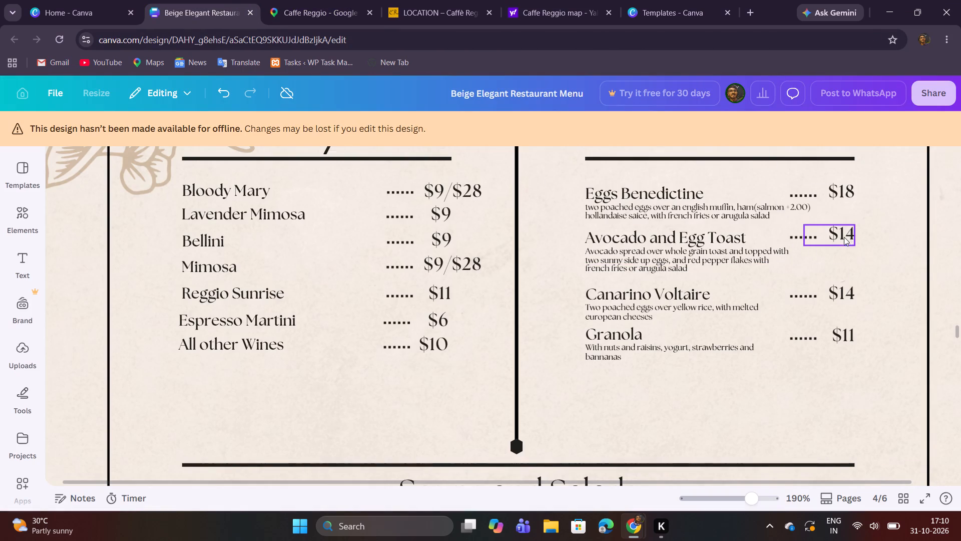
left_click(853, 231)
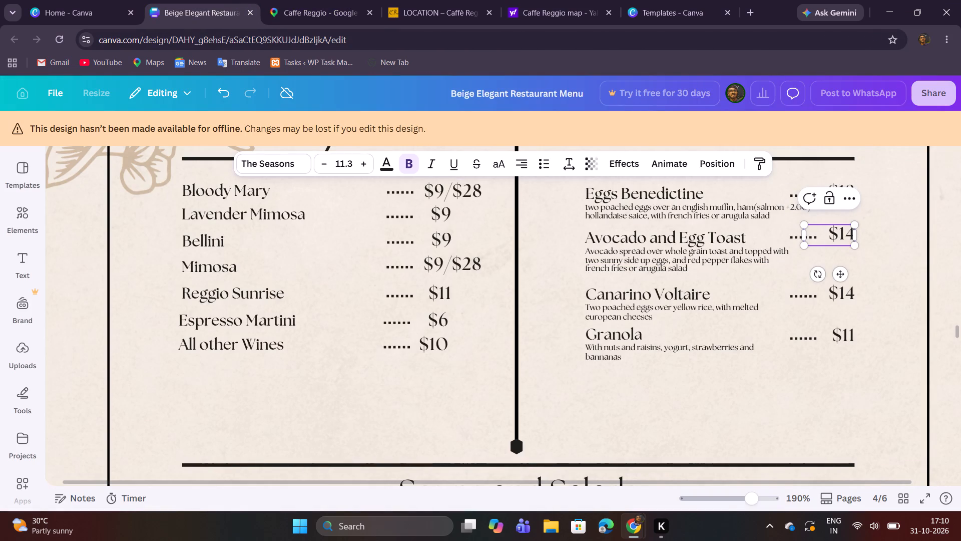
key("BackSpace")
key("9")
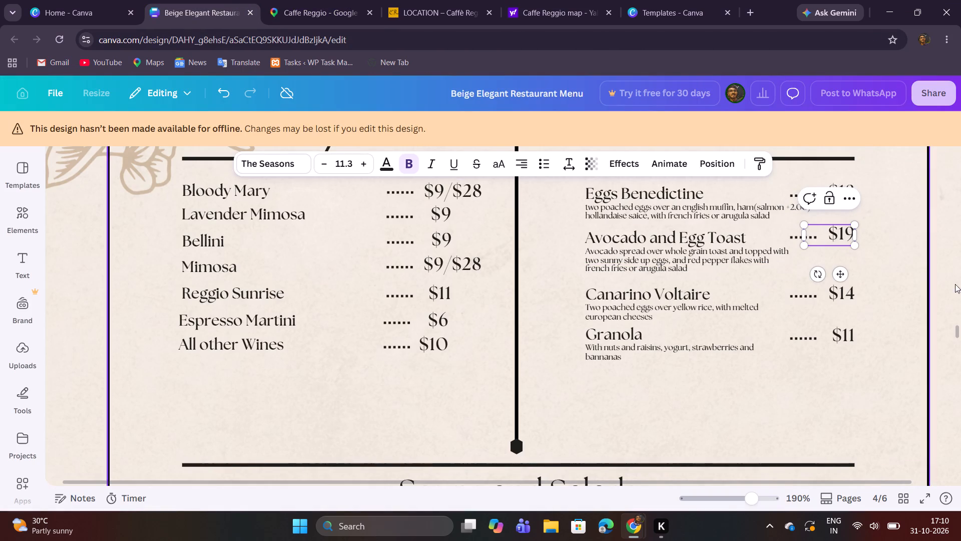
left_click(903, 320)
Look up the following Brunch item in the menu photo and rename the Canarino Voltaire heading "French Toast".
left_click(292, 0)
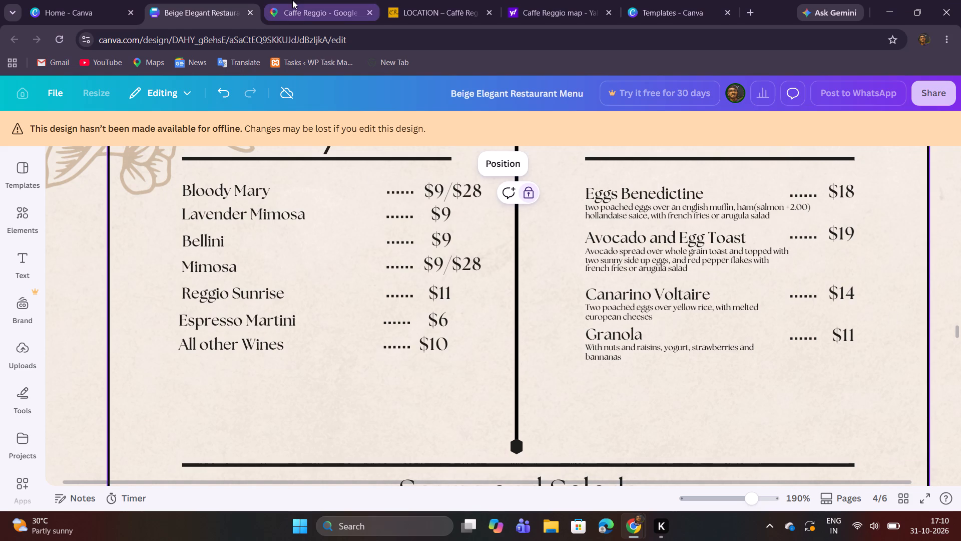
left_click_drag(505, 345, 507, 313)
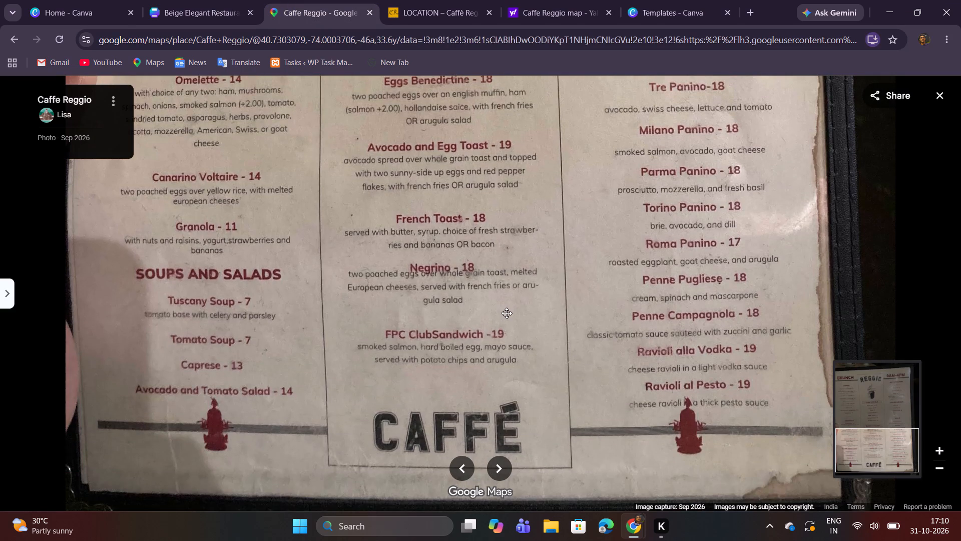
left_click(195, 9)
double_click(620, 297)
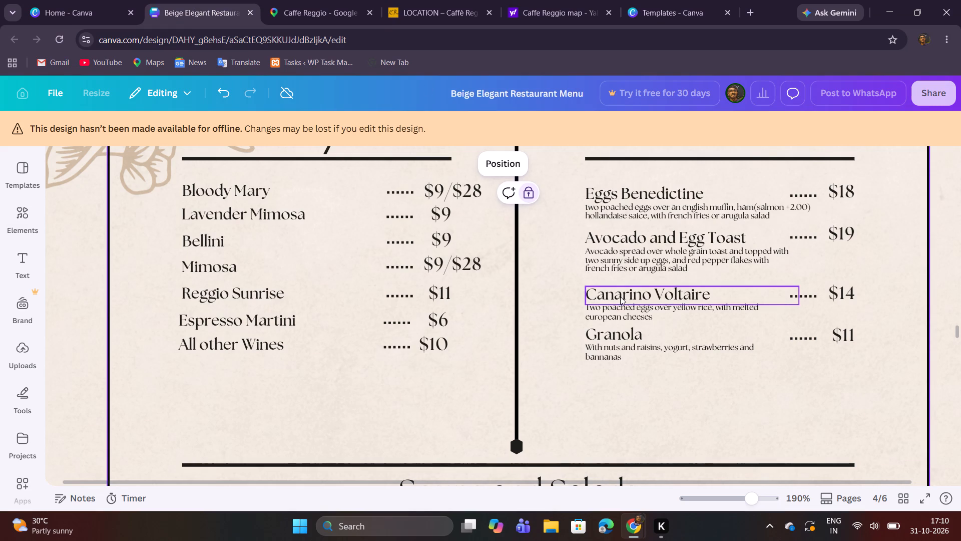
type("French")
key("space")
type("Toast")
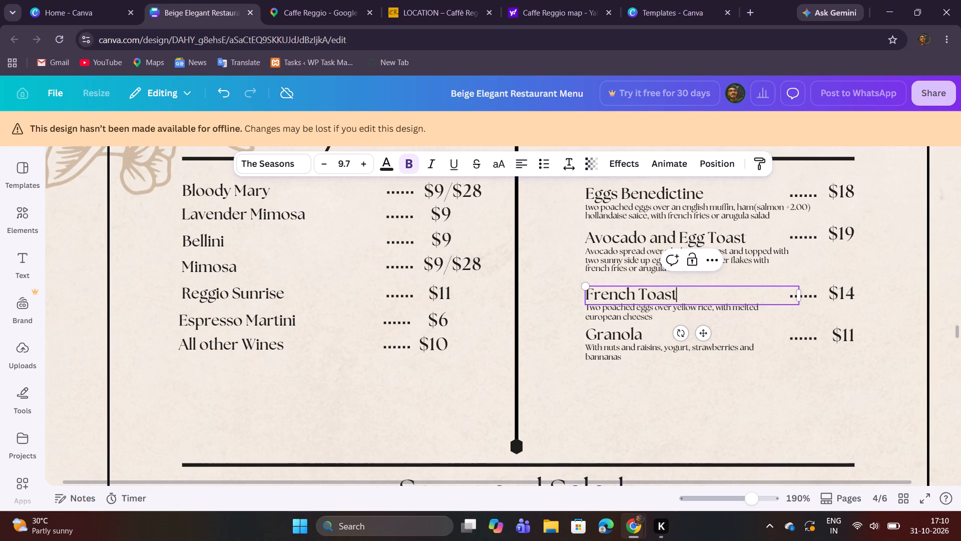
left_click(647, 398)
Rewrite the first description line under French Toast as "served with butter, syrup", following the menu photo.
scroll(642, 387, "up", 2)
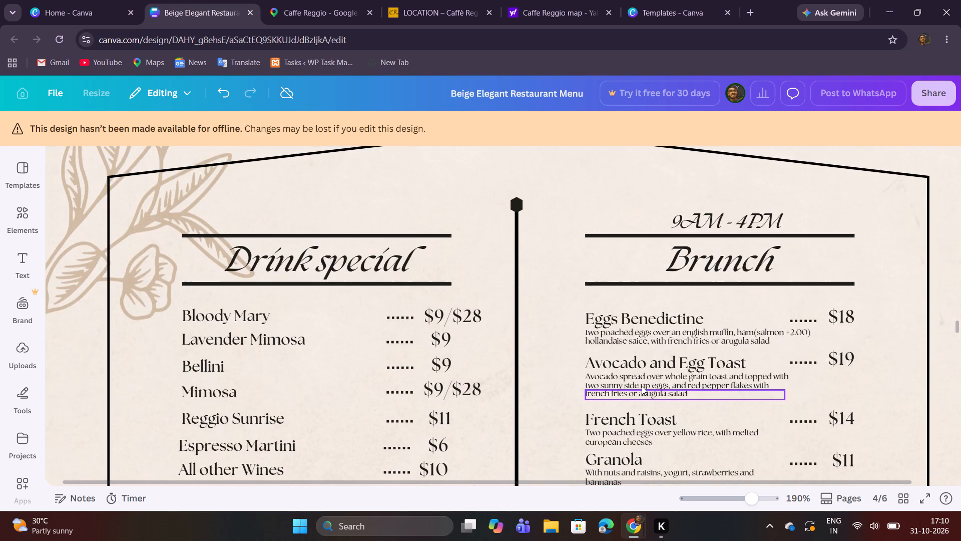
scroll(641, 384, "down", 2)
scroll(640, 384, "up", 2)
scroll(640, 384, "down", 1)
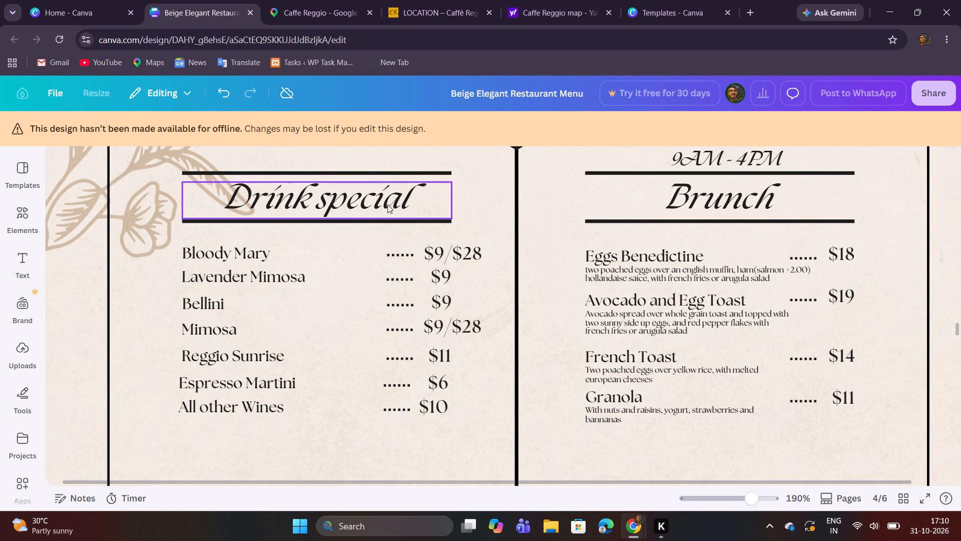
left_click(318, 0)
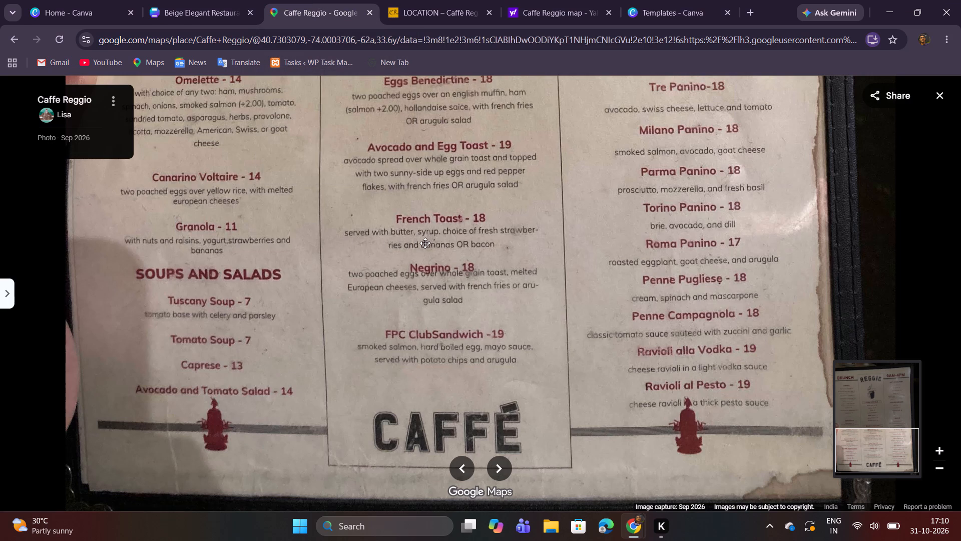
left_click(206, 6)
double_click(632, 367)
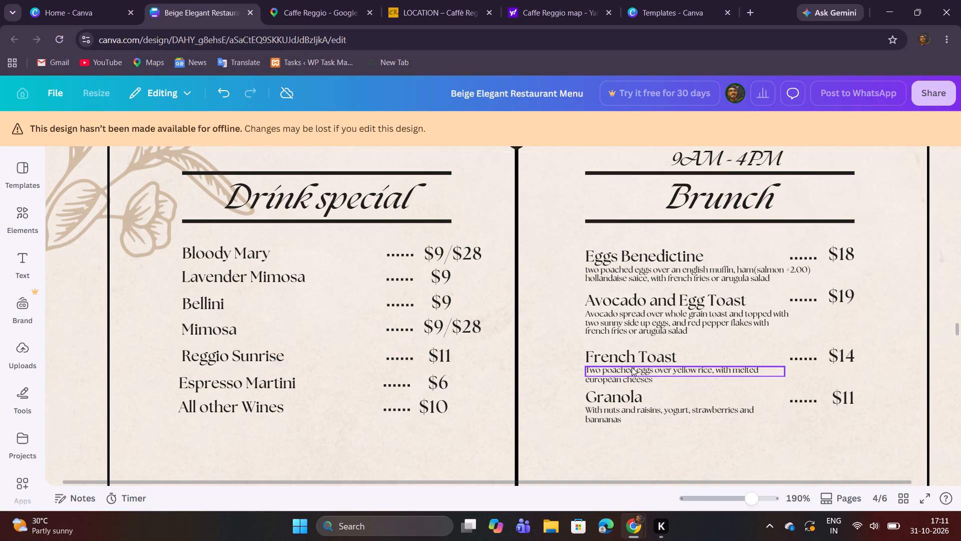
type("served")
key("space")
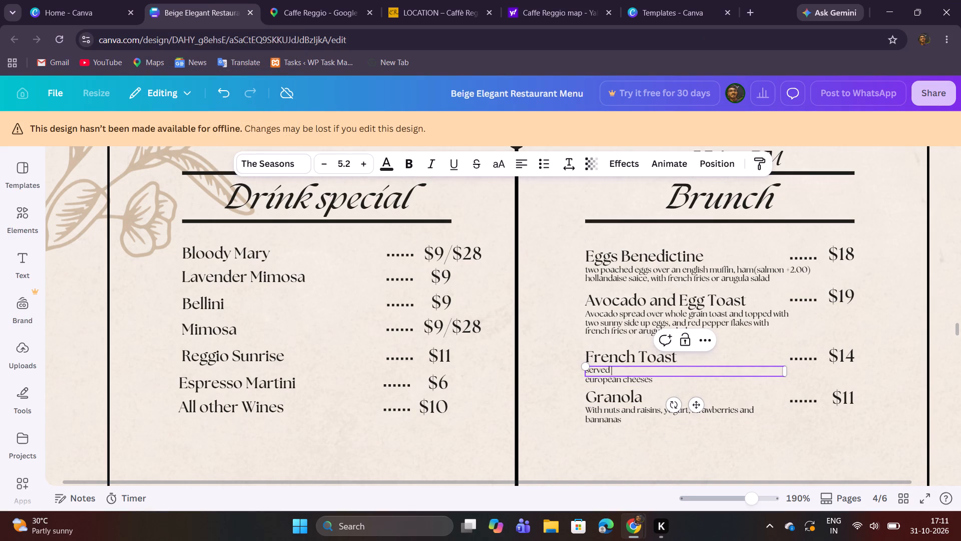
type("with butter syrup")
key("comma")
key("Left")
key("Right")
key("BackSpace")
key("Left")
key("Left")
key("Left")
key("Left")
key("Left")
key("Left")
key("comma")
Recheck the menu photo and append ", choice of fresh strawberries" to the first French Toast description line.
left_click(311, 0)
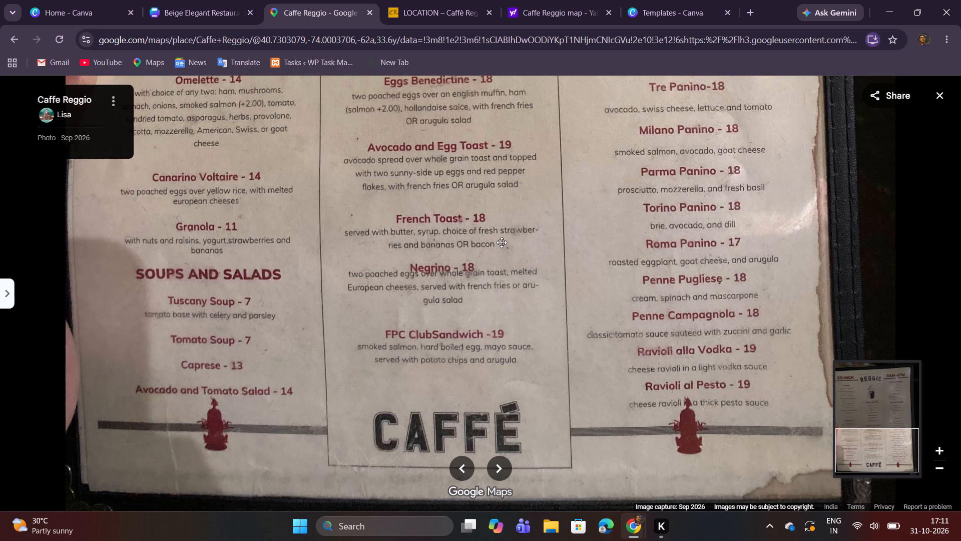
left_click(202, 1)
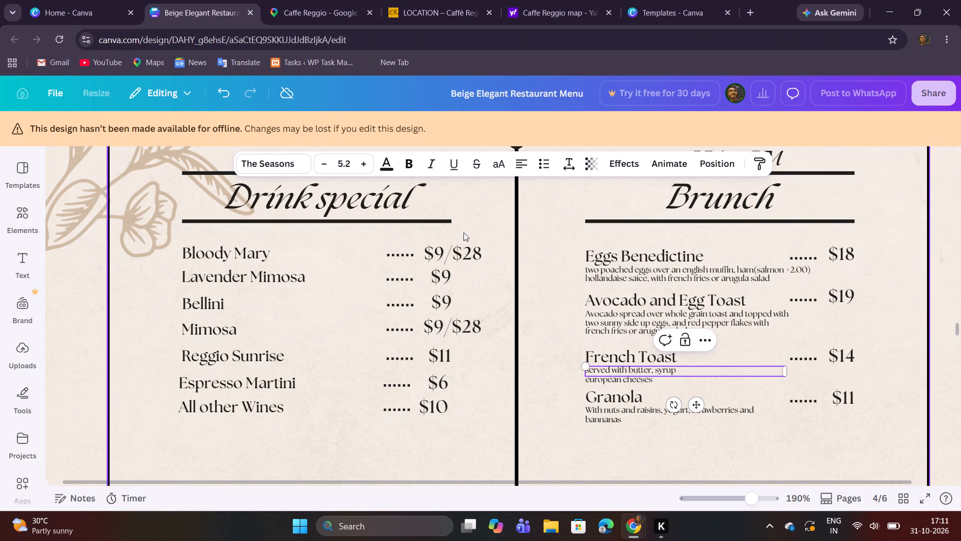
key("Right")
key("Right")
key("Right")
key("Right")
key("Right")
key("Right")
key("Right")
type(", choice of")
key("space")
type("fresh")
key("space")
key("s")
type("traw")
type("berries")
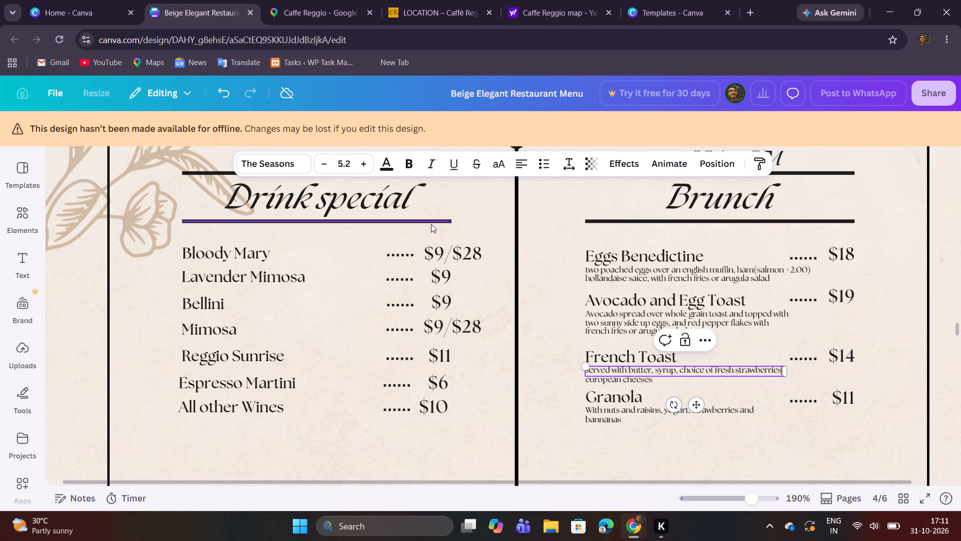
Check the menu photo and replace the second French Toast description line, "european cheeses", with "bannanas".
left_click(324, 0)
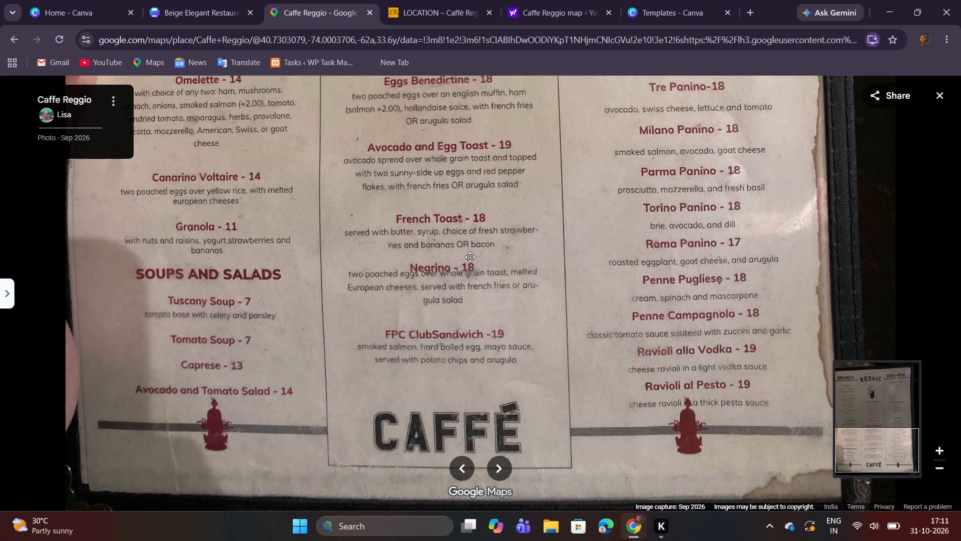
left_click(209, 0)
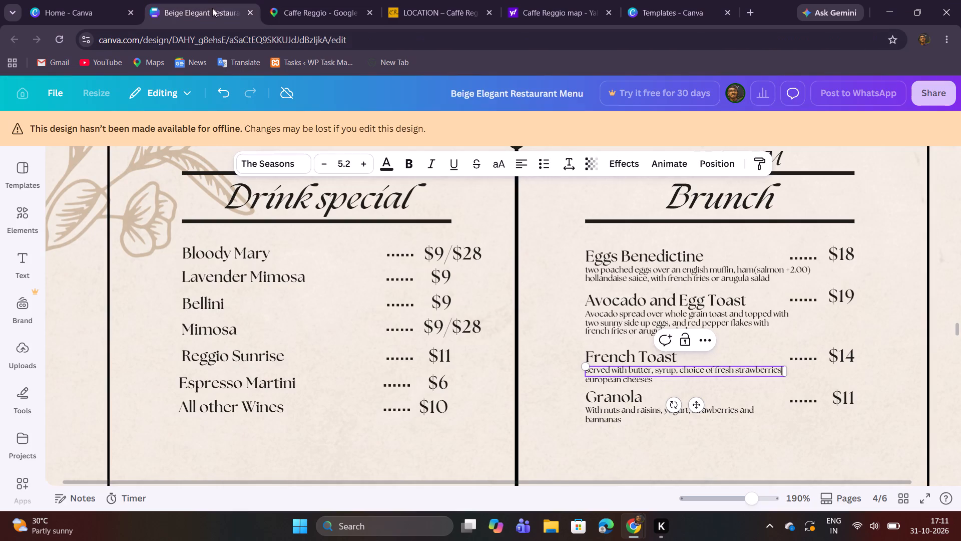
left_click(636, 463)
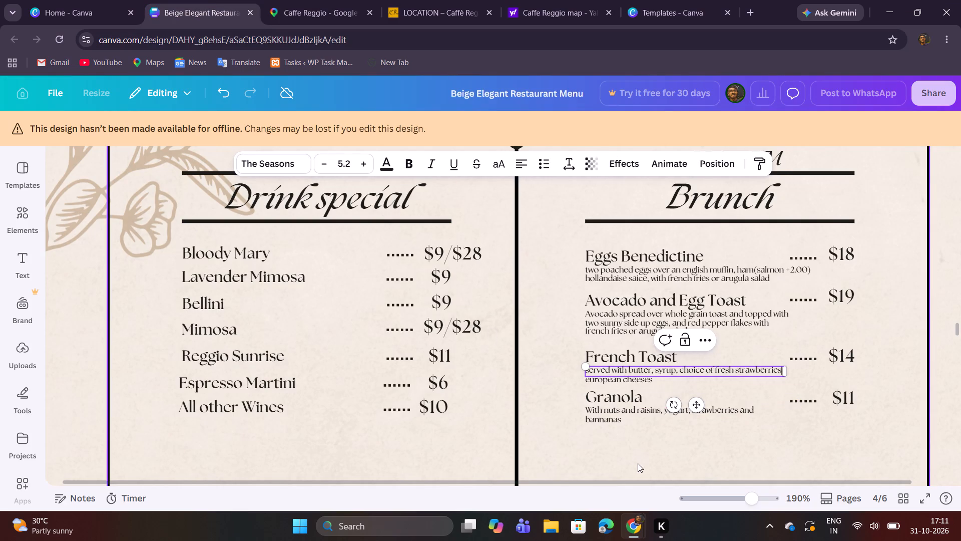
double_click(627, 376)
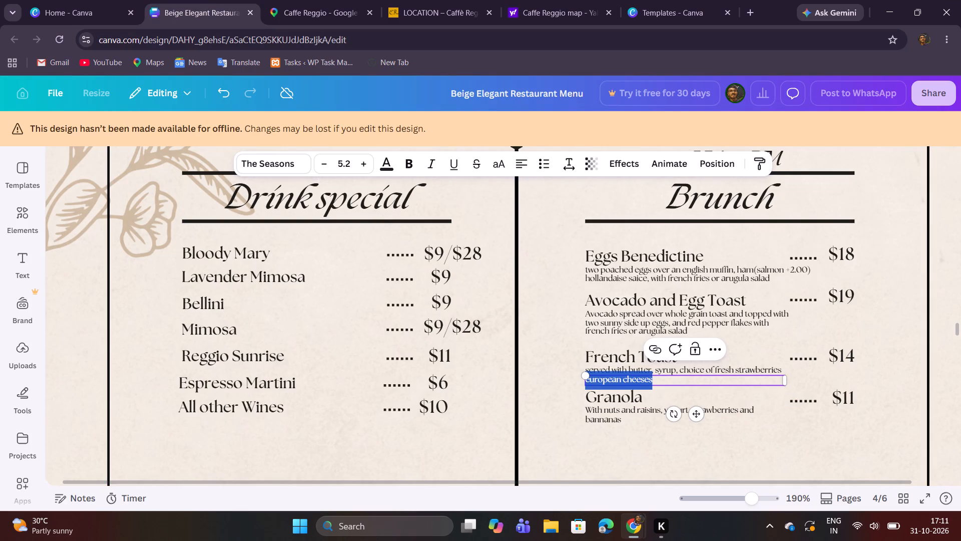
type("bannans")
key("BackSpace")
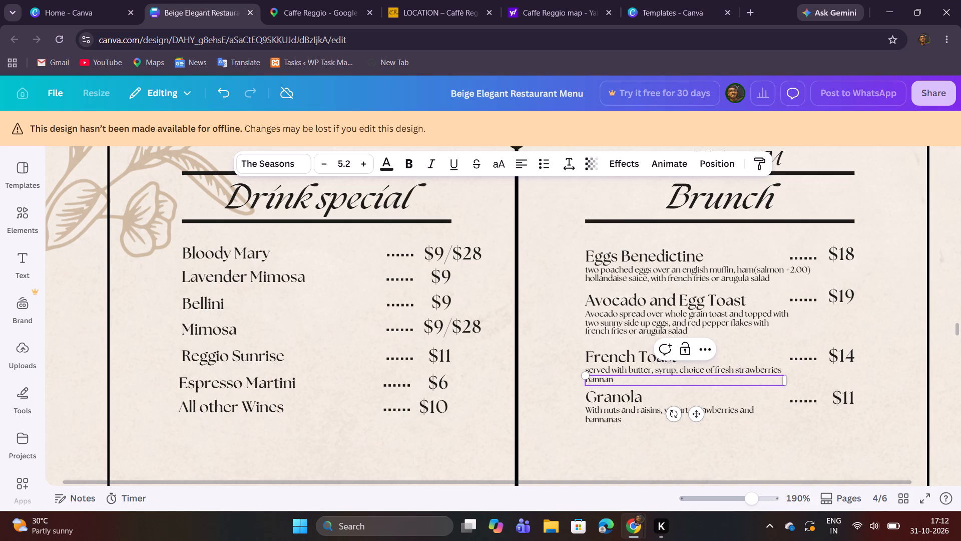
type("as")
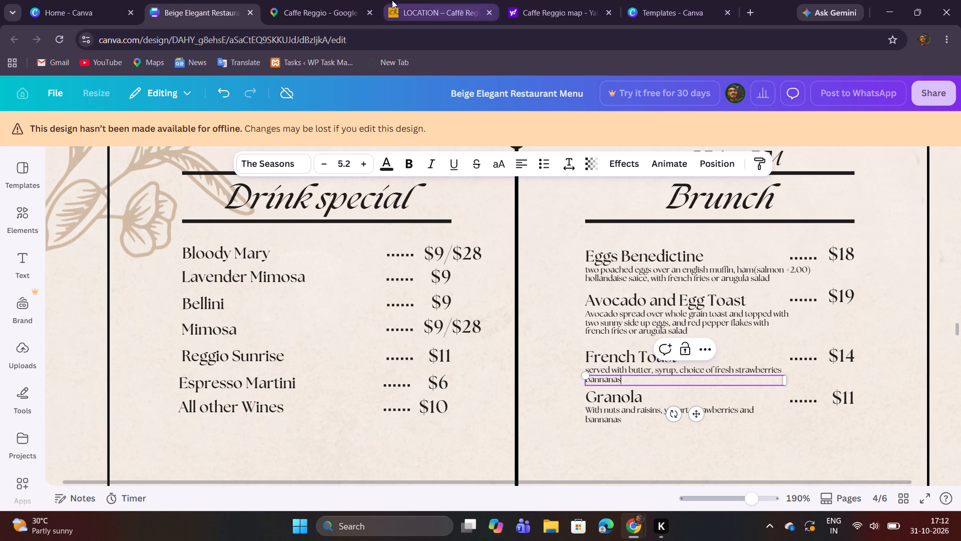
Recheck the menu photo, correct the second French Toast description line's spelling to "bananas" and append "or bacon".
left_click(330, 0)
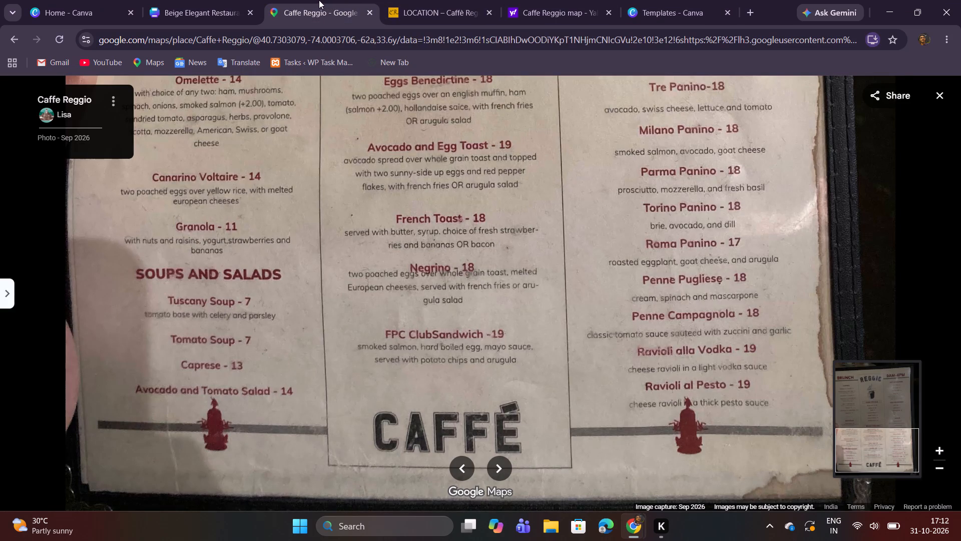
left_click(213, 0)
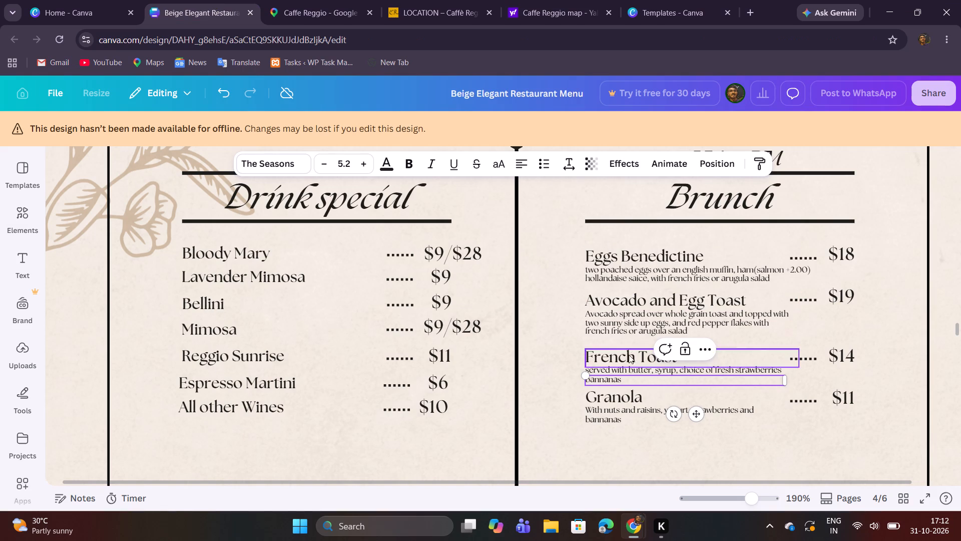
left_click(603, 379)
left_click(603, 379)
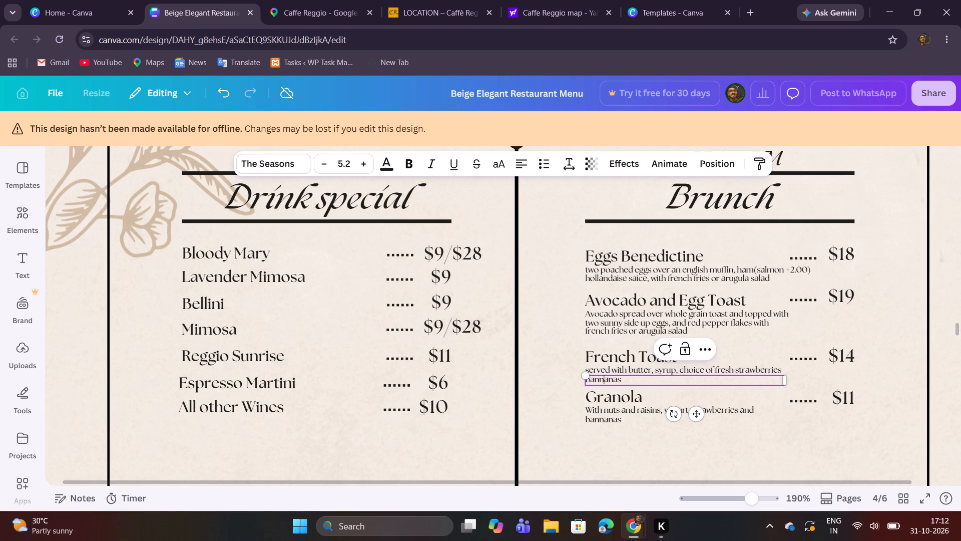
key("BackSpace")
key("Right")
key("Right")
key("Right")
key("Right")
key("space")
type("or")
key("space")
type("bacon")
Look up the following Brunch item in the menu photo and rename the Granola heading "Negrino".
left_click(310, 0)
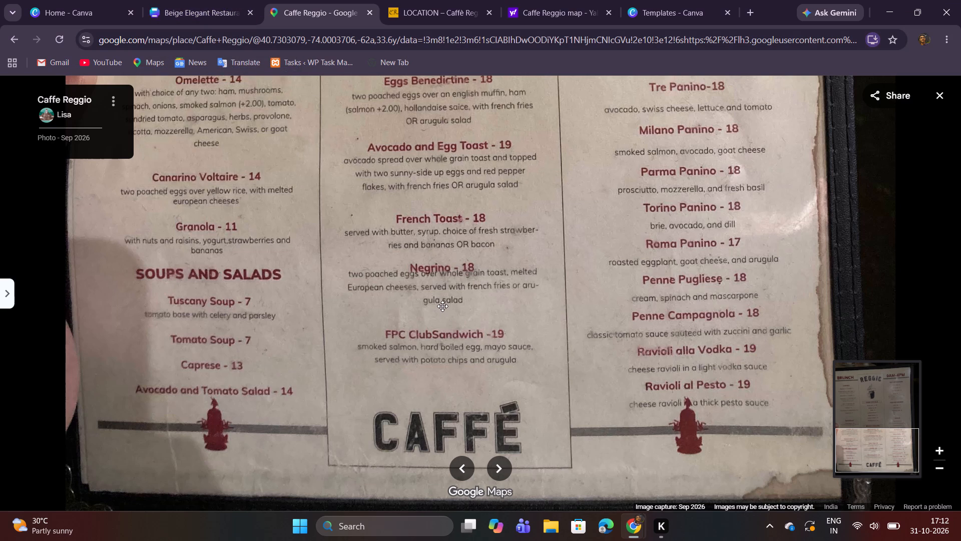
left_click(203, 0)
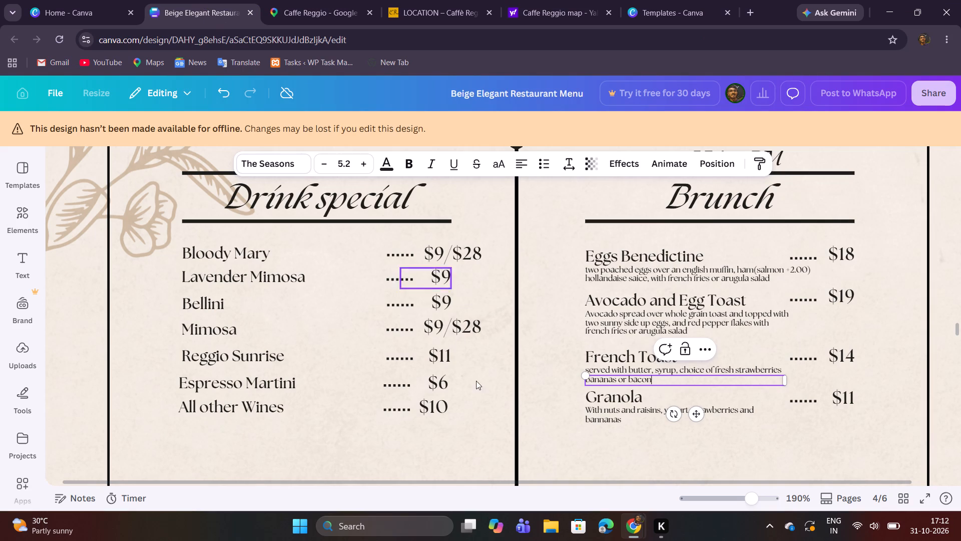
double_click(609, 398)
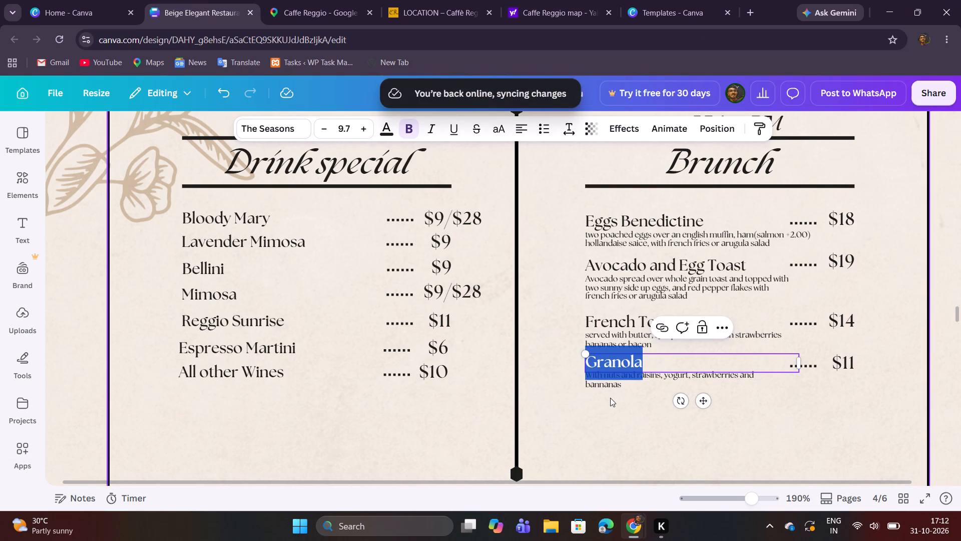
key("shift+n")
type("eg")
type("rino")
left_click(599, 421)
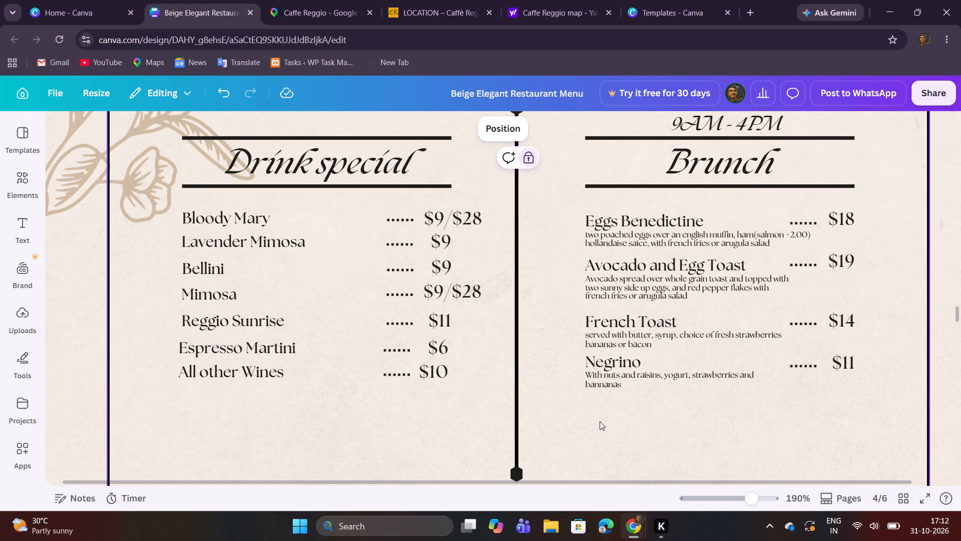
Check the menu photo and set the French Toast price to $18.
left_click(340, 0)
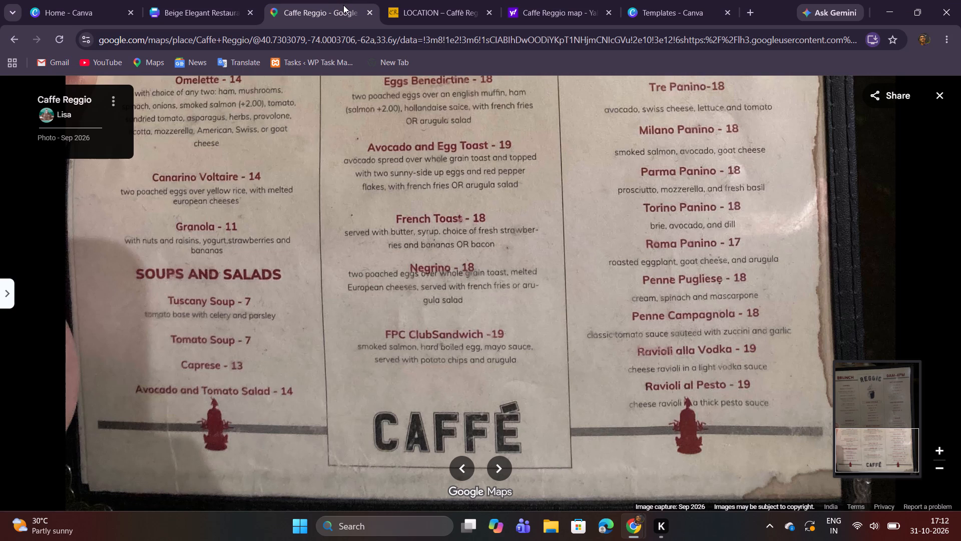
left_click(207, 0)
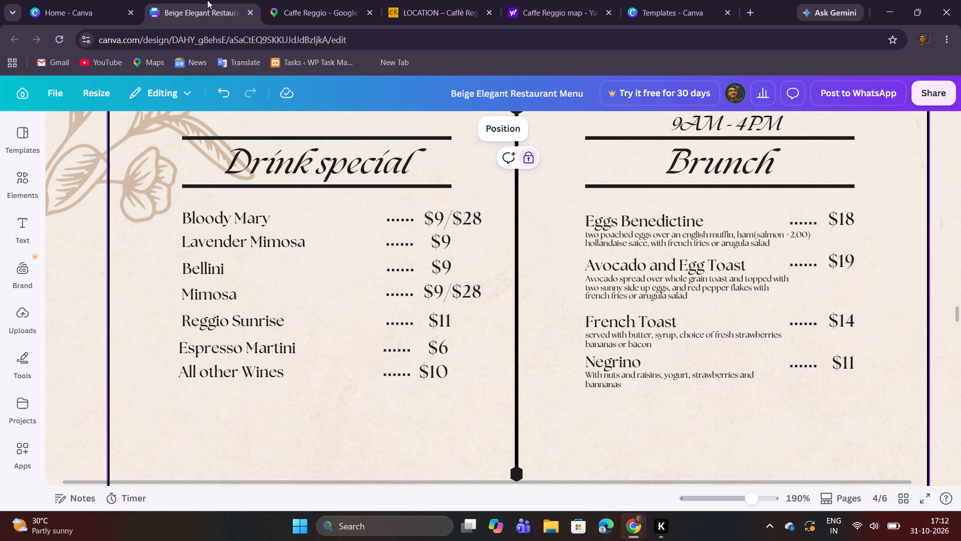
left_click(300, 0)
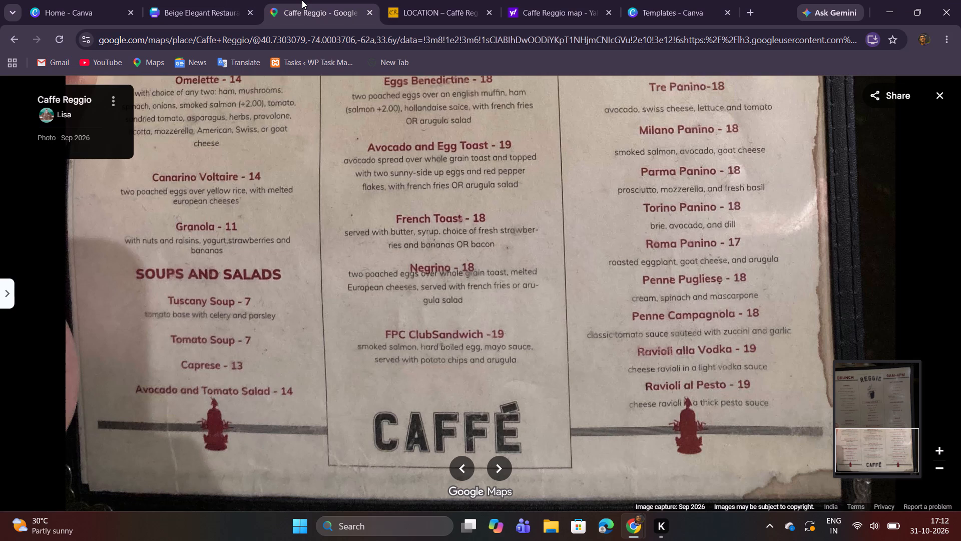
left_click(218, 0)
double_click(848, 326)
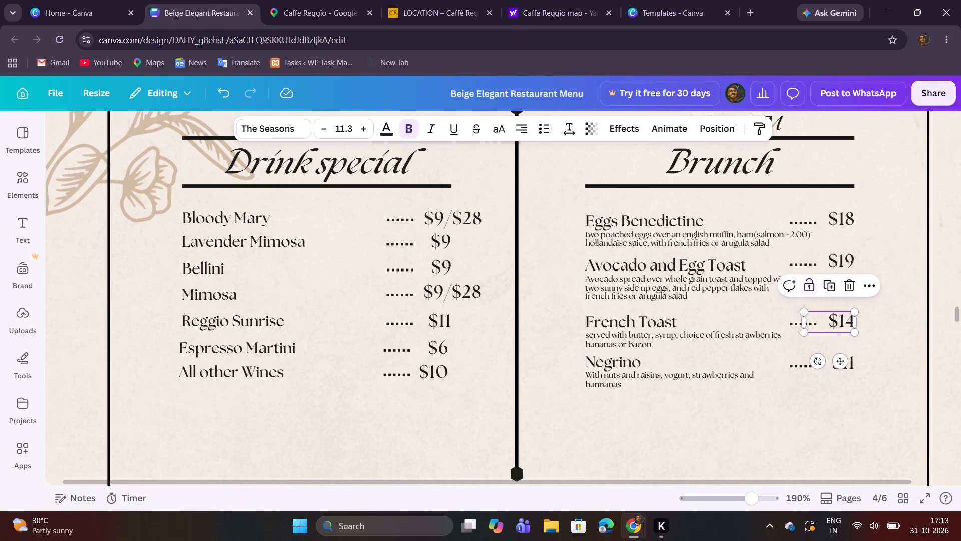
double_click(848, 325)
left_click(850, 322)
left_click(835, 315)
left_click(843, 323)
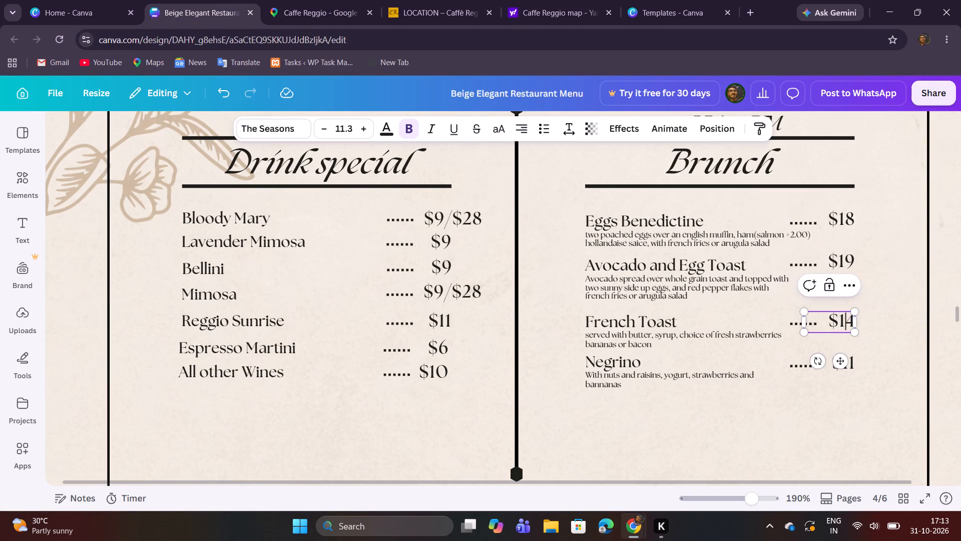
double_click(847, 323)
left_click(847, 323)
double_click(847, 323)
double_click(842, 323)
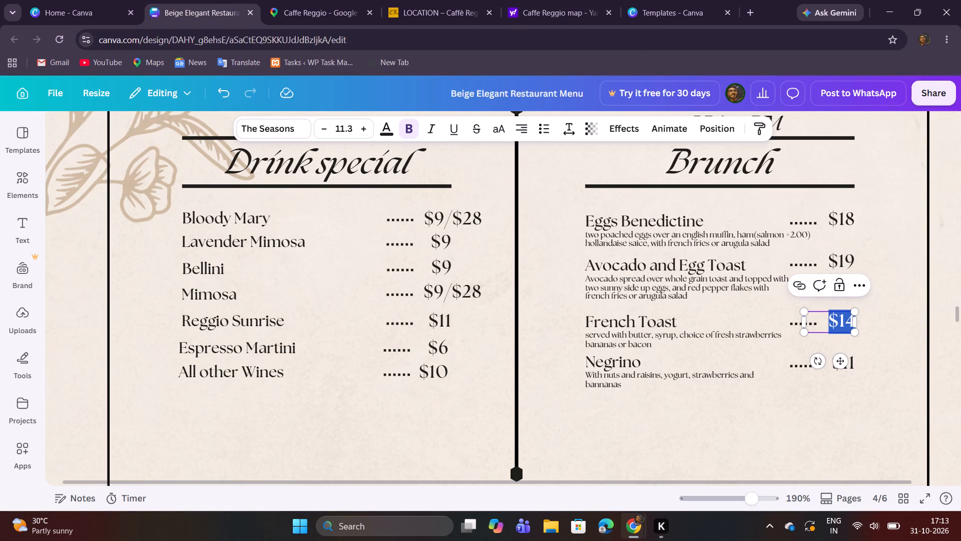
type("18")
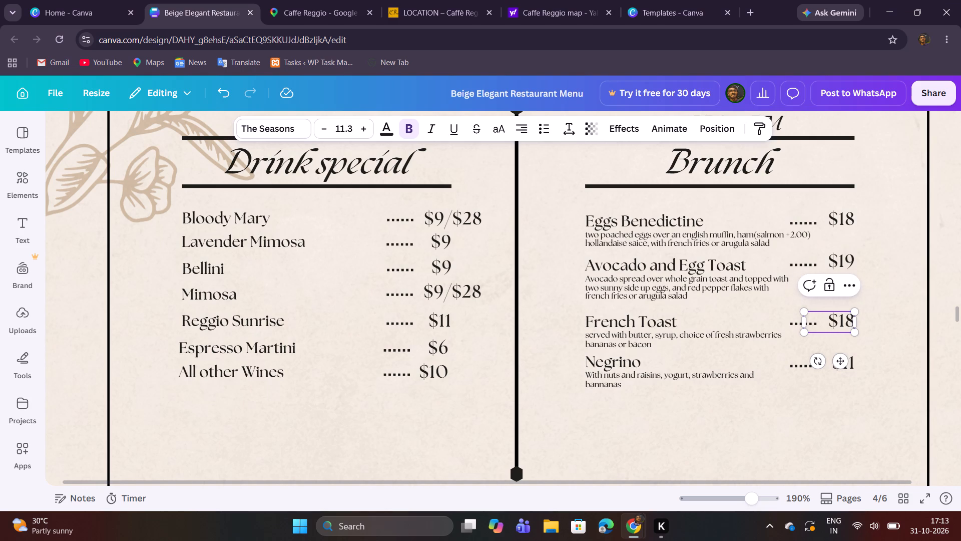
left_click(850, 452)
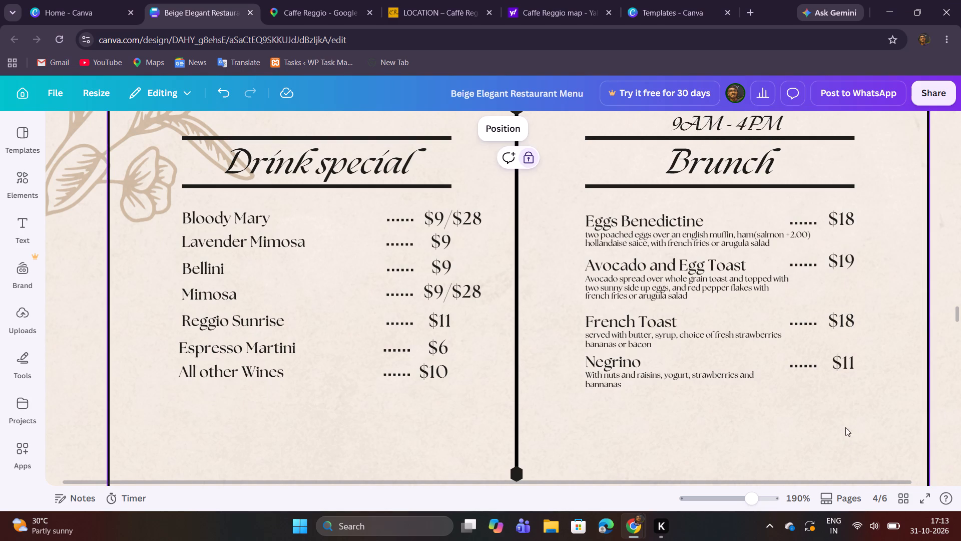
Check the Negrino entry in the menu photo and replace its first description line with "Two poached eggs".
left_click(322, 18)
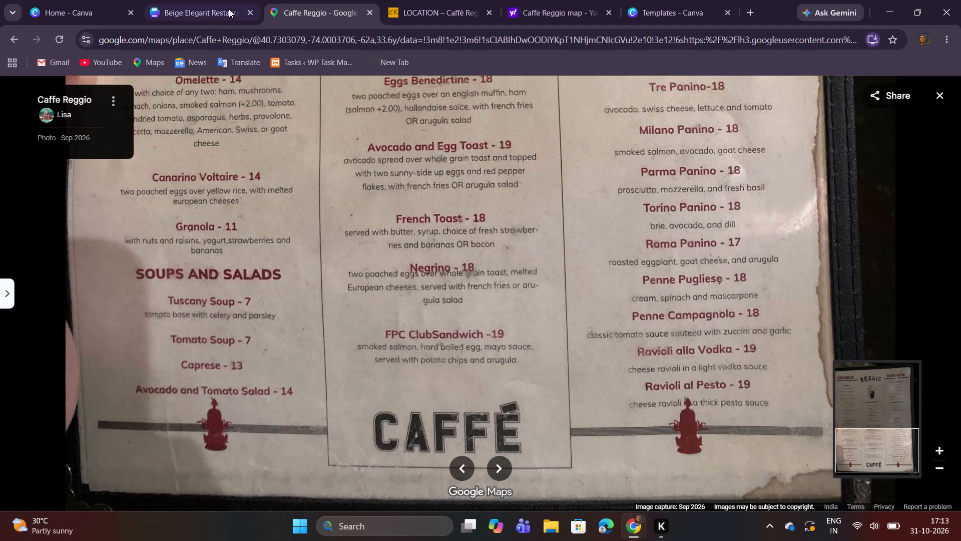
left_click(220, 0)
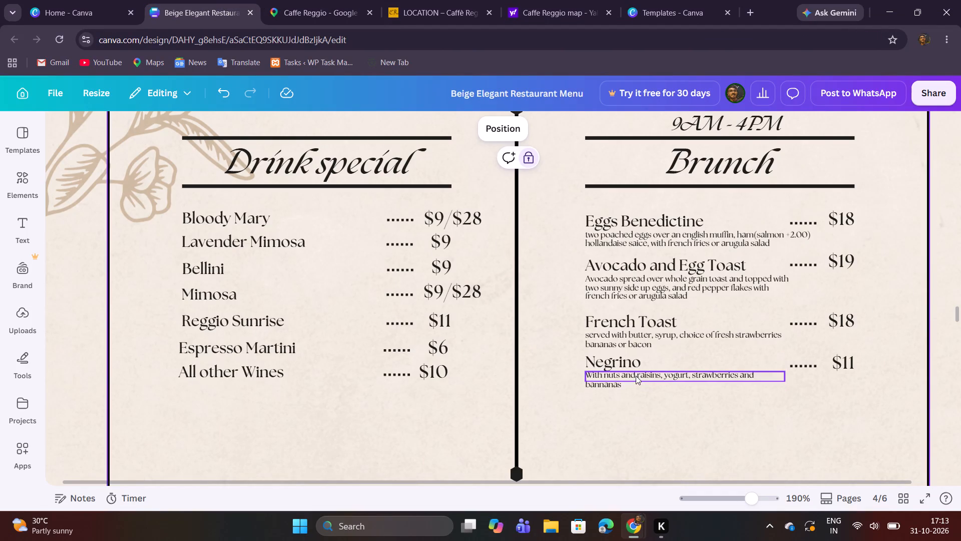
left_click(636, 377)
double_click(638, 372)
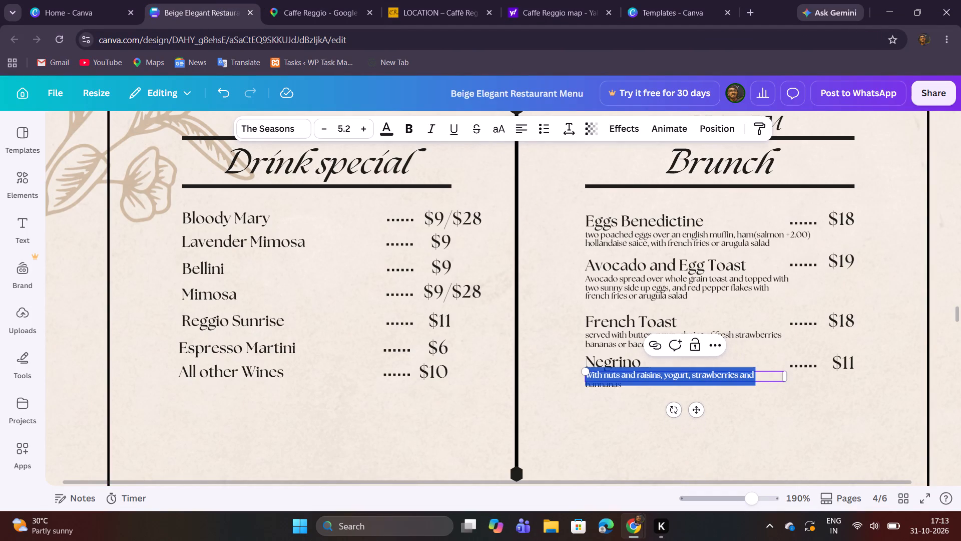
type("Two poached eggs")
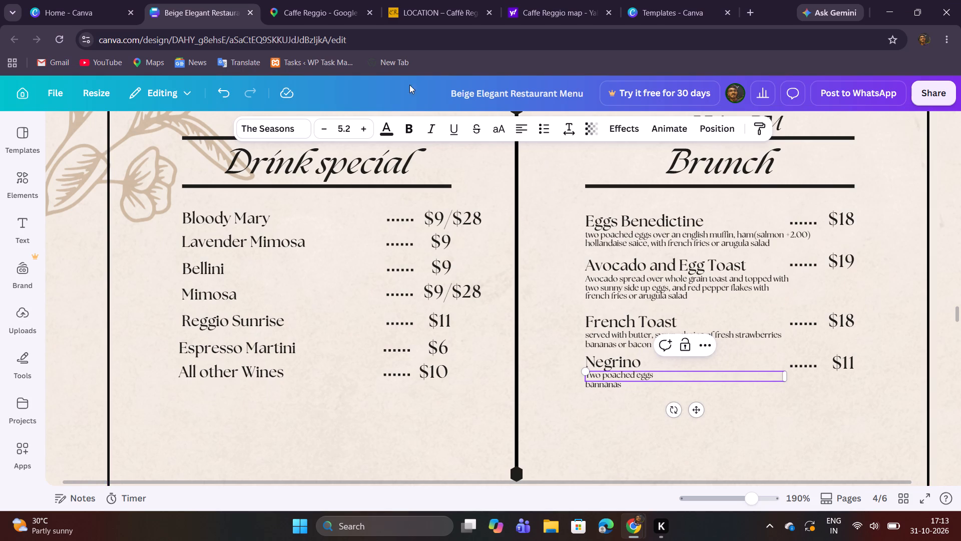
Recheck the menu photo and extend Negrino's first description line with "over whole grain toast , melted".
left_click(275, 0)
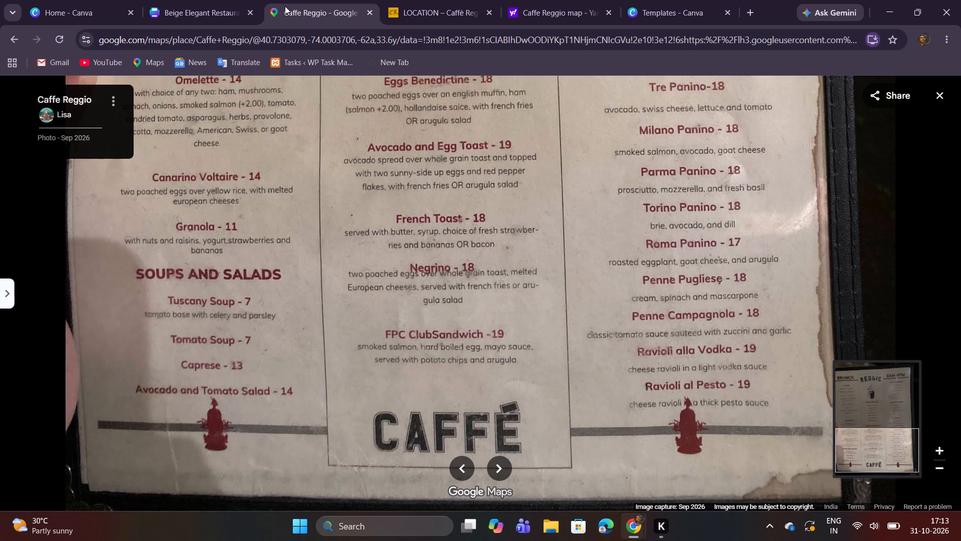
left_click(225, 2)
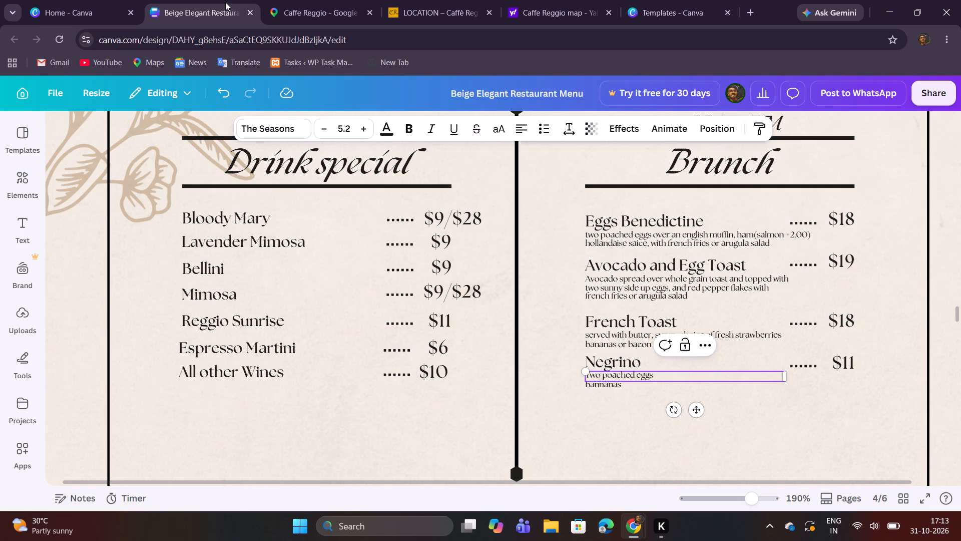
key("space")
type("over")
key("space")
type("whole grain")
key("space")
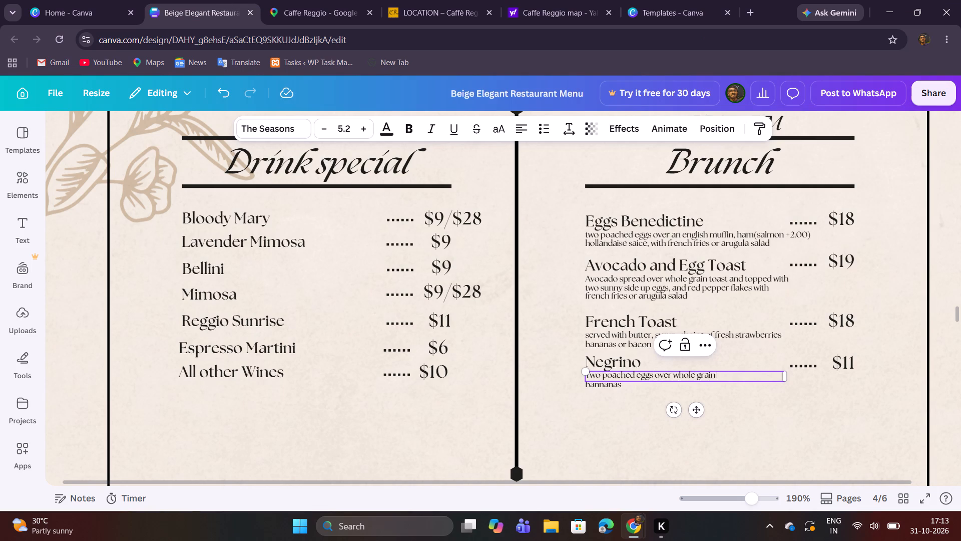
type("toa")
type("st")
key("space")
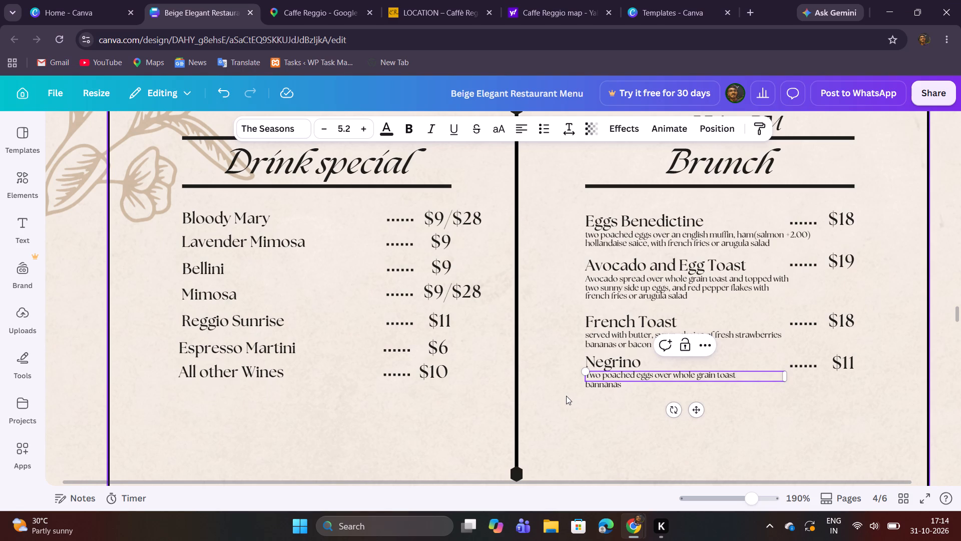
left_click(287, 0)
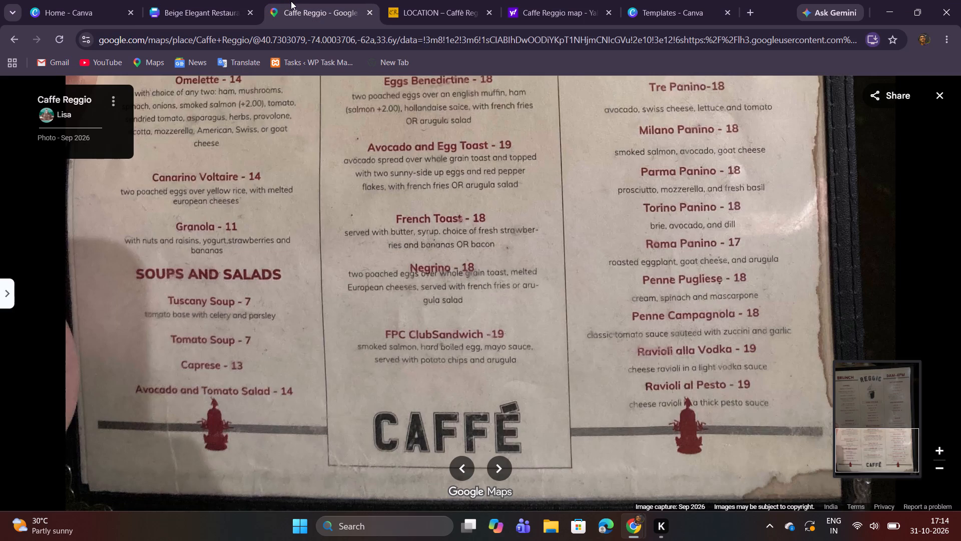
left_click(202, 0)
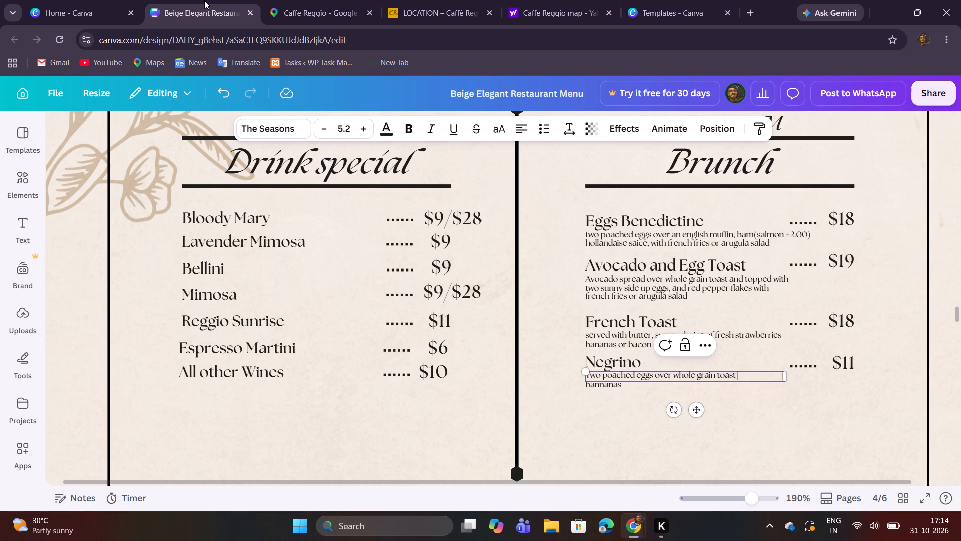
type(", melted")
key("space")
Check the menu photo and replace Negrino's second description line, "bannanas", with "european cheeses".
left_click(319, 7)
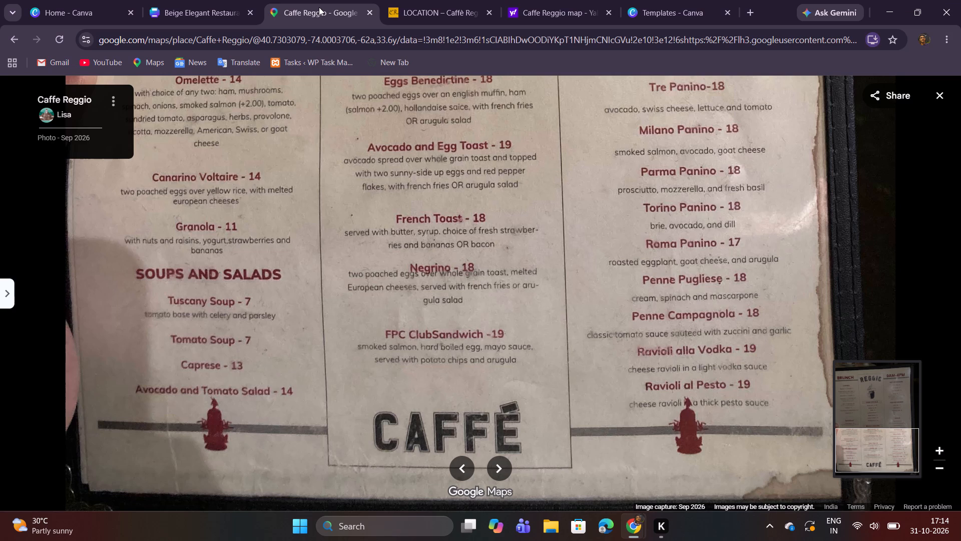
left_click(219, 0)
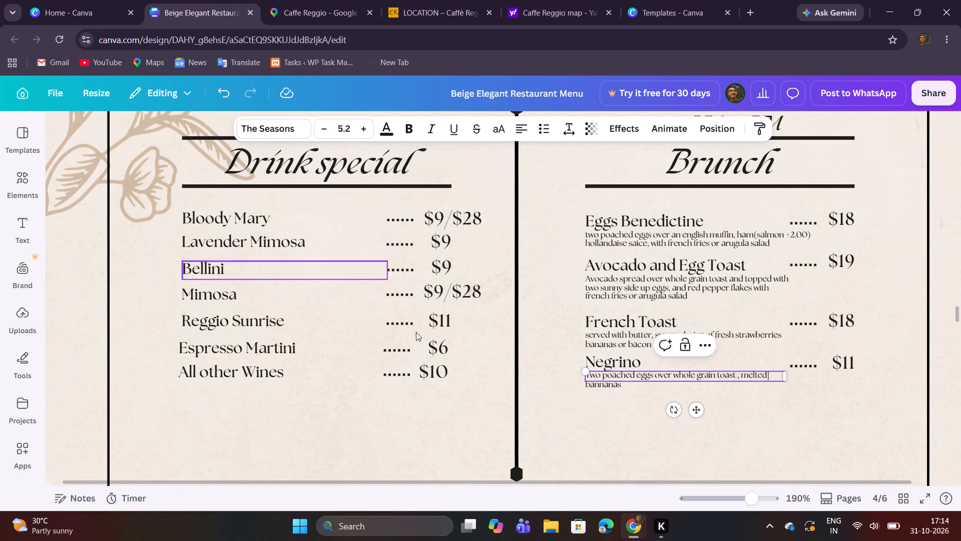
left_click(606, 384)
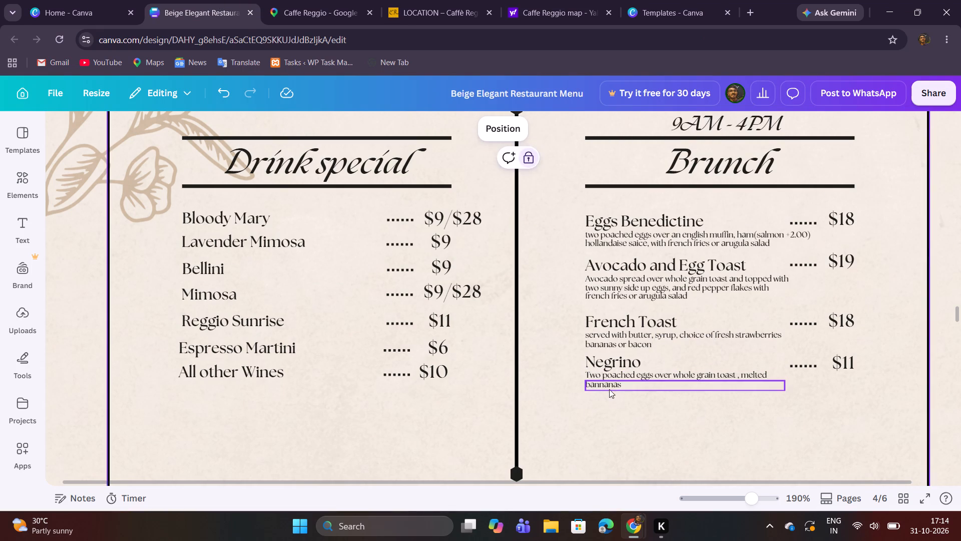
double_click(617, 388)
type("eur")
type("opean c")
type("heese")
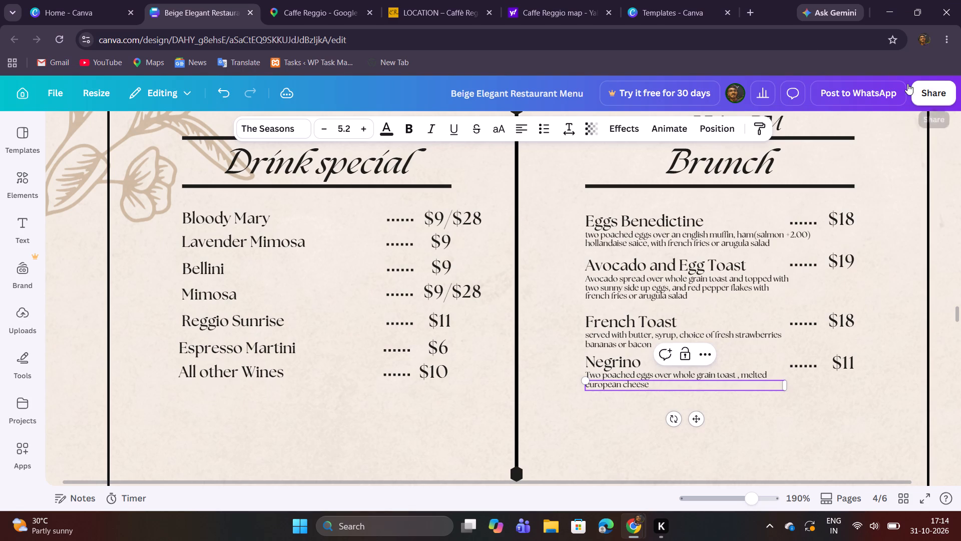
left_click(316, 0)
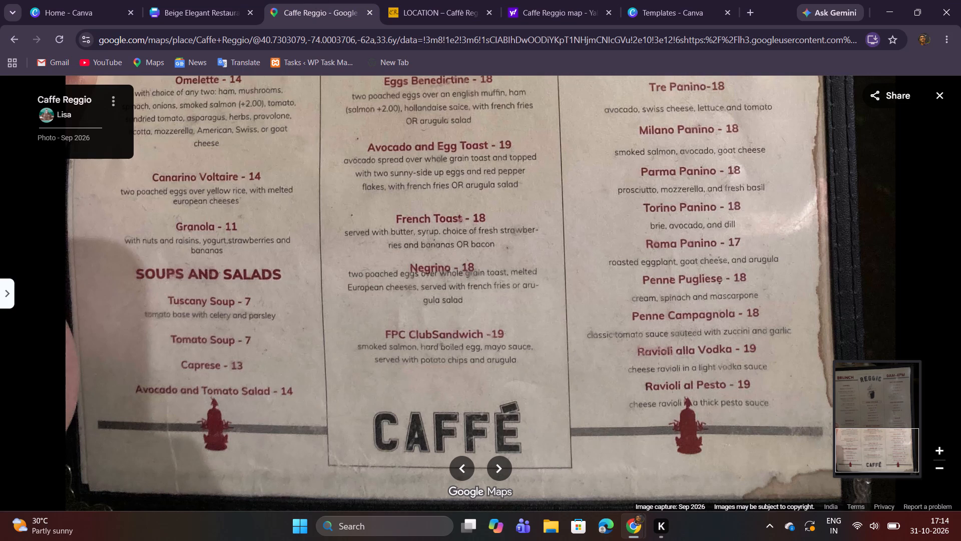
left_click(174, 7)
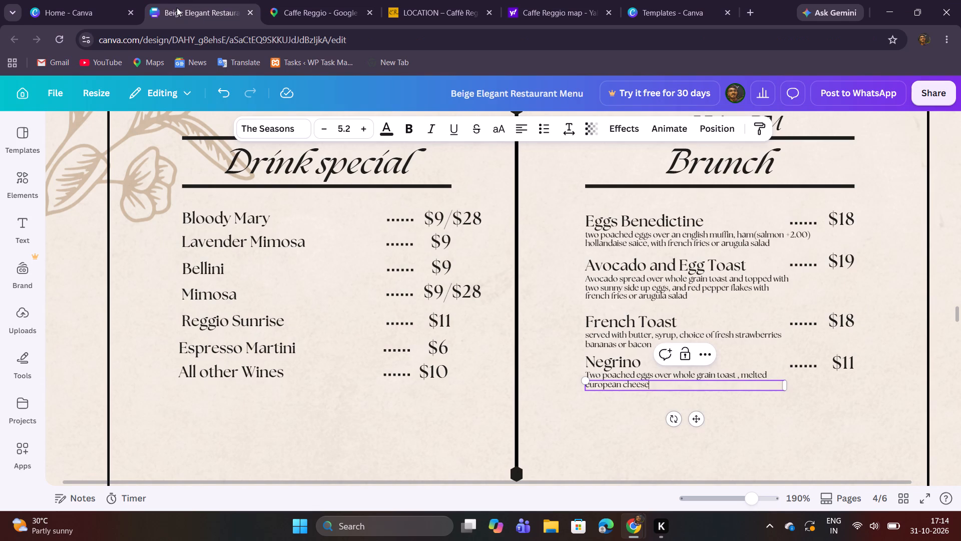
key("s")
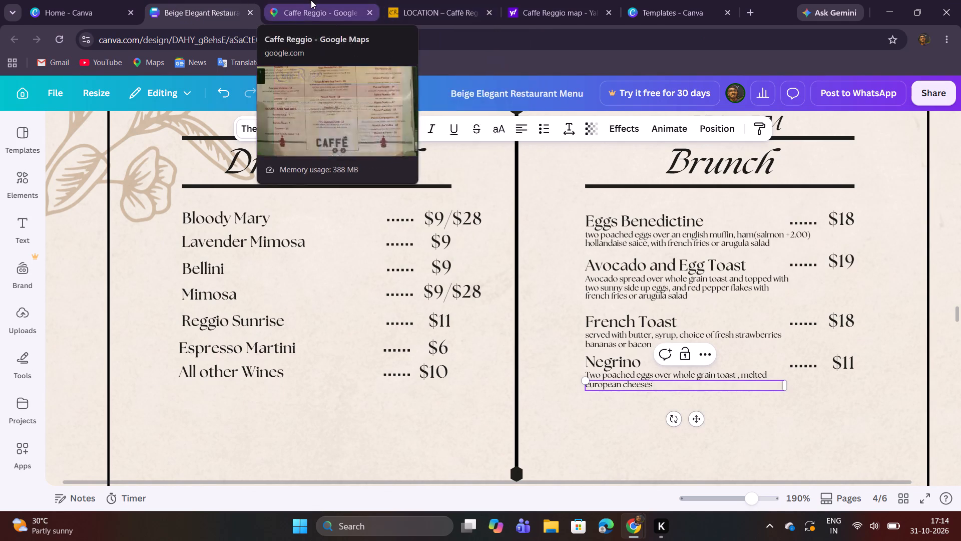
Recheck the menu photo and append ", served with french fries" to Negrino's second description line.
left_click(311, 0)
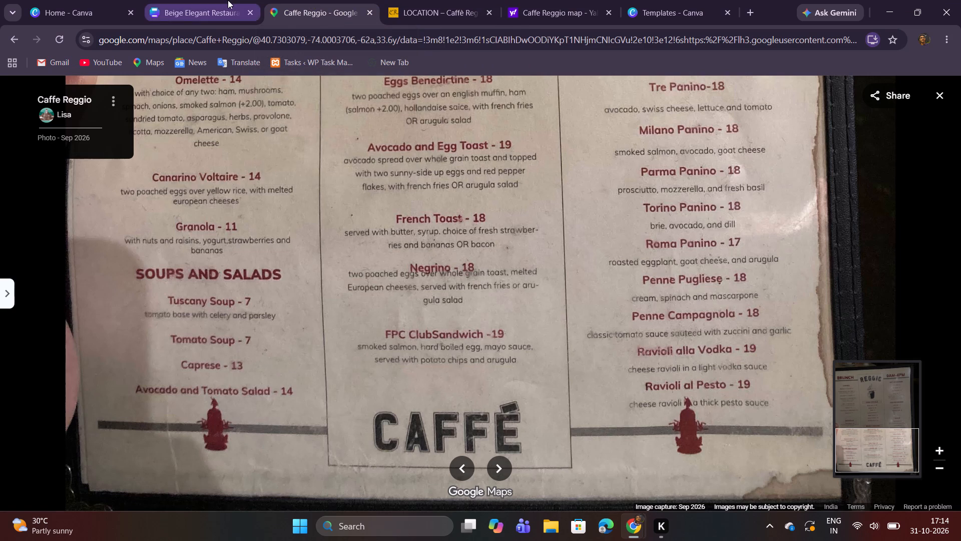
left_click(228, 0)
type(", se")
type("rver")
key("BackSpace")
key("d")
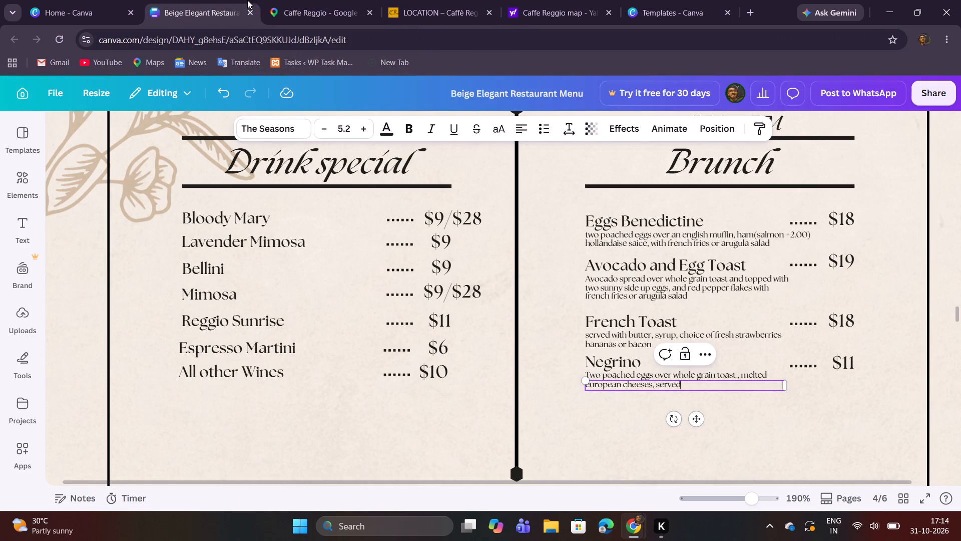
left_click(285, 0)
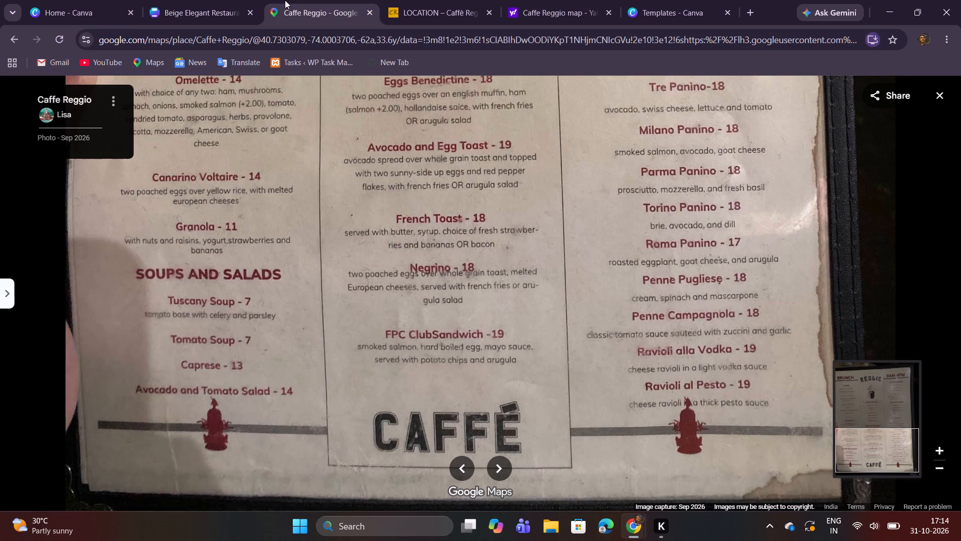
left_click(217, 0)
key("space")
type("with")
key("space")
type("fre")
type("nch fries")
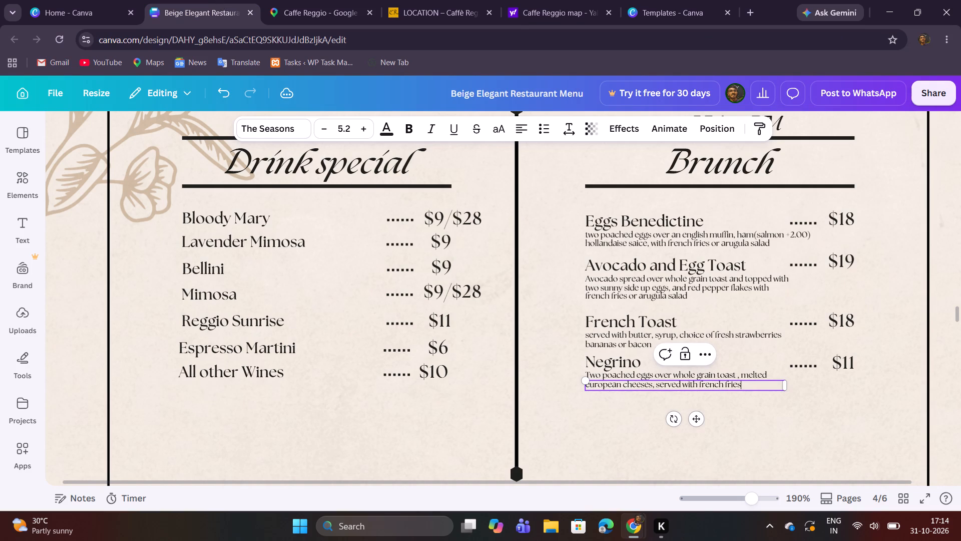
Check the end of the Negrino description in the menu photo and append "or arugula" to its second line.
left_click(279, 0)
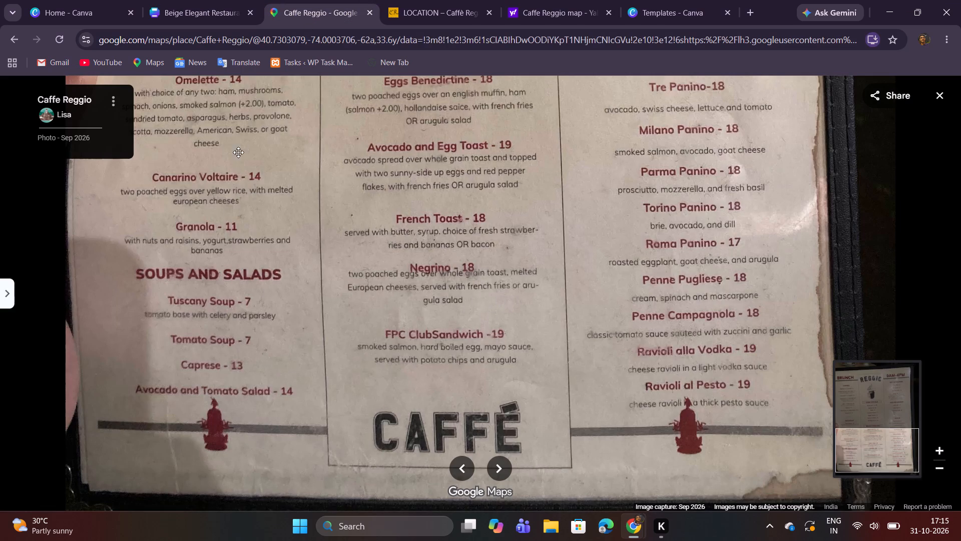
left_click(208, 0)
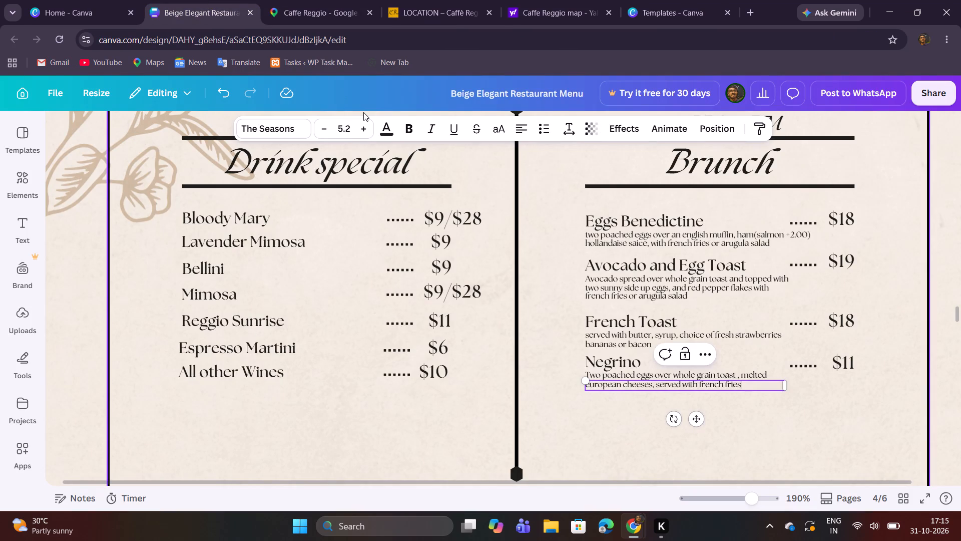
key("space")
type("or arugula")
key("space")
left_click(622, 412)
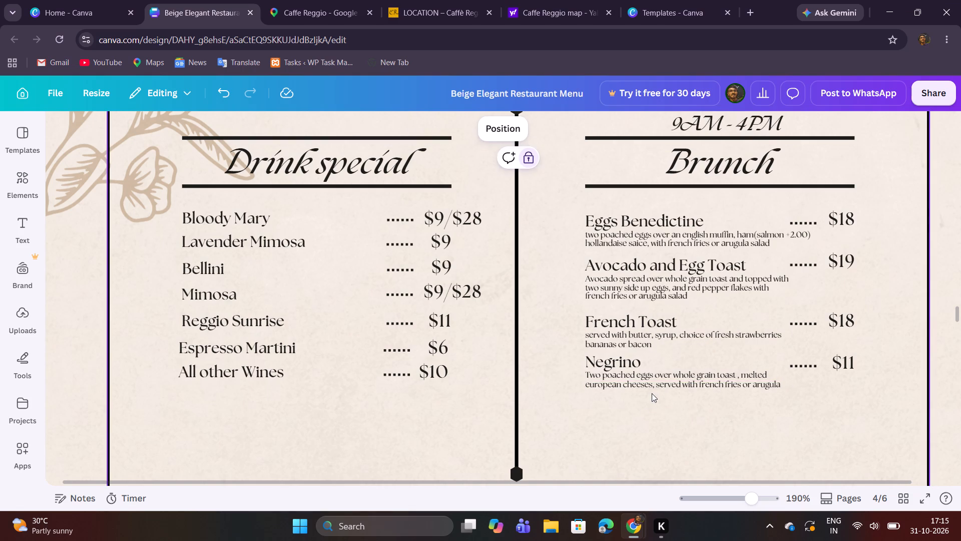
Duplicate Negrino's second description line, align the copy directly beneath it, and replace the copy's text with "salad".
left_click(653, 390)
left_click(684, 358)
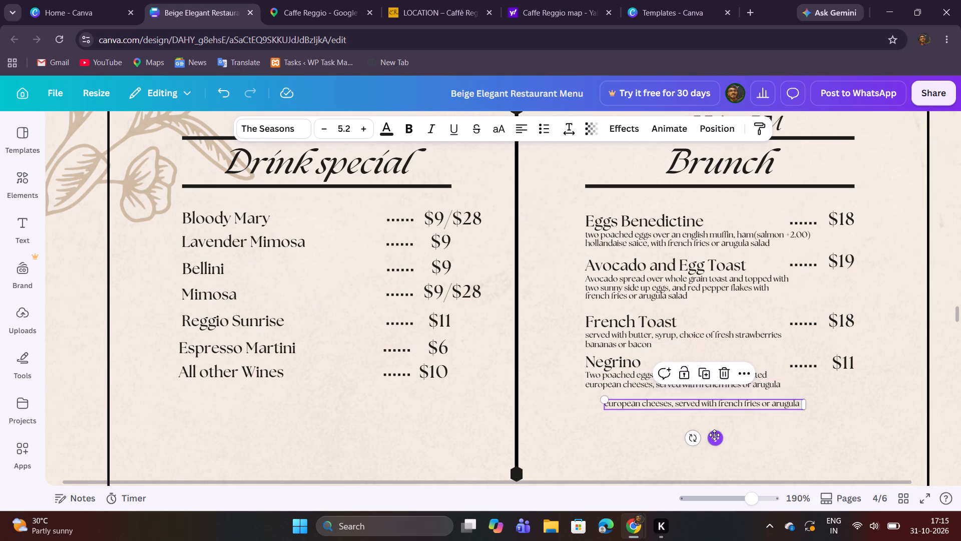
left_click(714, 435)
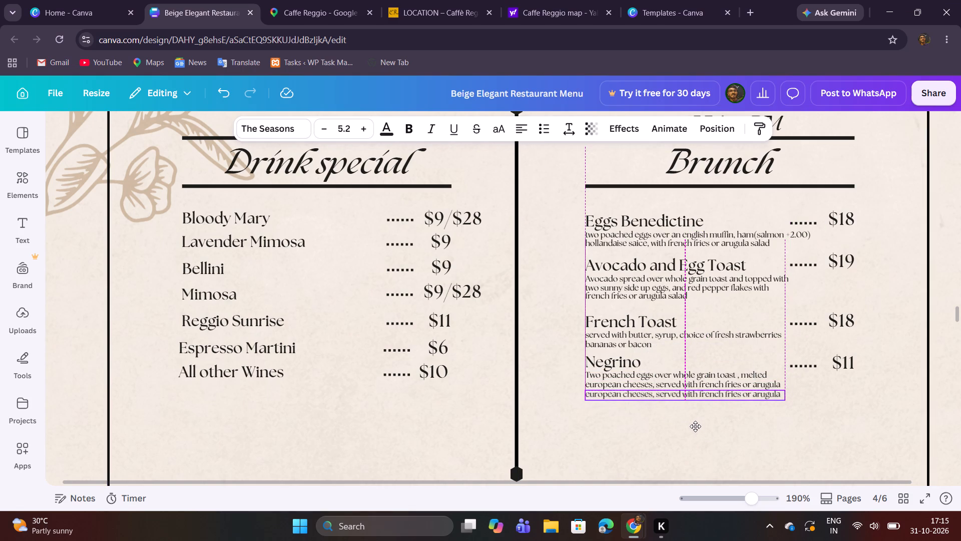
double_click(685, 396)
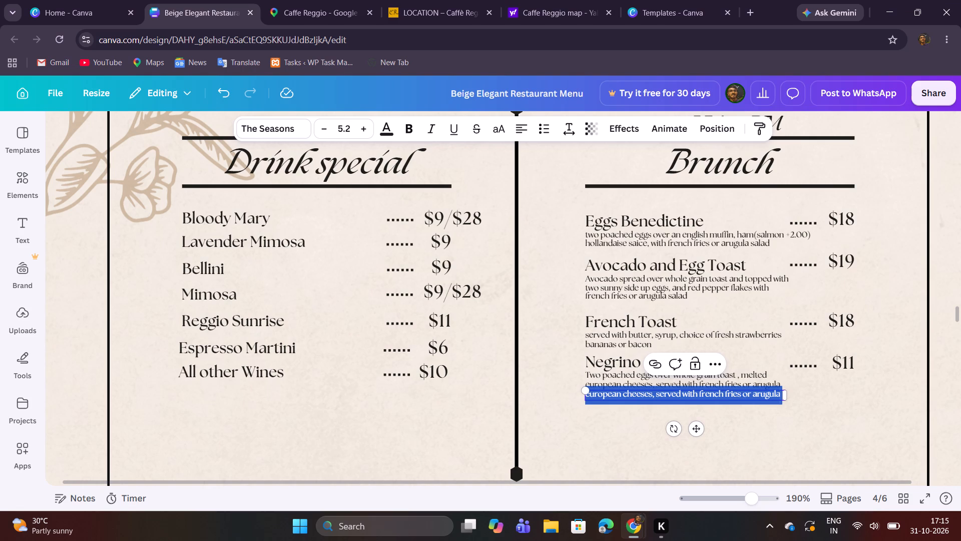
type("salad")
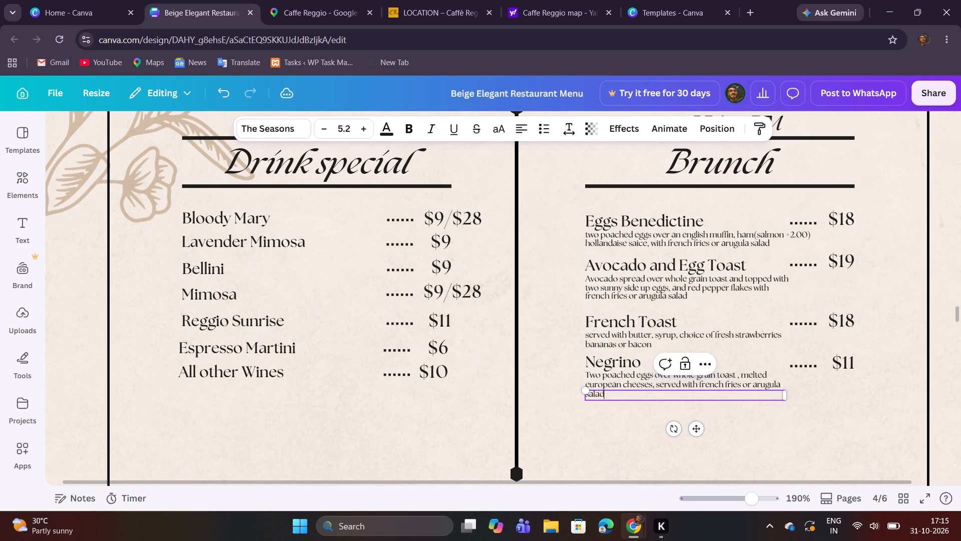
left_click(776, 421)
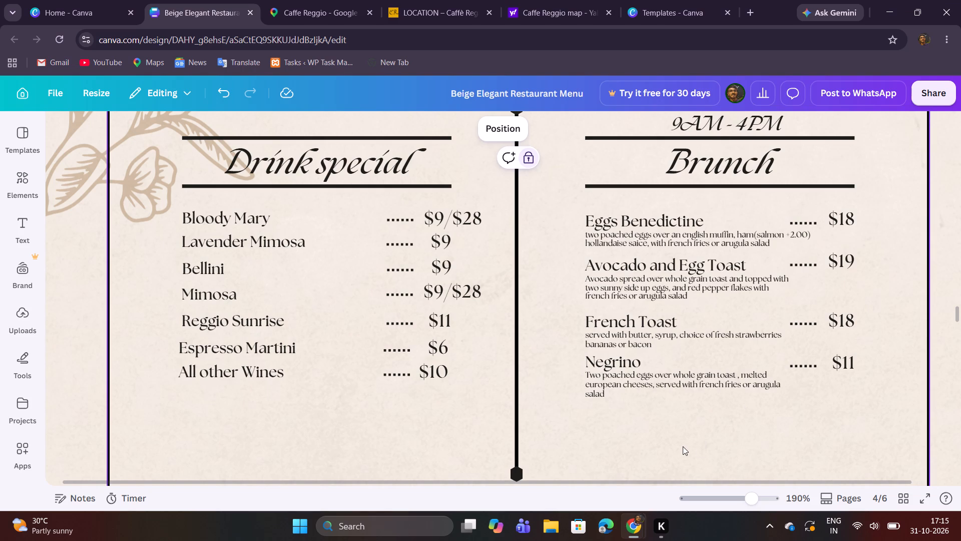
Select the complete Negrino entry, including its description lines, dots and price, and move it slightly down from French Toast.
left_click_drag(681, 444, 616, 364)
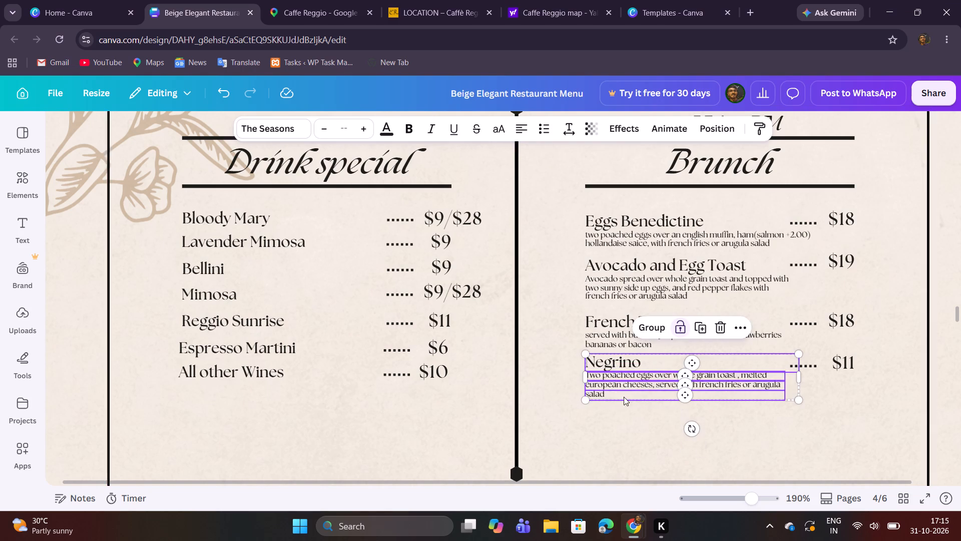
left_click(717, 441)
left_click_drag(898, 371, 646, 383)
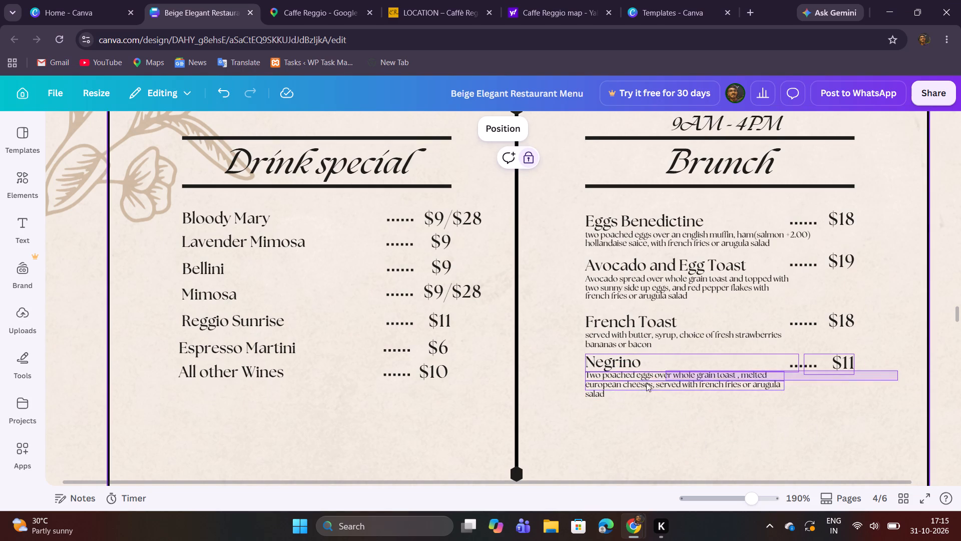
left_click_drag(646, 383, 621, 391)
left_click(677, 459)
left_click_drag(875, 352, 809, 352)
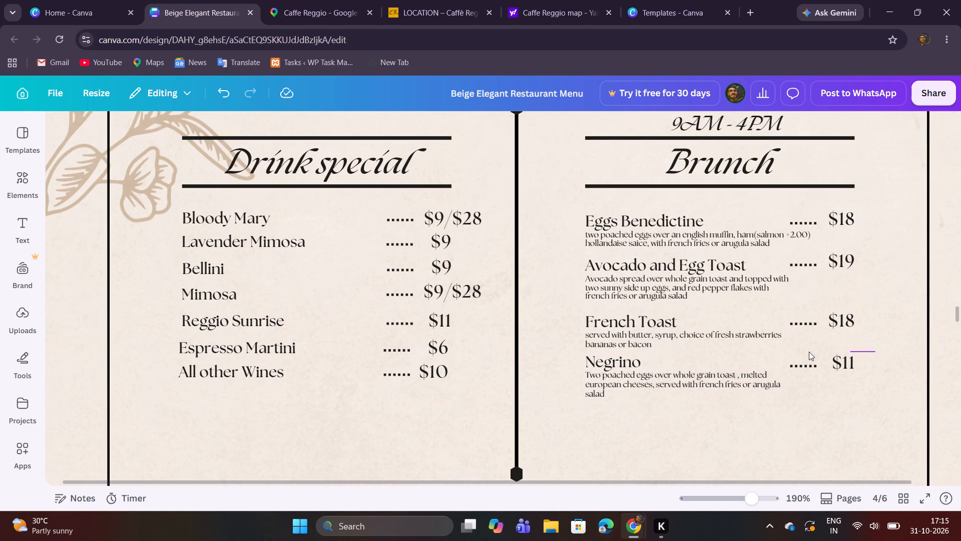
left_click_drag(809, 352, 675, 403)
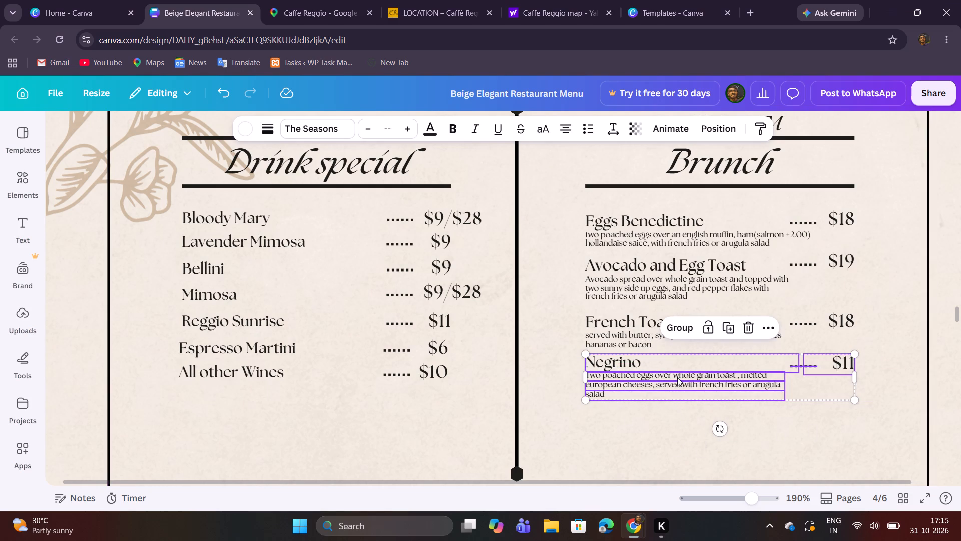
left_click(677, 377)
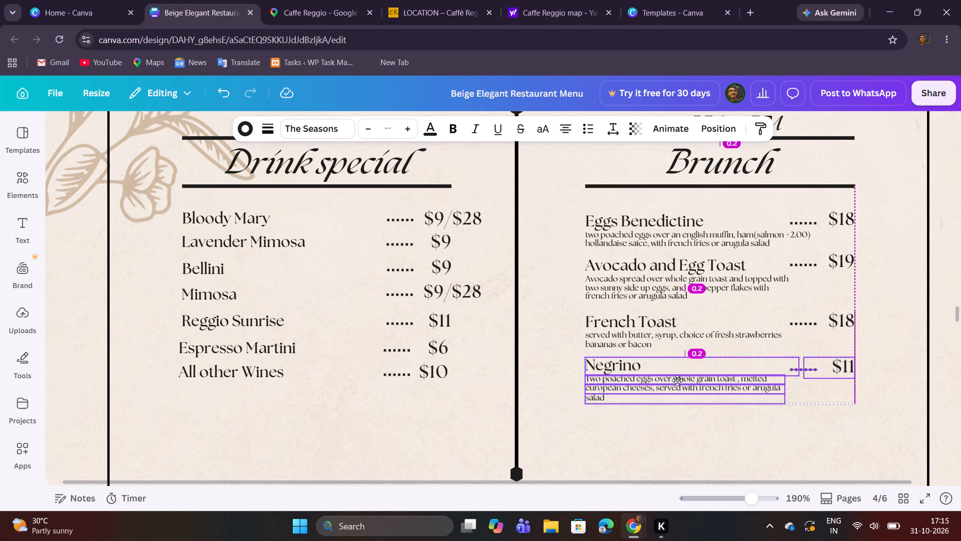
left_click(676, 432)
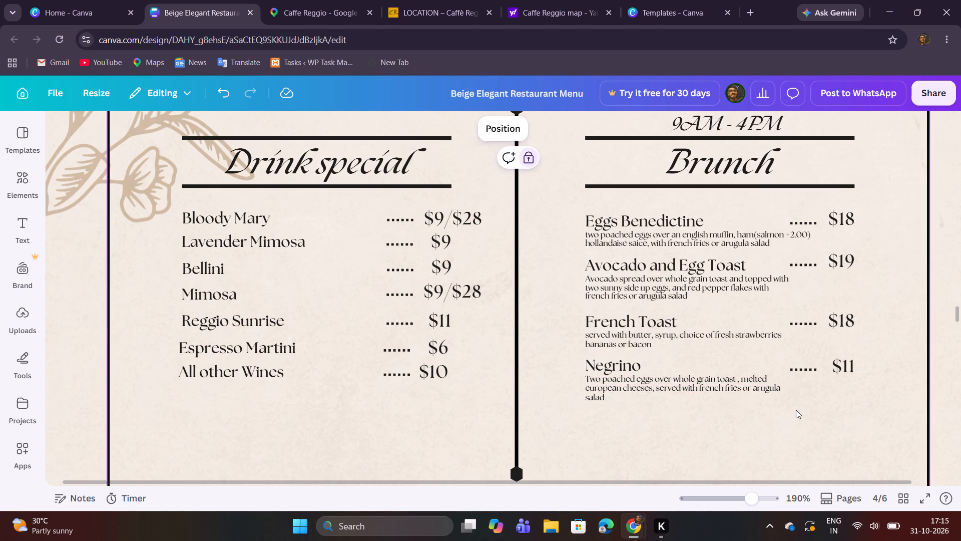
Set Negrino's price to $18.
left_click_drag(883, 365, 876, 365)
left_click_drag(876, 365, 802, 376)
left_click(816, 371)
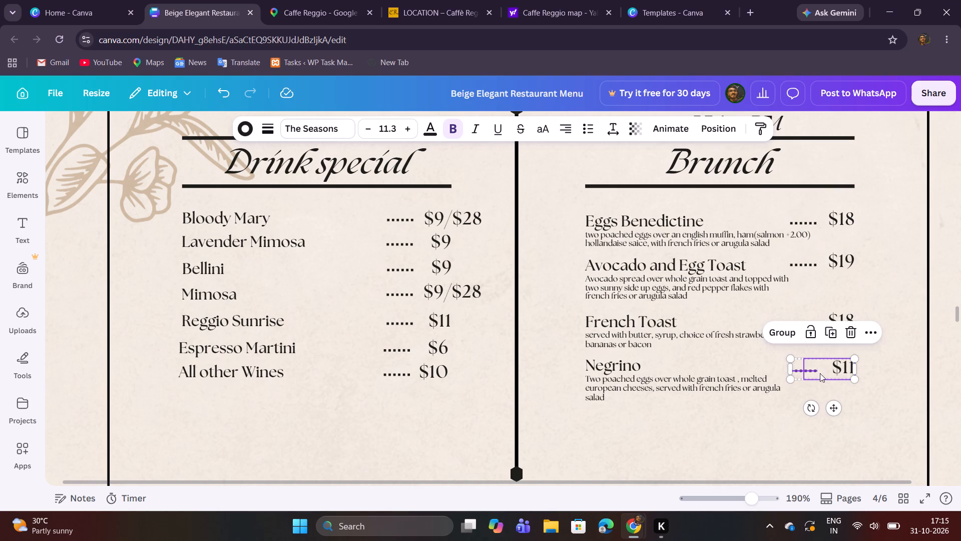
left_click(865, 409)
double_click(853, 366)
left_click(852, 366)
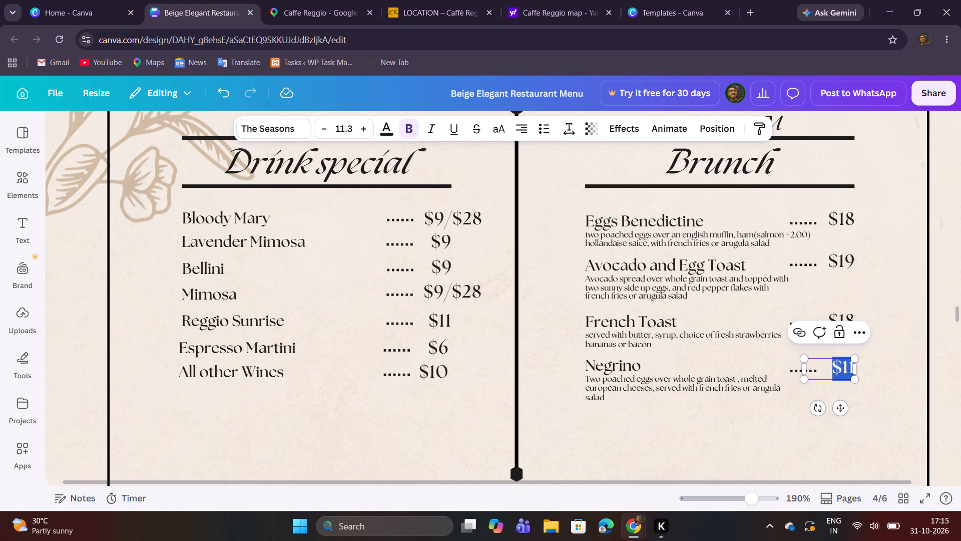
key("BackSpace")
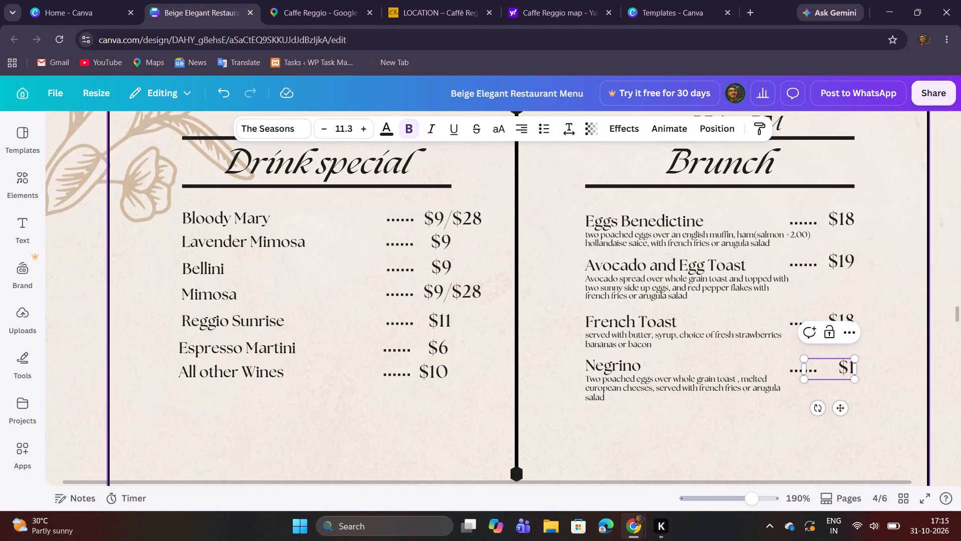
key("8")
left_click(660, 451)
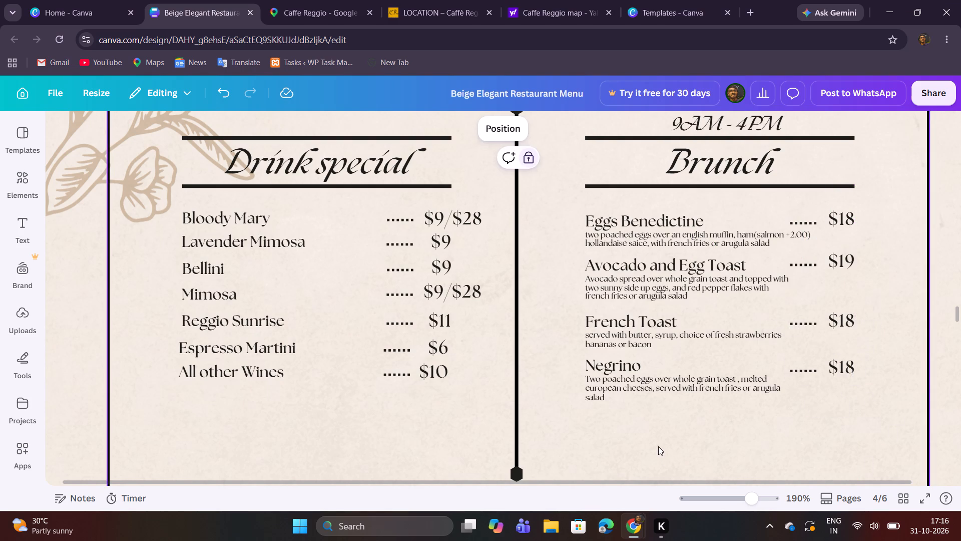
Check the menu photo for the next Brunch item, duplicate the whole Negrino entry, and align the copy directly beneath the original.
scroll(660, 444, "down", 1)
left_click(304, 2)
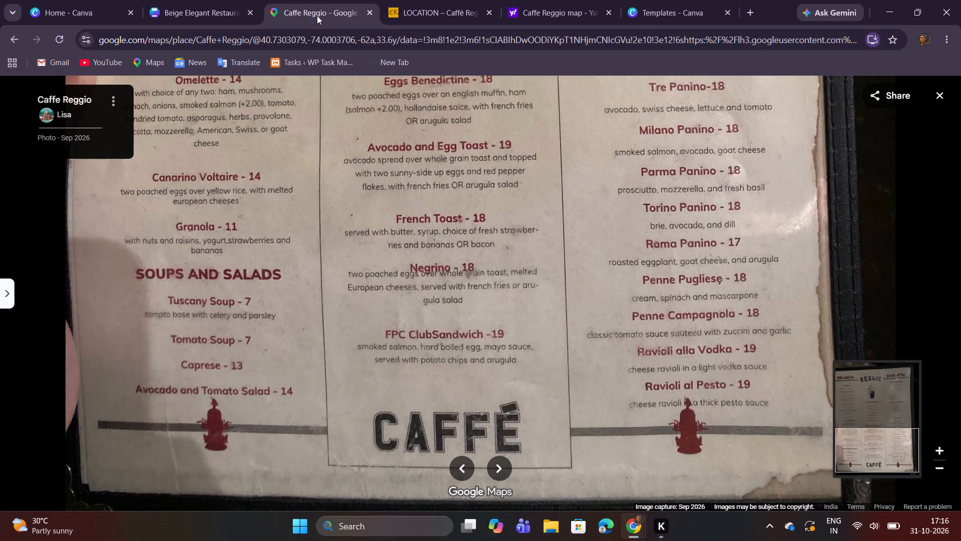
left_click(220, 5)
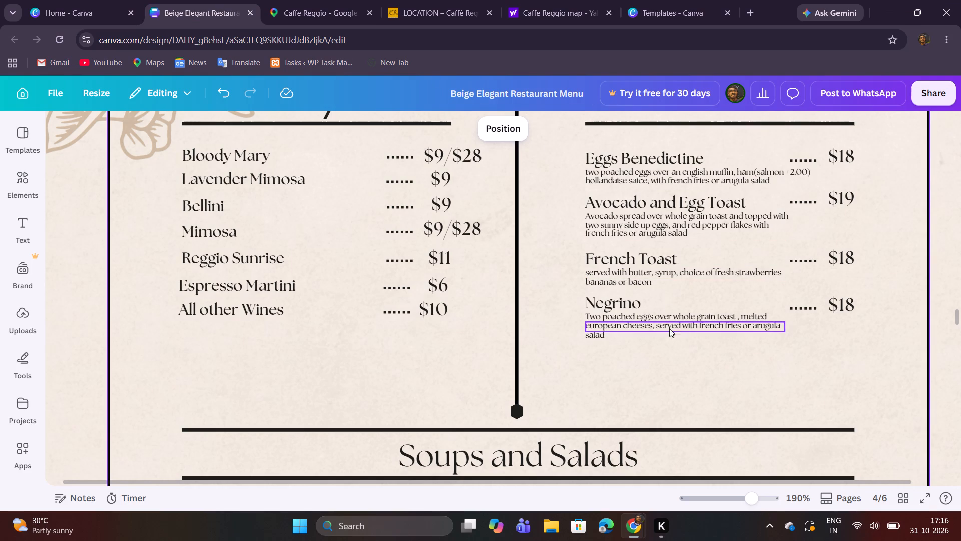
left_click_drag(605, 357, 830, 306)
left_click(730, 267)
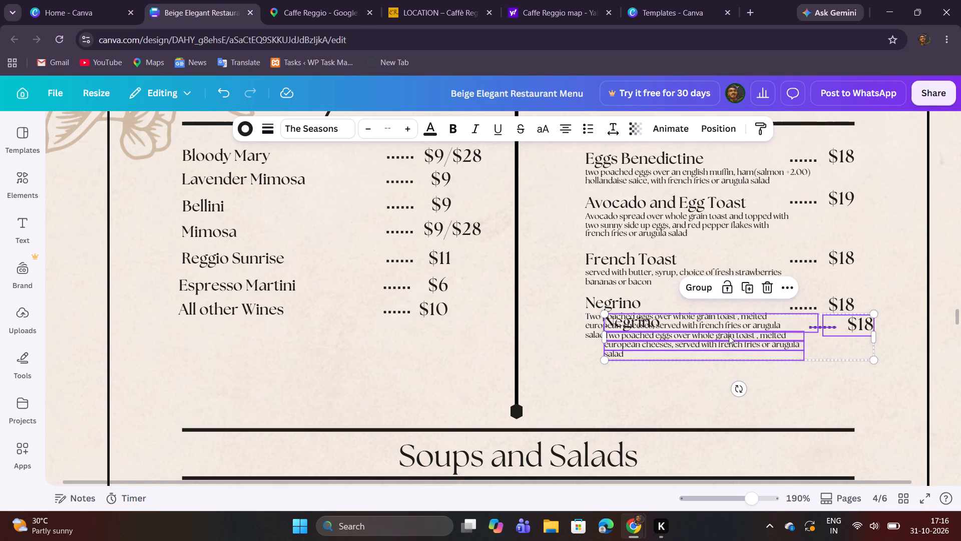
left_click_drag(729, 336, 707, 368)
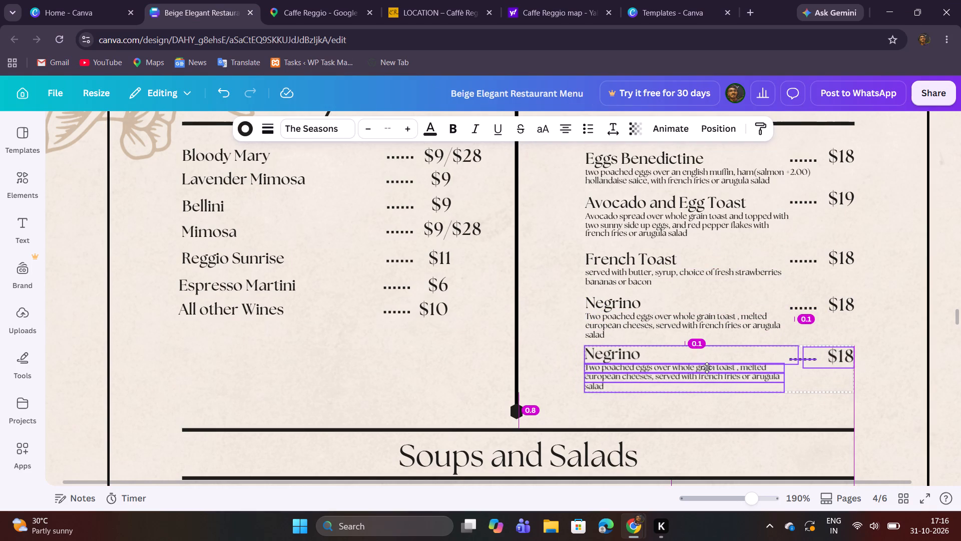
left_click_drag(707, 368, 706, 370)
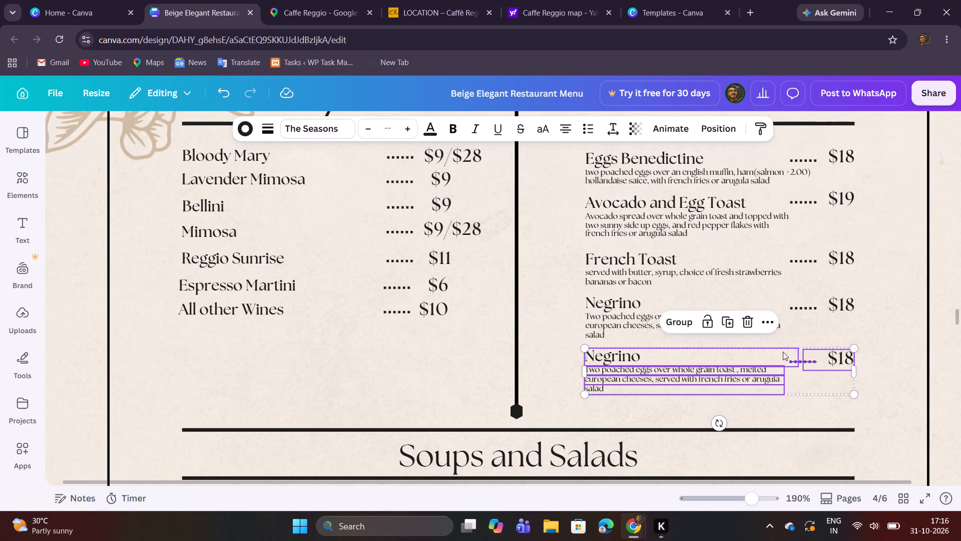
left_click(746, 356)
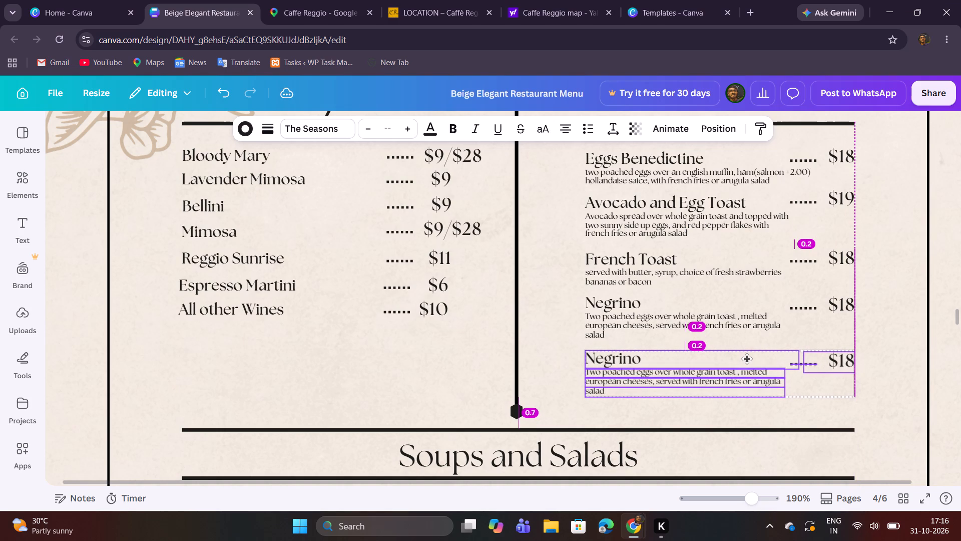
left_click(807, 328)
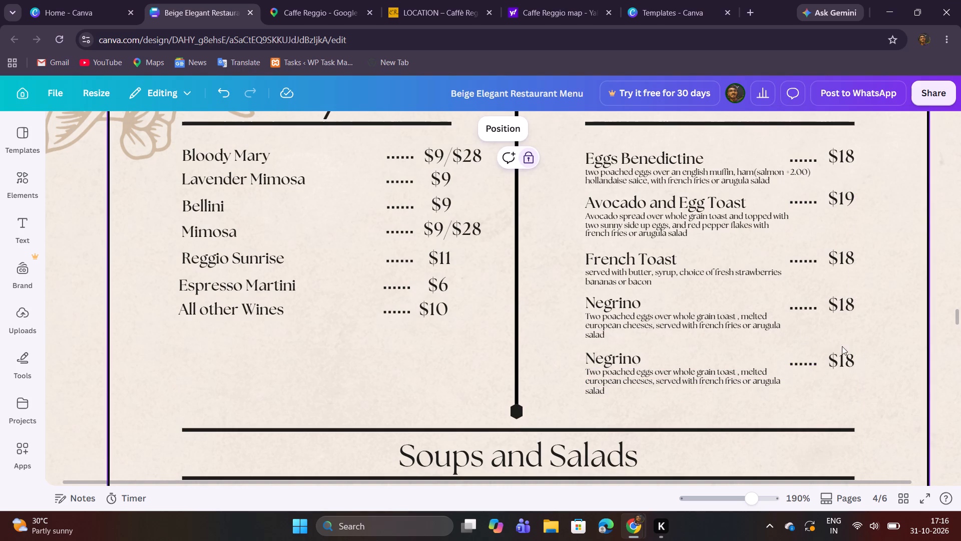
Check the item after Negrino in the menu photo and rename the duplicated entry "FPC Clubsandwich".
left_click(300, 0)
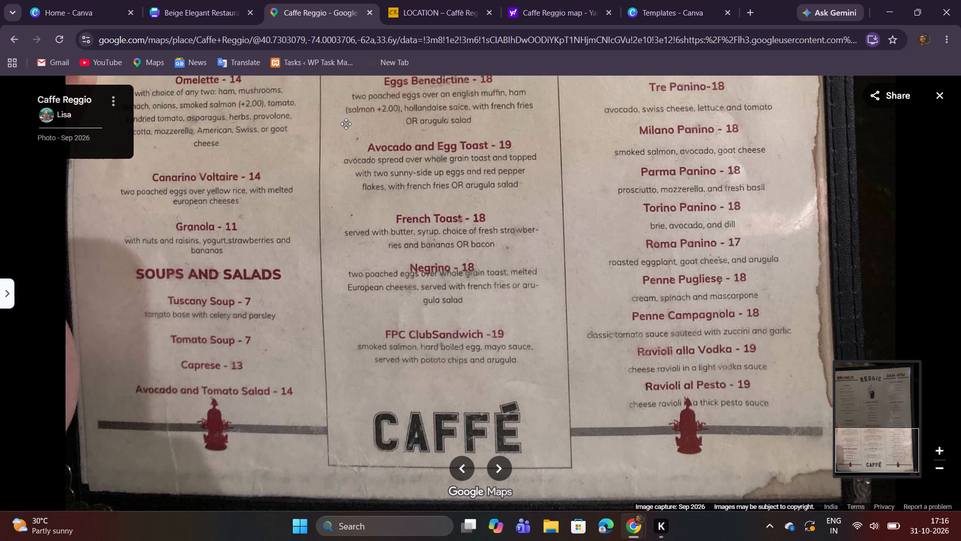
left_click(223, 1)
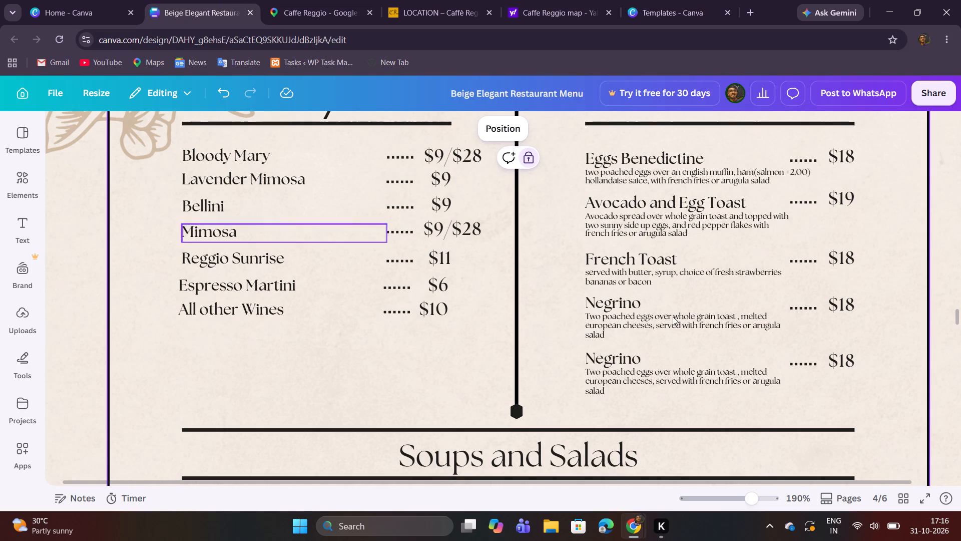
double_click(611, 358)
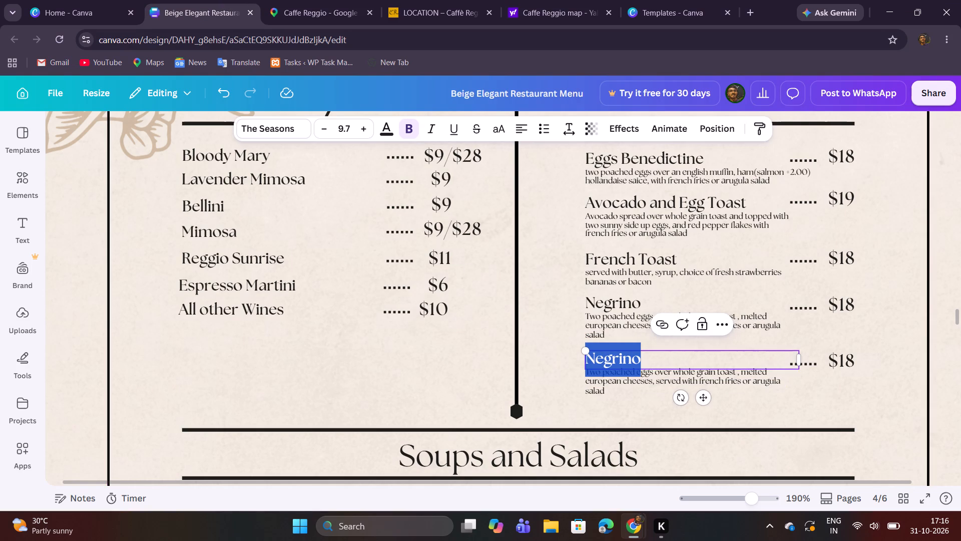
type("FPC")
key("space")
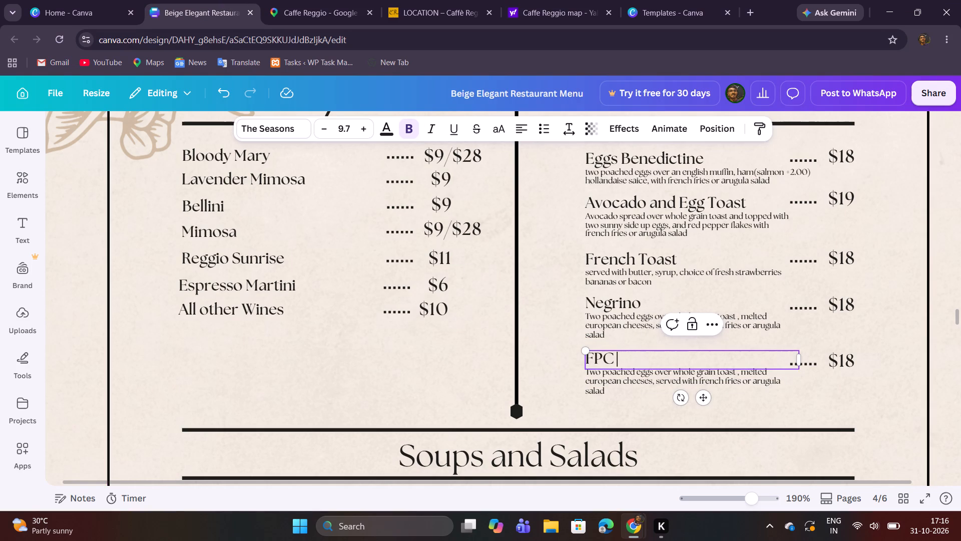
type("Club")
type("sandwich")
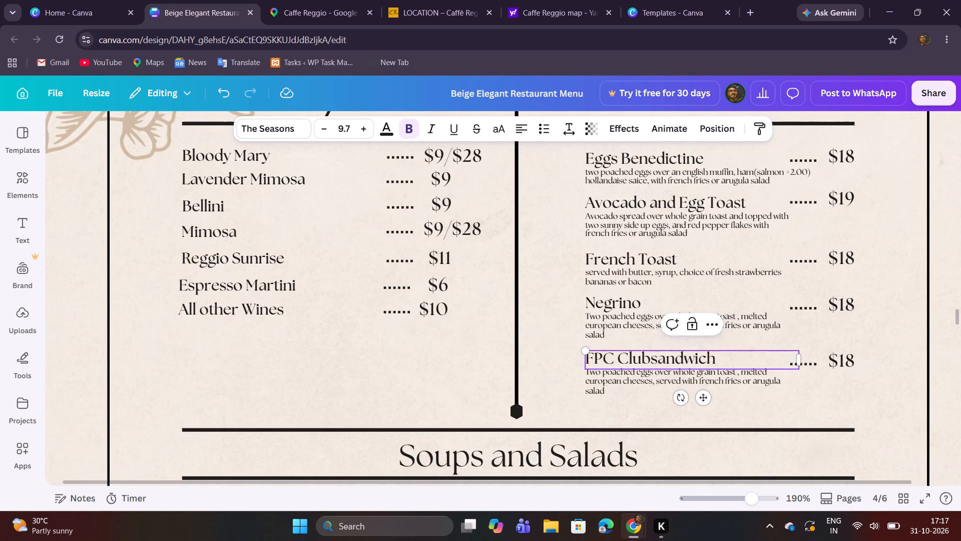
left_click(621, 425)
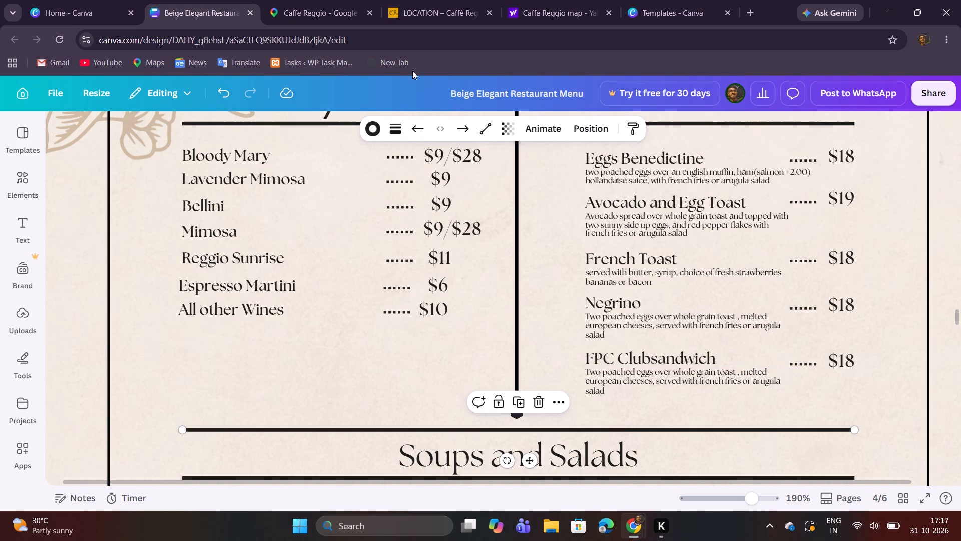
Check the club sandwich's description in the menu photo and replace the first description line under FPC Clubsandwich with "Smoked salmon".
left_click(243, 0)
left_click(294, 0)
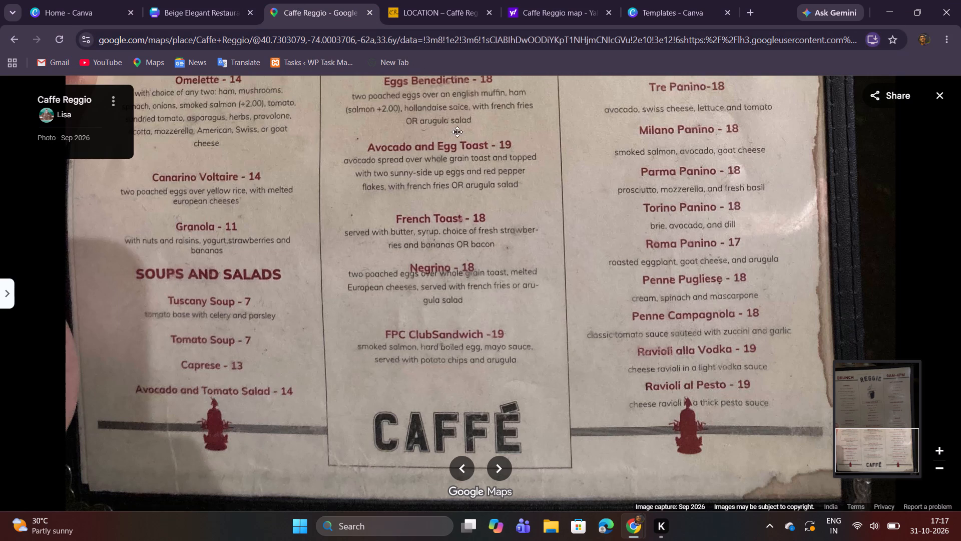
scroll(495, 211, "down", 1)
scroll(496, 210, "up", 1)
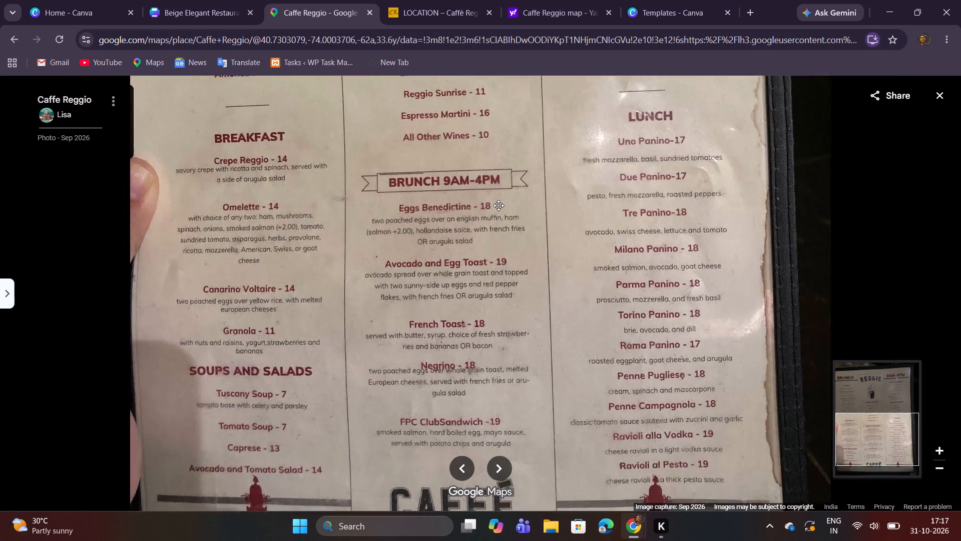
left_click_drag(524, 289, 517, 209)
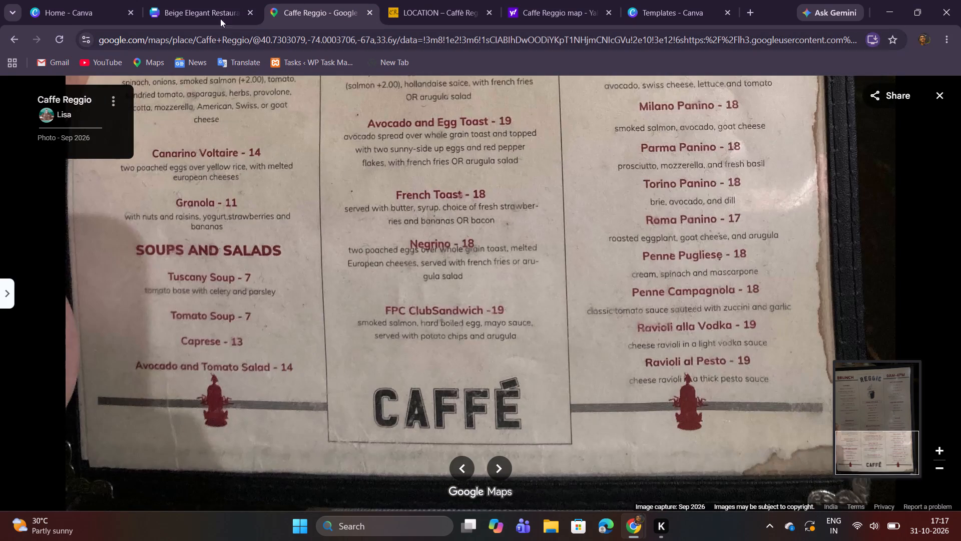
left_click(208, 0)
double_click(657, 370)
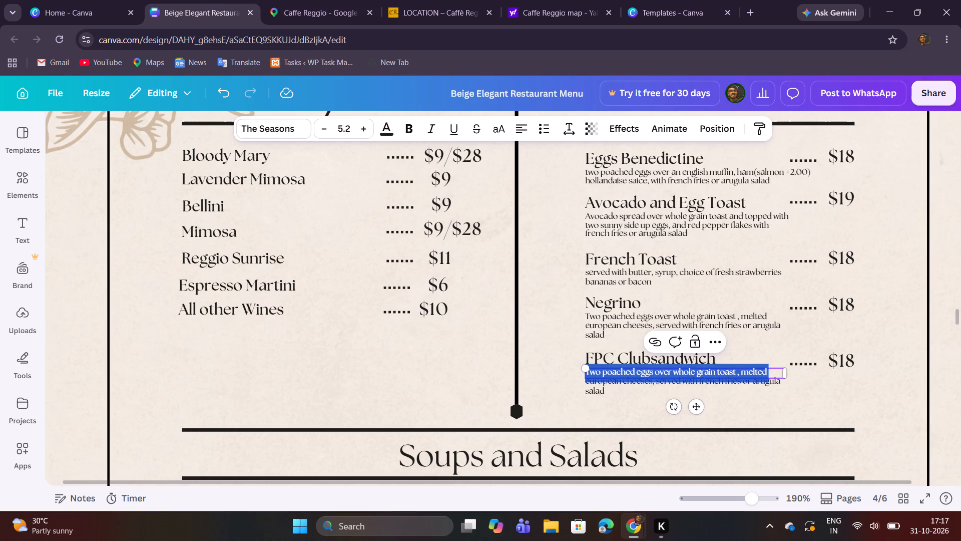
type("Smoked")
key("space")
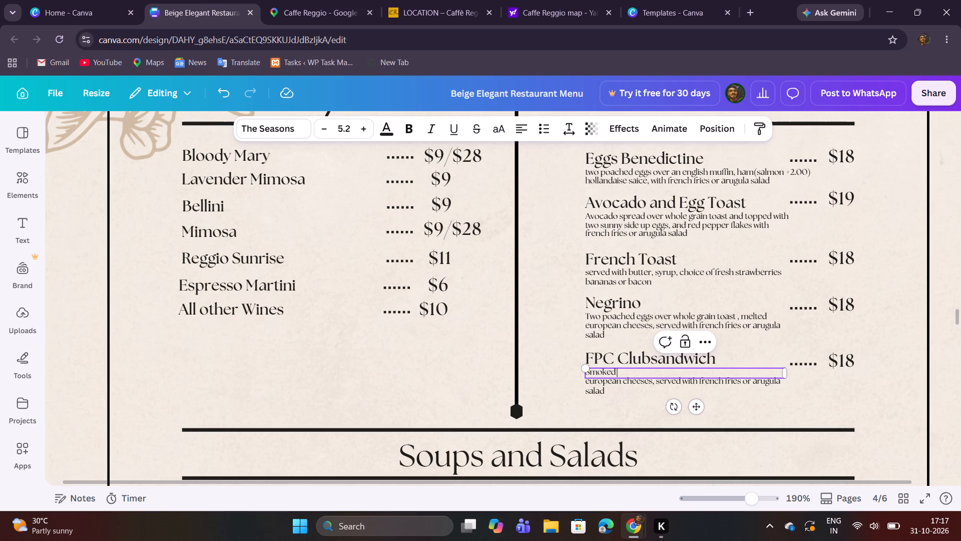
type("sa")
type("lmon")
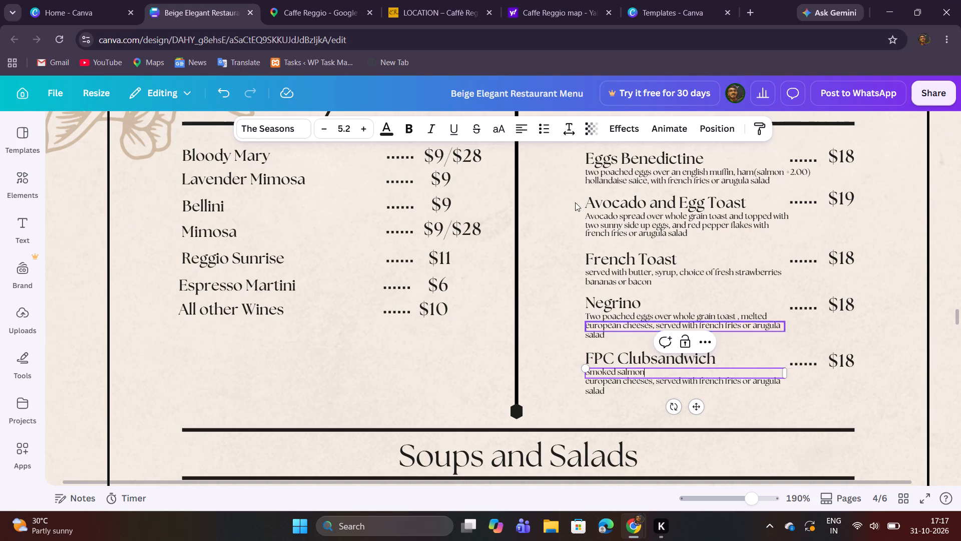
Check the club sandwich's description in the menu photo and extend its first description line with ", hard boiled egg,".
left_click(317, 0)
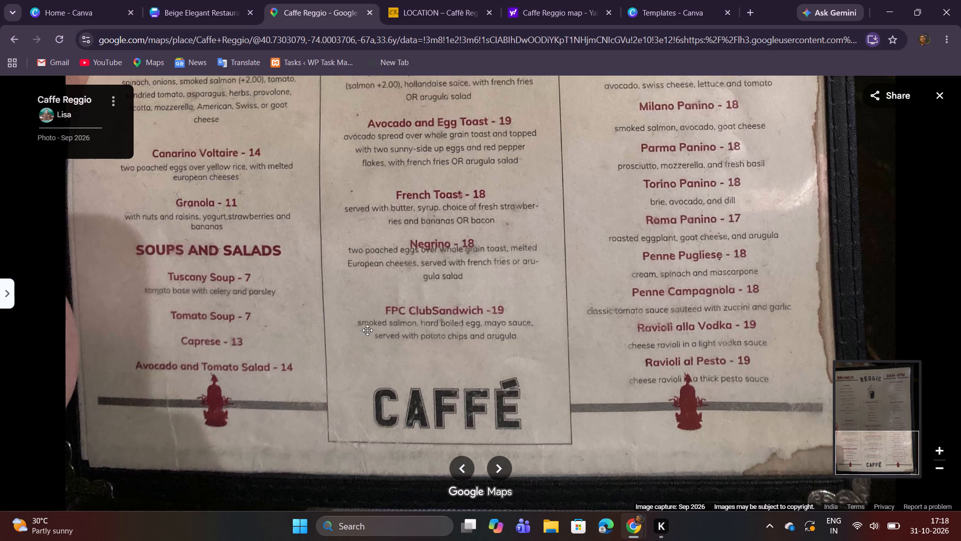
left_click(220, 0)
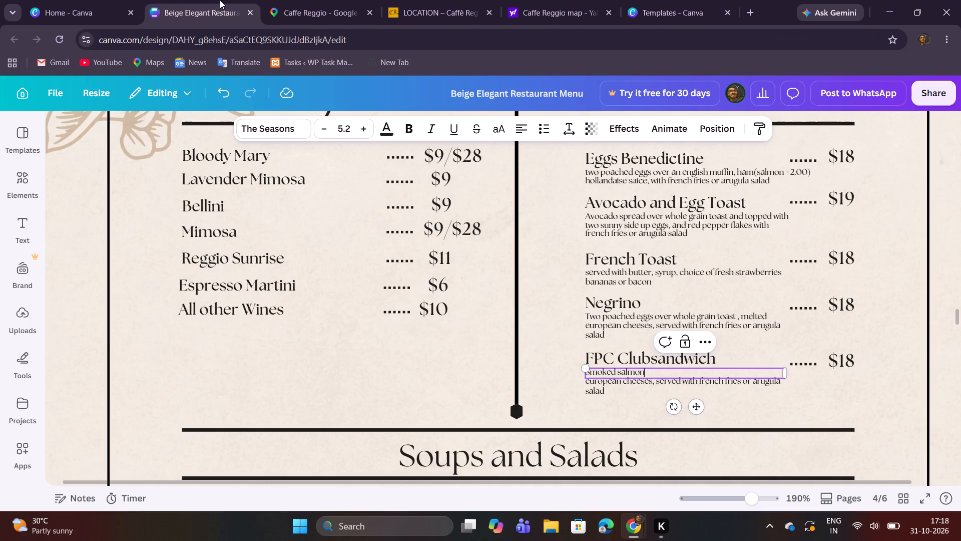
left_click(667, 373)
type(", had")
key("BackSpace")
type("rd boil")
type("ed eggs")
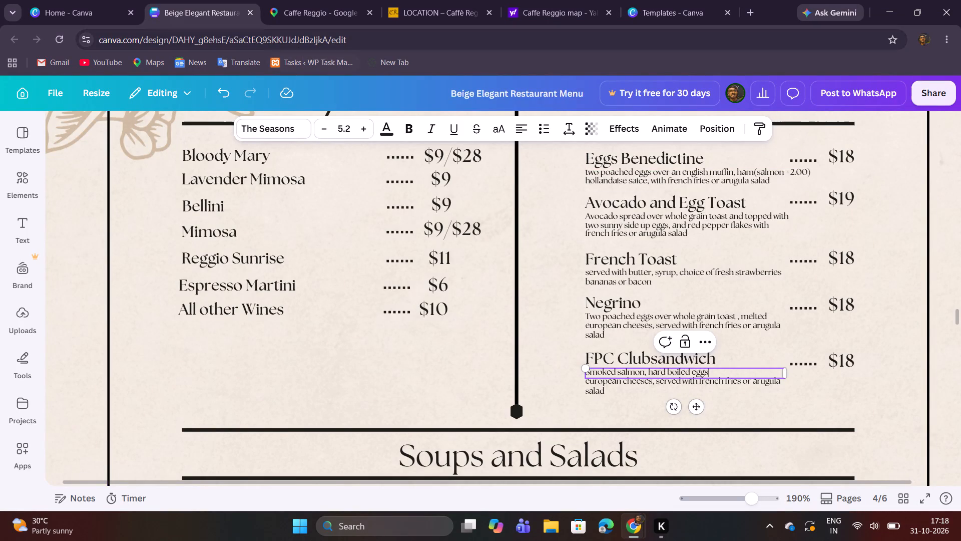
left_click(316, 19)
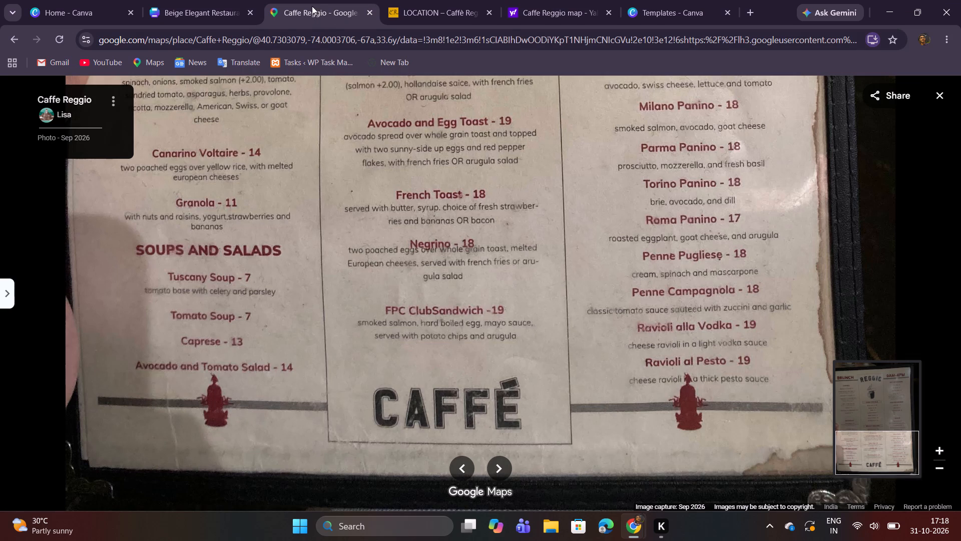
left_click(209, 0)
key("BackSpace")
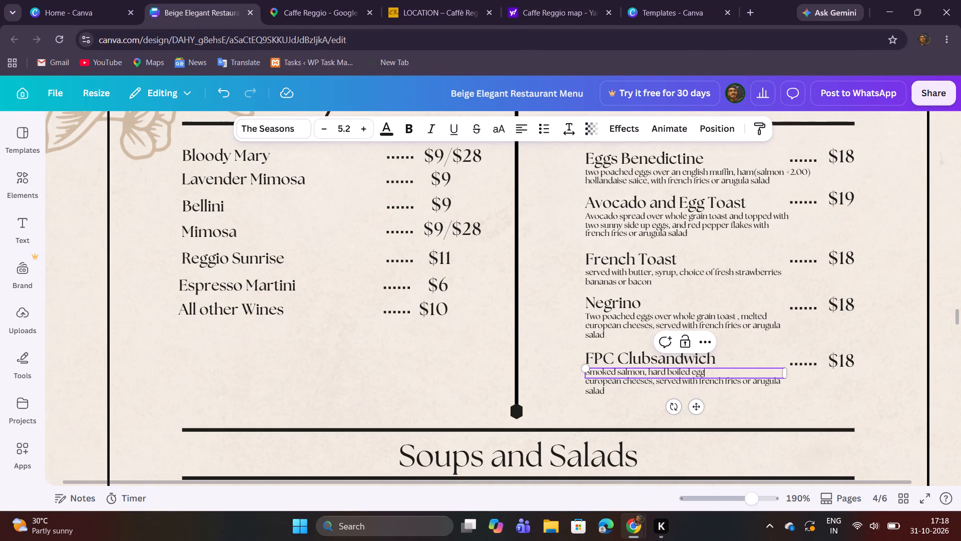
key("comma")
Check the menu photo for the remaining ingredients and finish FPC Clubsandwich's first description line with "mayo sauce, served".
left_click(294, 1)
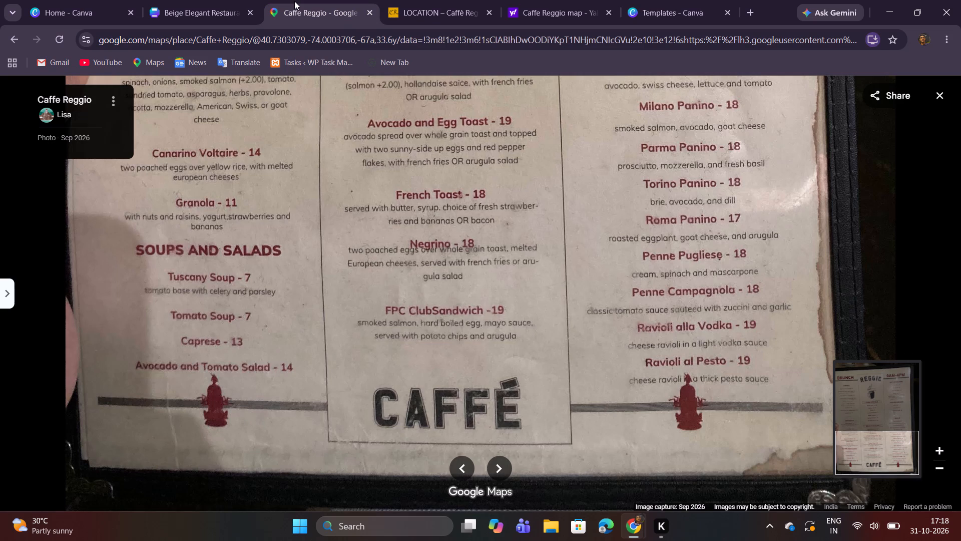
left_click(199, 0)
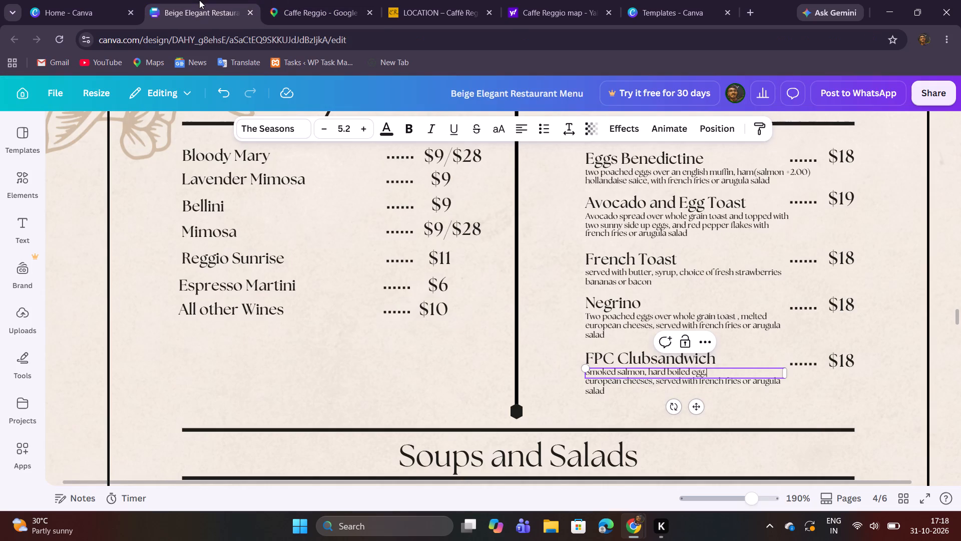
key("space")
type("mayo sauce")
left_click(336, 0)
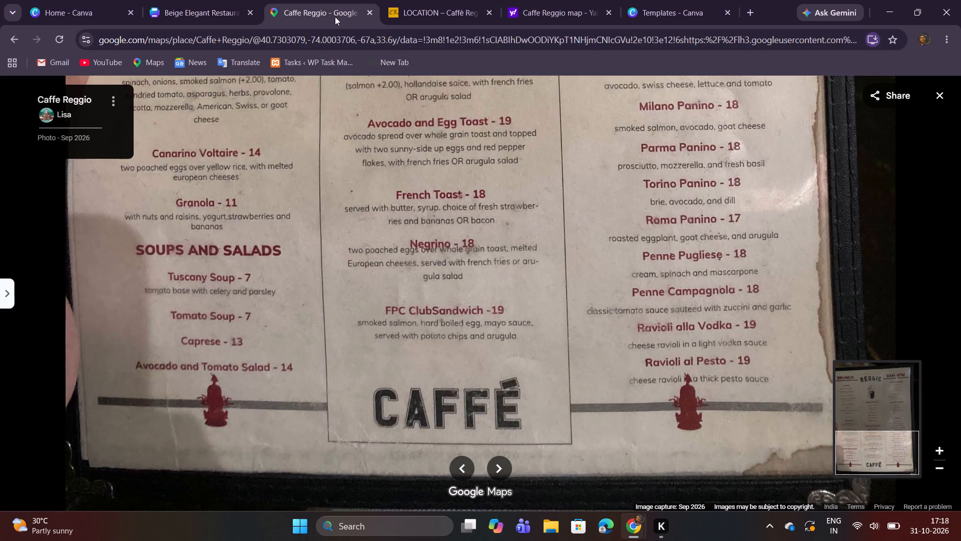
left_click(209, 0)
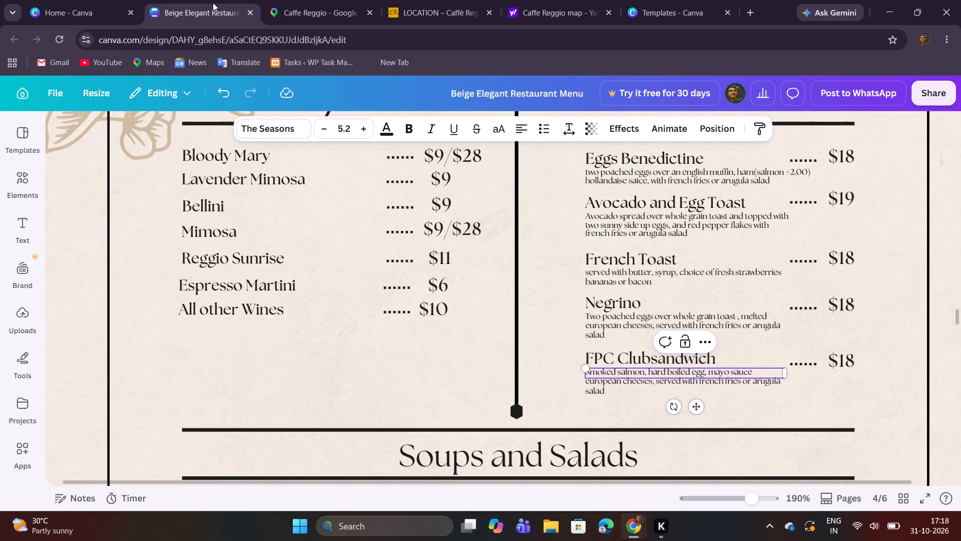
key("space")
left_click(287, 0)
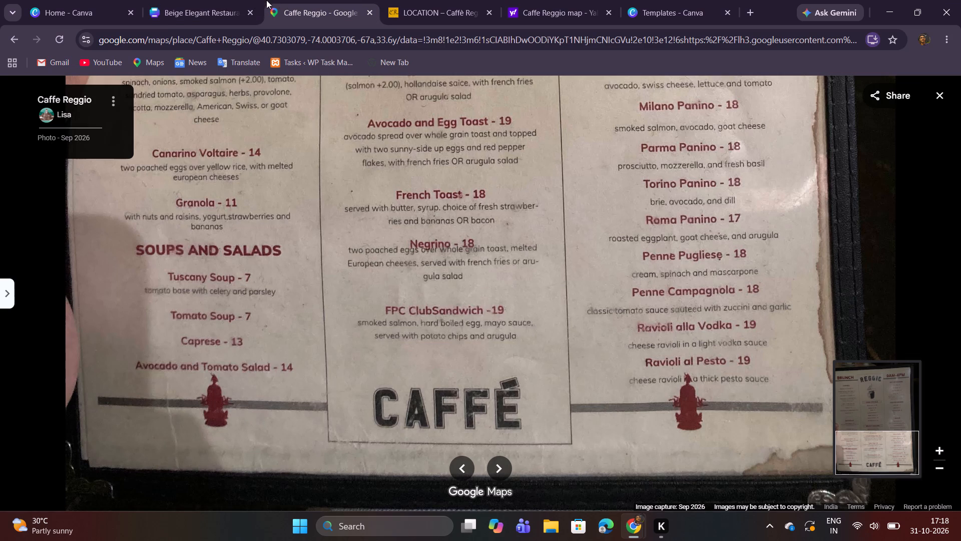
left_click(194, 0)
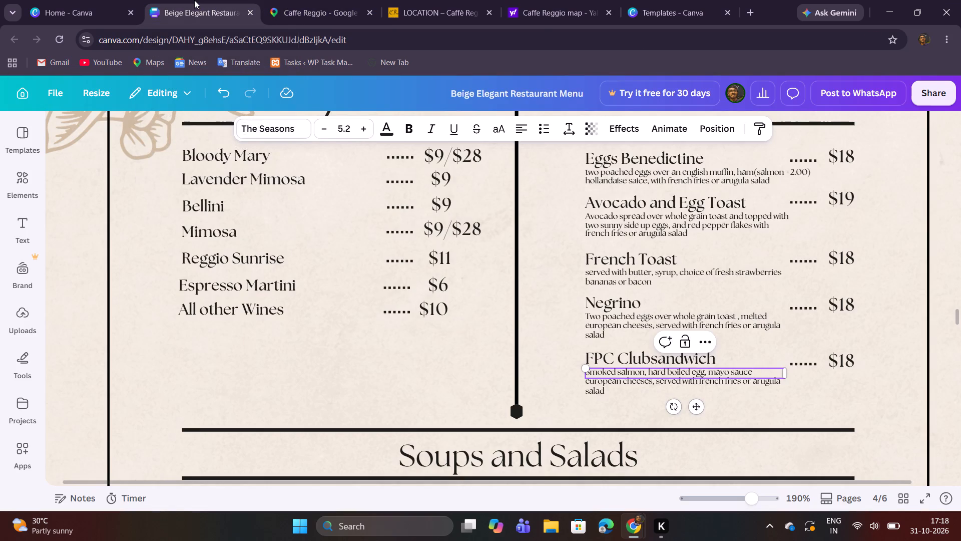
key("BackSpace")
type(", served")
Replace FPC Clubsandwich's second description line with "with potato chips and arugula", following the menu photo.
left_click(697, 380)
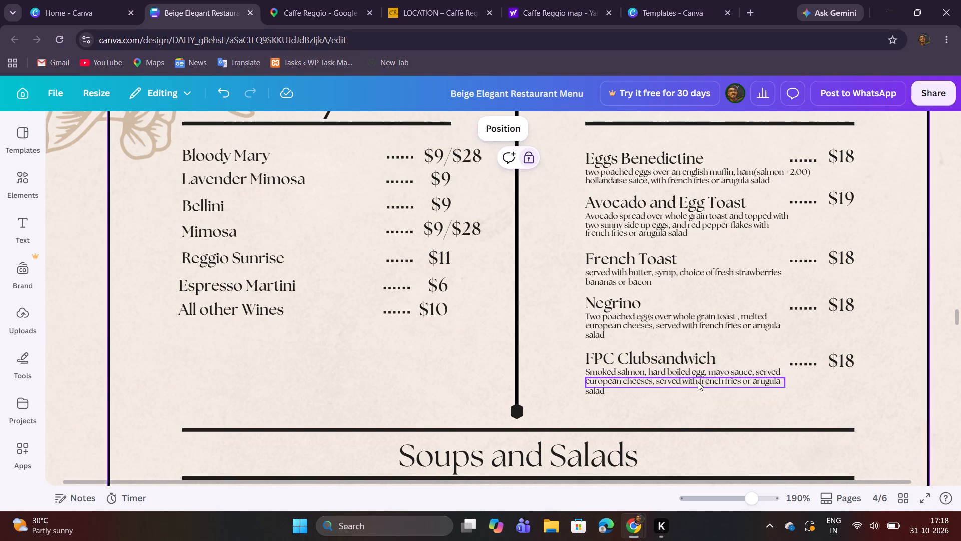
left_click(700, 384)
triple_click(701, 380)
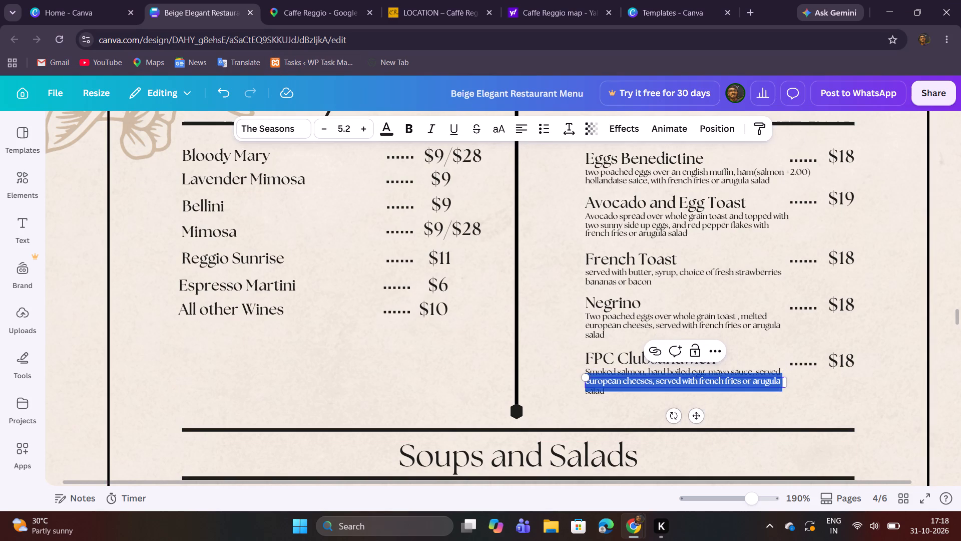
type("with")
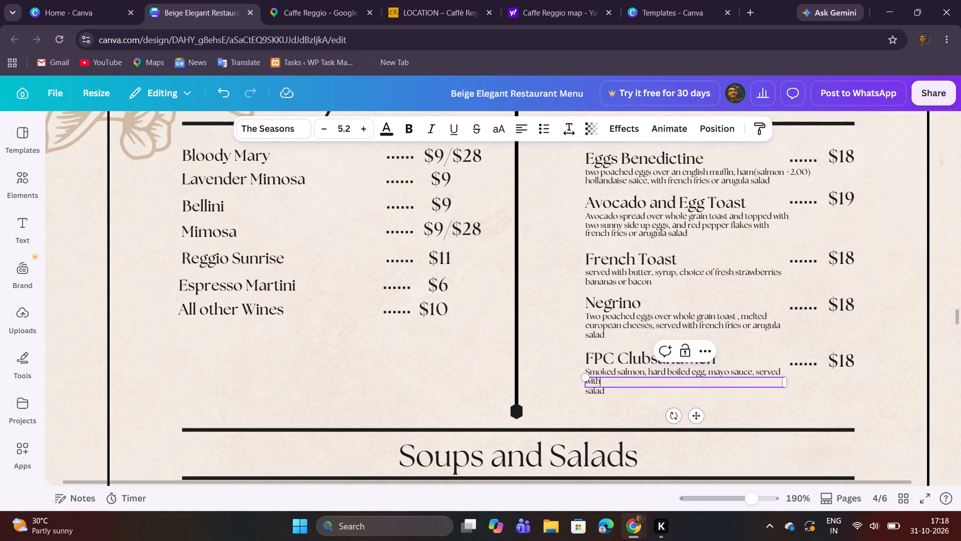
key("space")
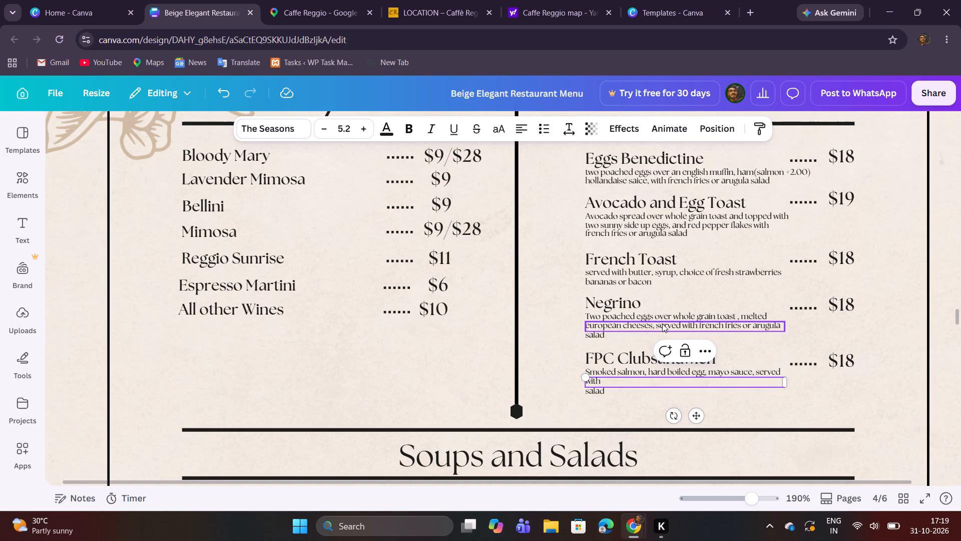
left_click(323, 0)
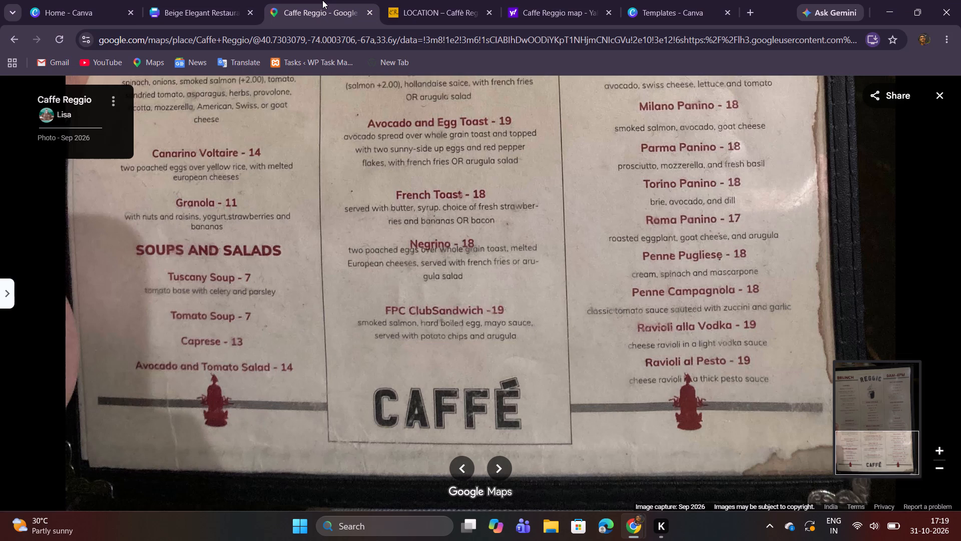
left_click(229, 0)
type("pota")
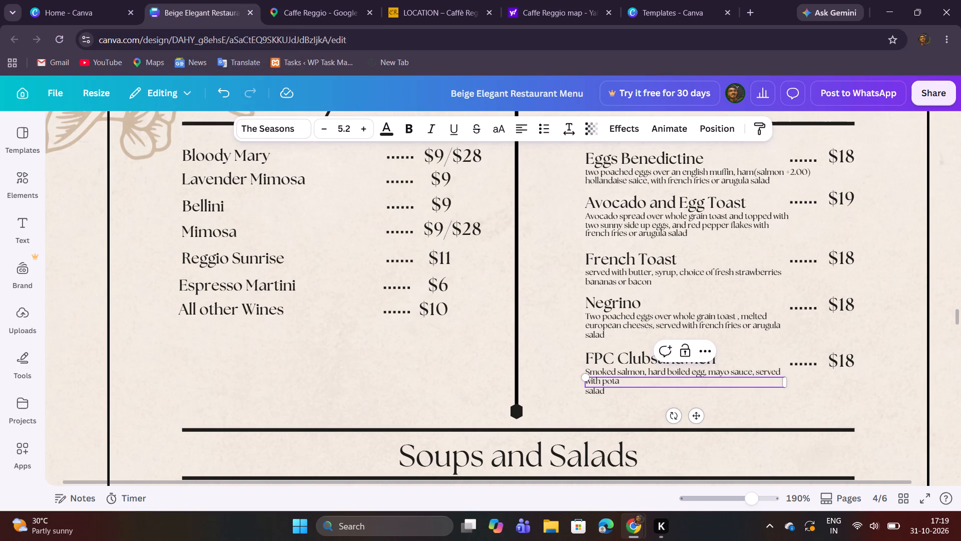
type("to chips and")
key("space")
type("arugula")
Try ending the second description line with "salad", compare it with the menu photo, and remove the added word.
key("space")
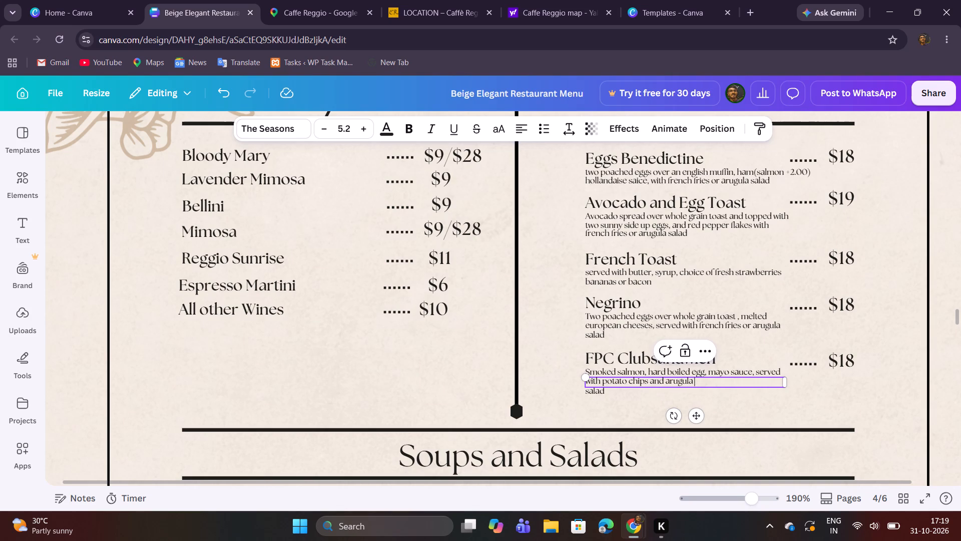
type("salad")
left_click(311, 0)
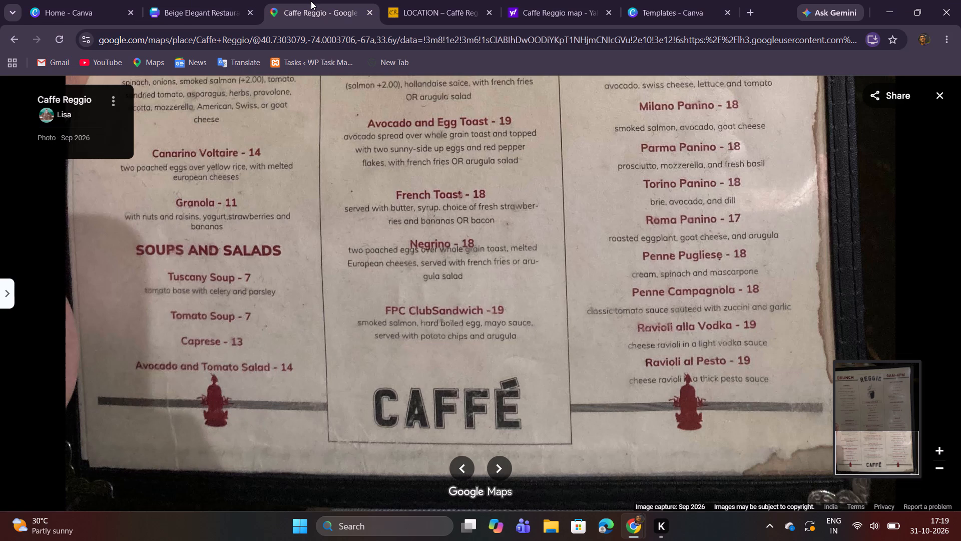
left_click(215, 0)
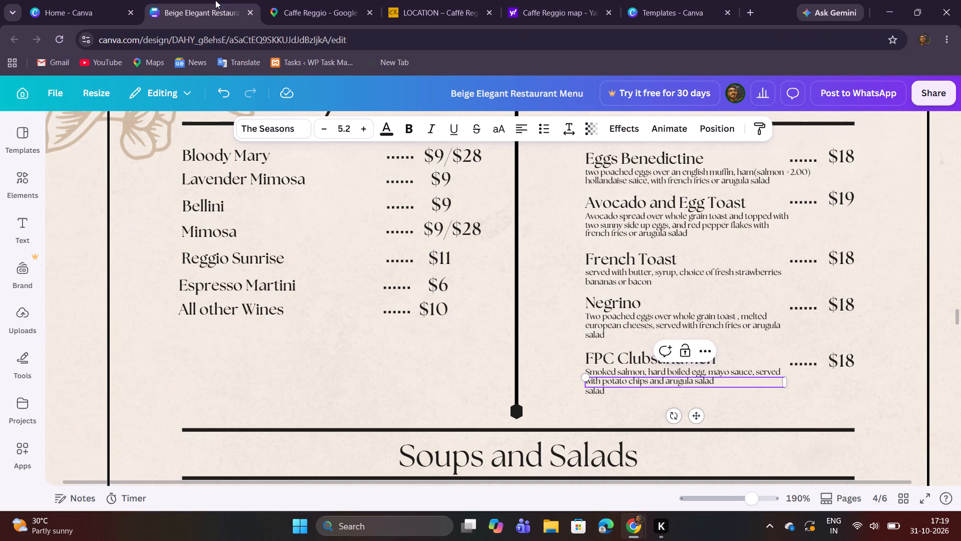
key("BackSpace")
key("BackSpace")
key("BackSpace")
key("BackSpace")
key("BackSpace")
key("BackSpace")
Delete the leftover third description line "salad" under FPC Clubsandwich.
left_click(623, 389)
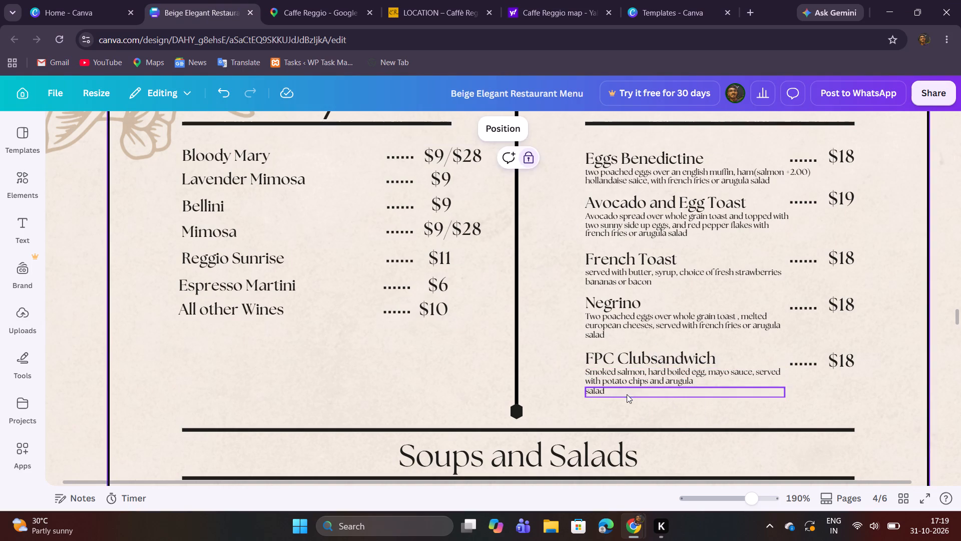
left_click(626, 394)
left_click(701, 364)
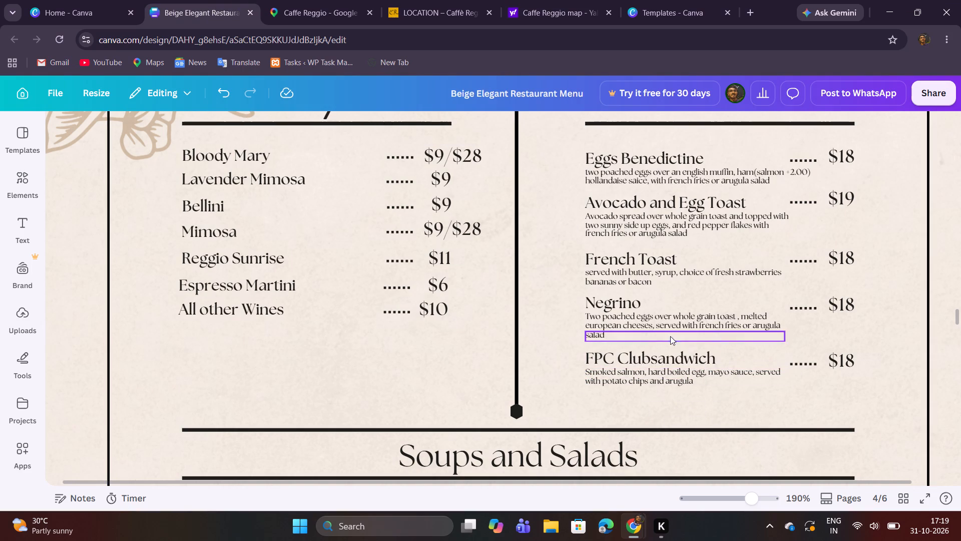
Check the club sandwich's price in the menu photo and set FPC Clubsandwich's price to $19.
left_click(351, 0)
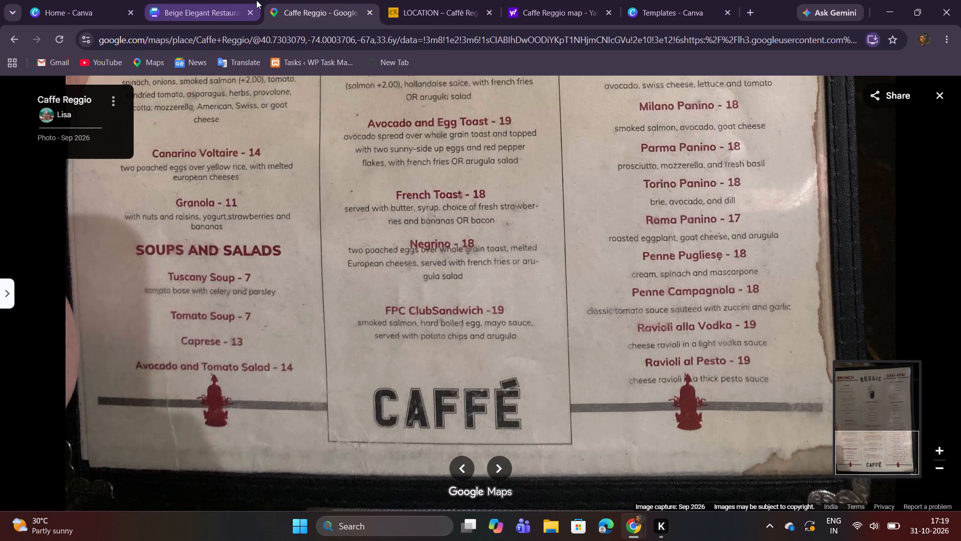
left_click(229, 0)
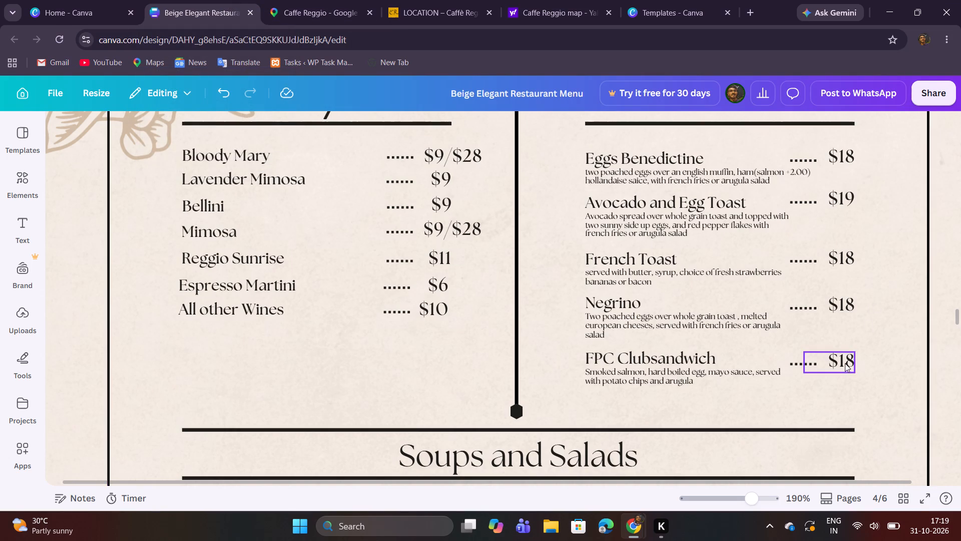
double_click(845, 364)
double_click(847, 364)
left_click(848, 364)
double_click(848, 364)
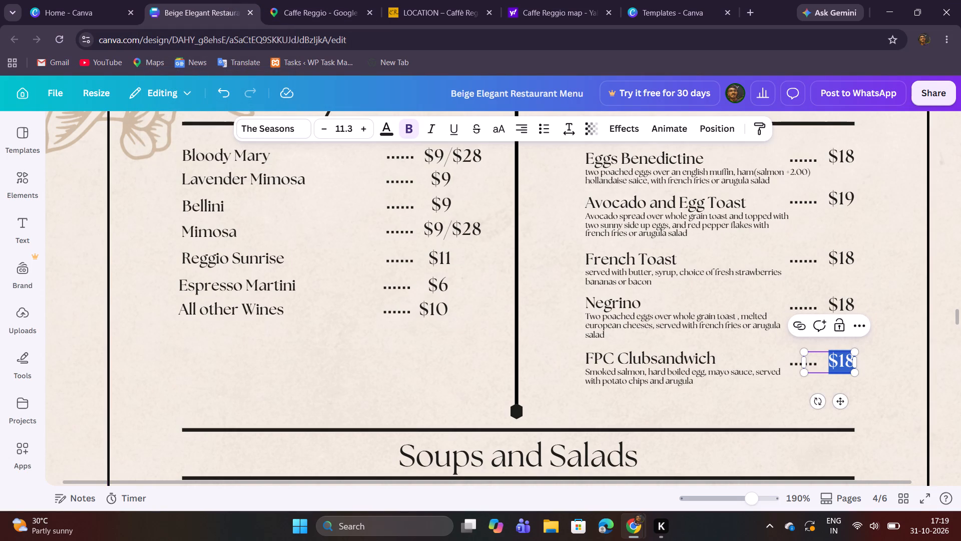
left_click(848, 364)
left_click(852, 363)
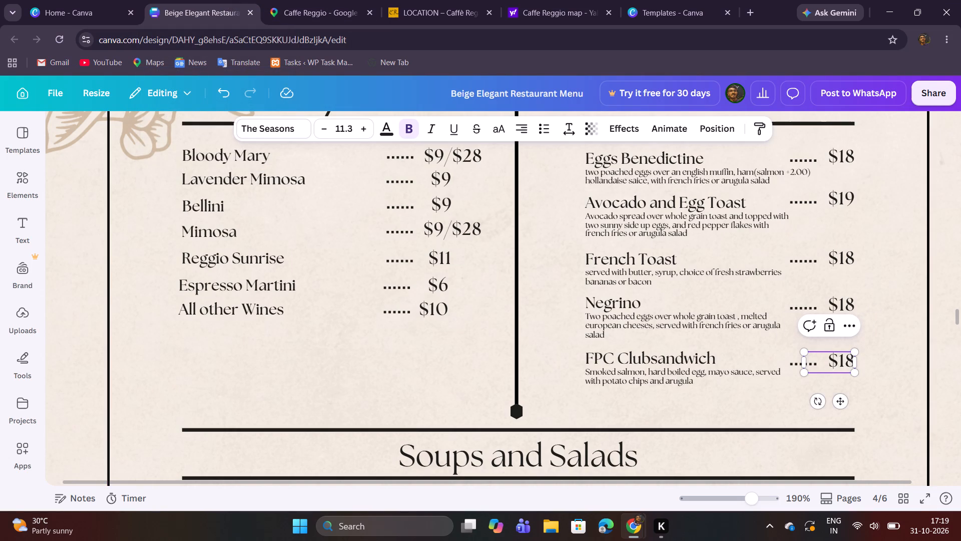
key("BackSpace")
key("9")
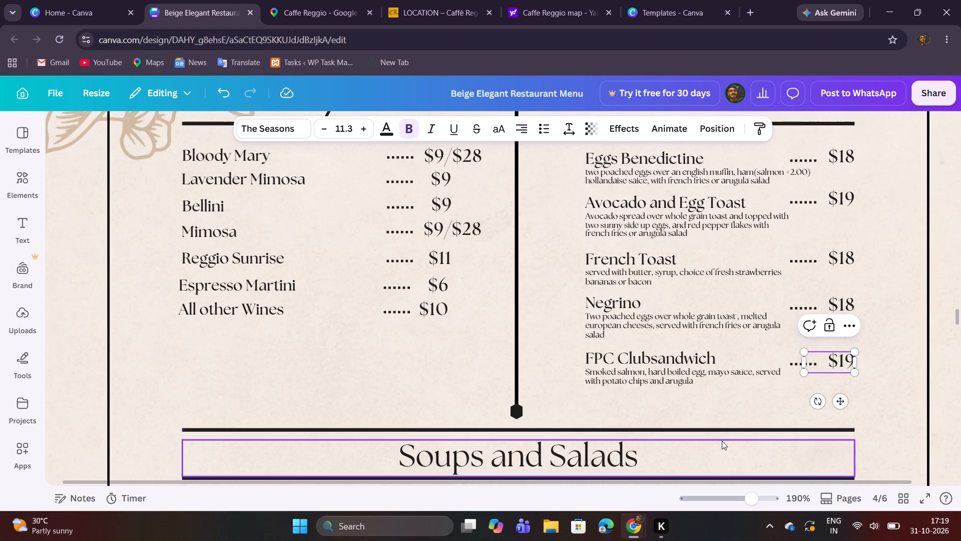
Review page 4's Drink special, Brunch and Soups and Salads sections at a reduced zoom.
left_click(682, 414)
left_click_drag(751, 500, 745, 499)
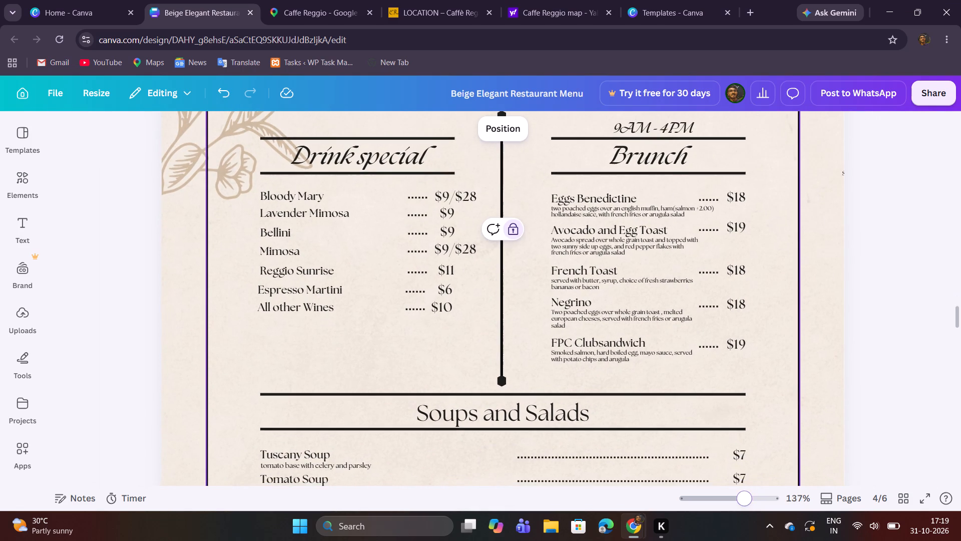
scroll(851, 335, "down", 3)
scroll(851, 334, "up", 4)
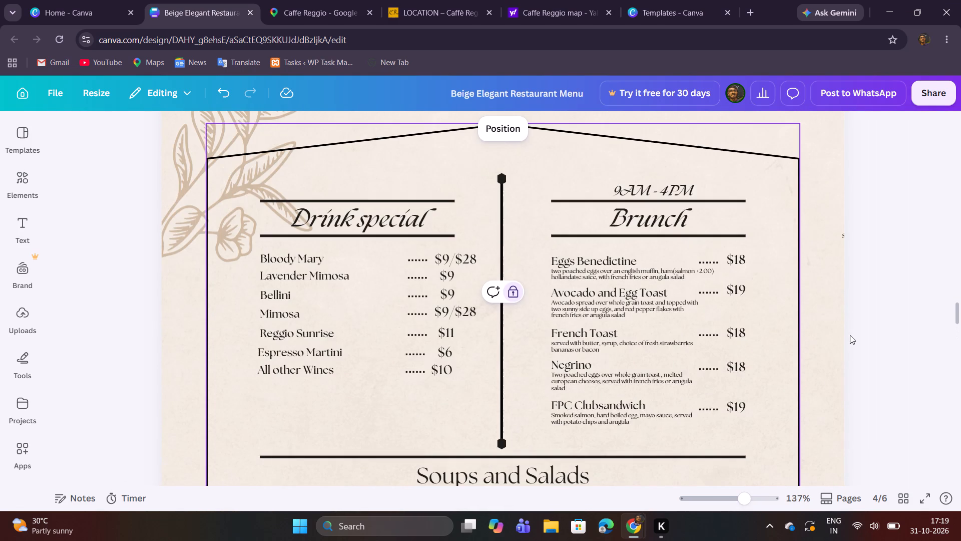
scroll(841, 334, "down", 1)
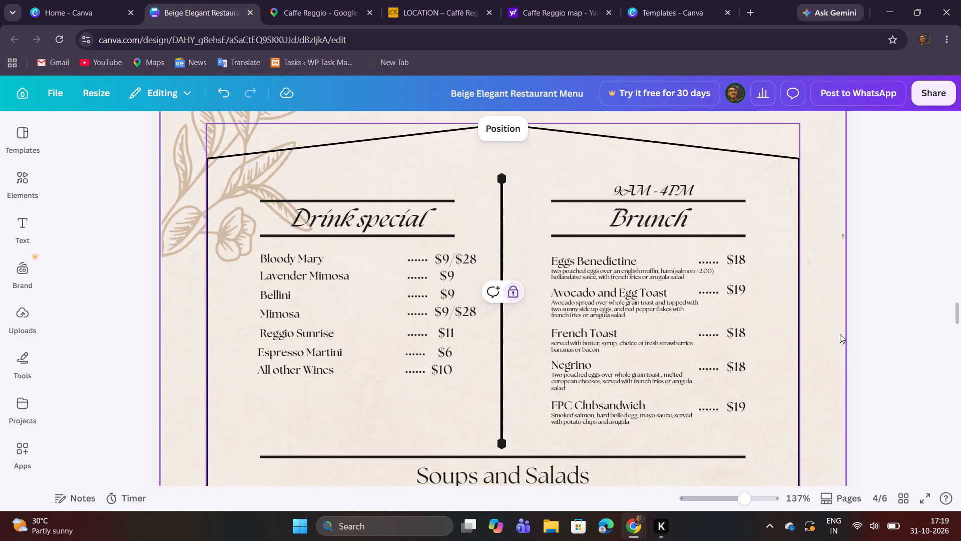
scroll(840, 334, "down", 3)
Examine the café's menu photo from the drinks down to the Lunch items for sections still needed on page 4.
left_click(308, 0)
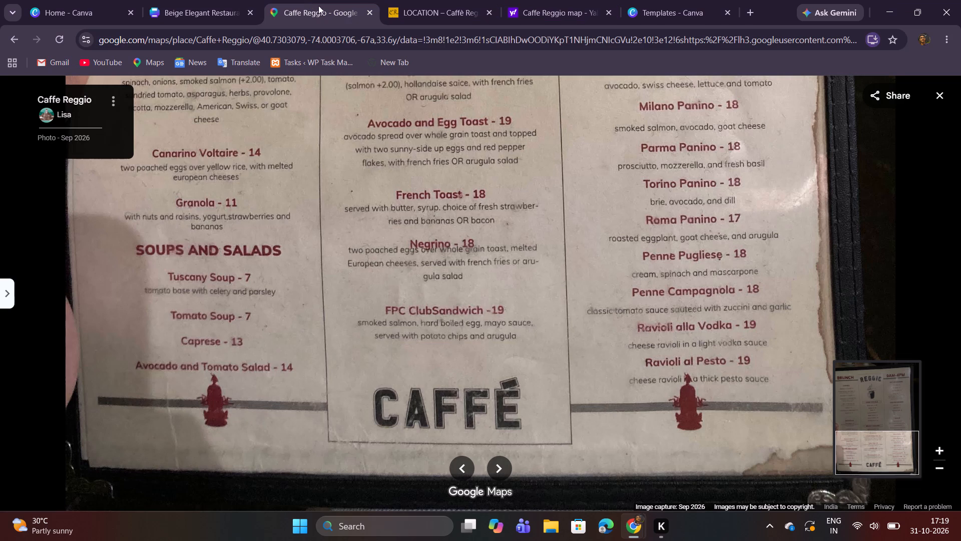
scroll(591, 299, "up", 2)
scroll(593, 299, "down", 2)
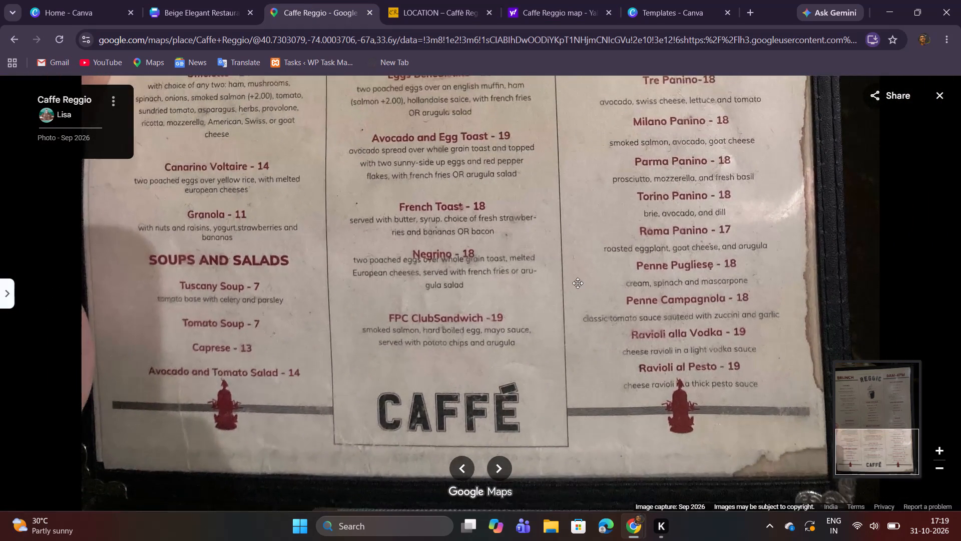
left_click_drag(578, 283, 572, 418)
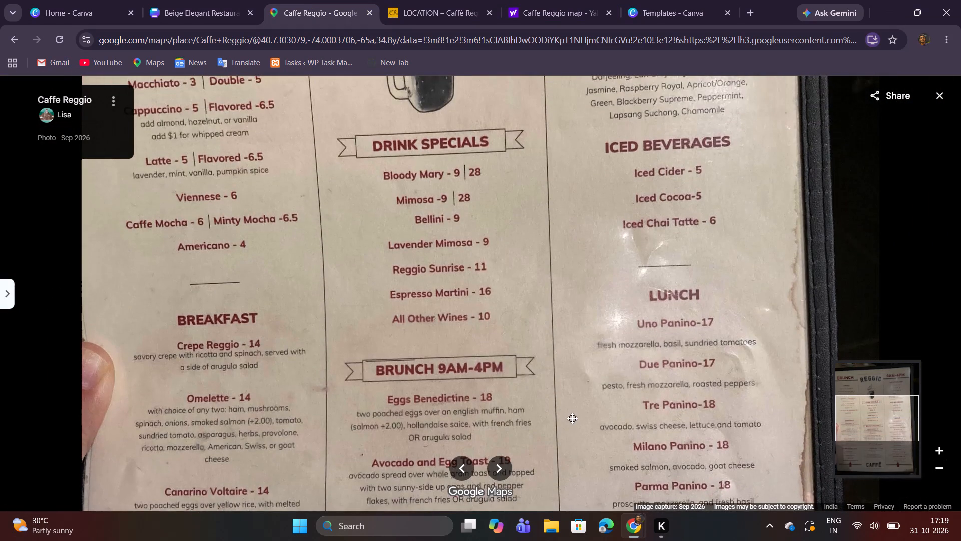
left_click_drag(572, 418, 588, 314)
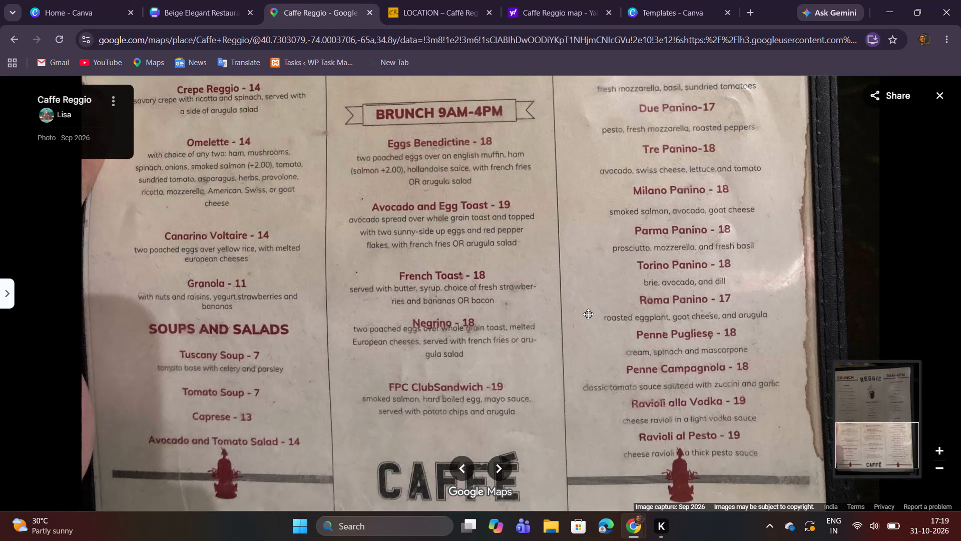
left_click_drag(588, 314, 624, 485)
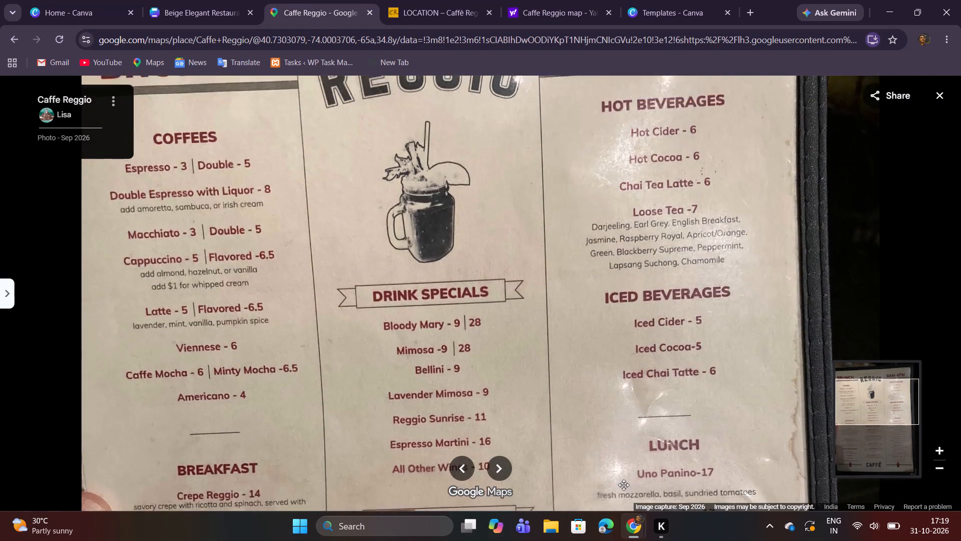
left_click_drag(624, 485, 624, 378)
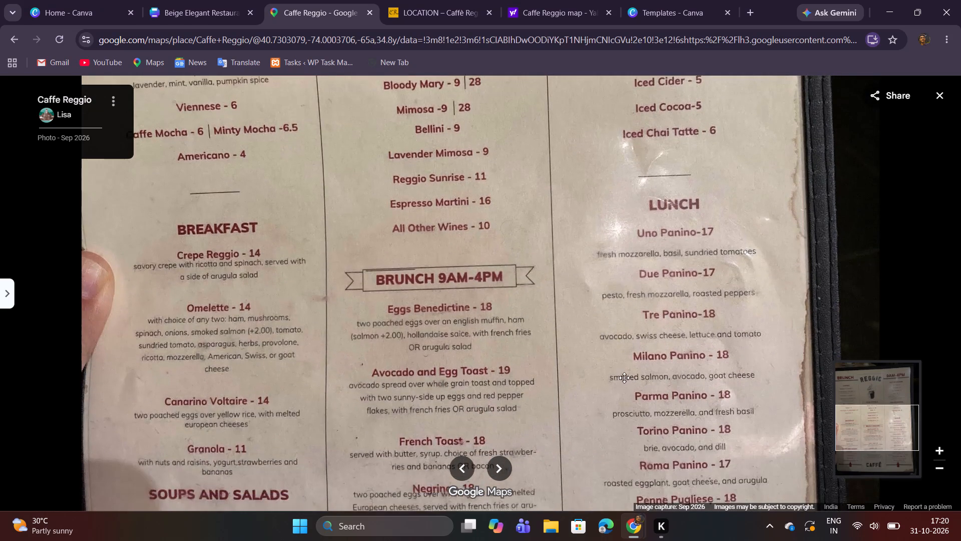
left_click_drag(624, 378, 626, 360)
scroll(625, 359, "down", 1)
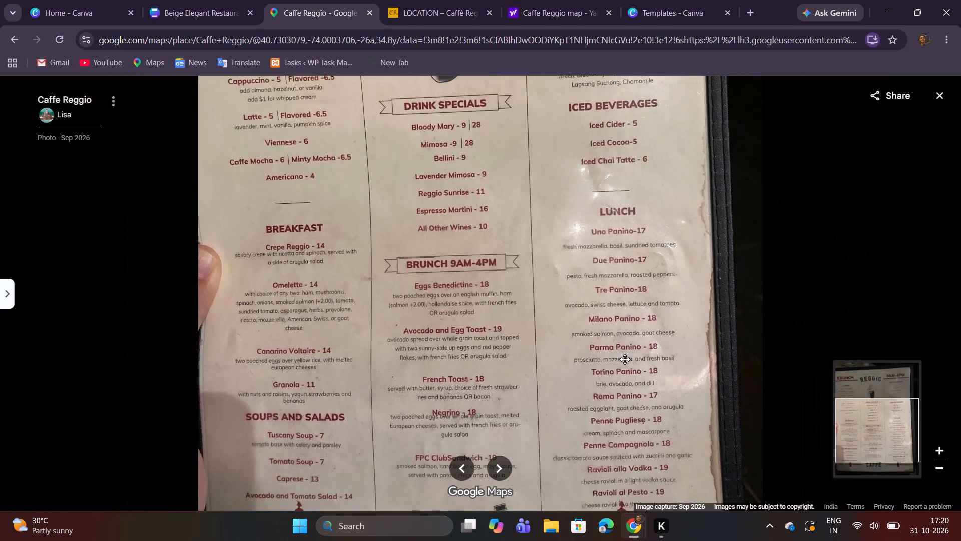
scroll(675, 334, "up", 2)
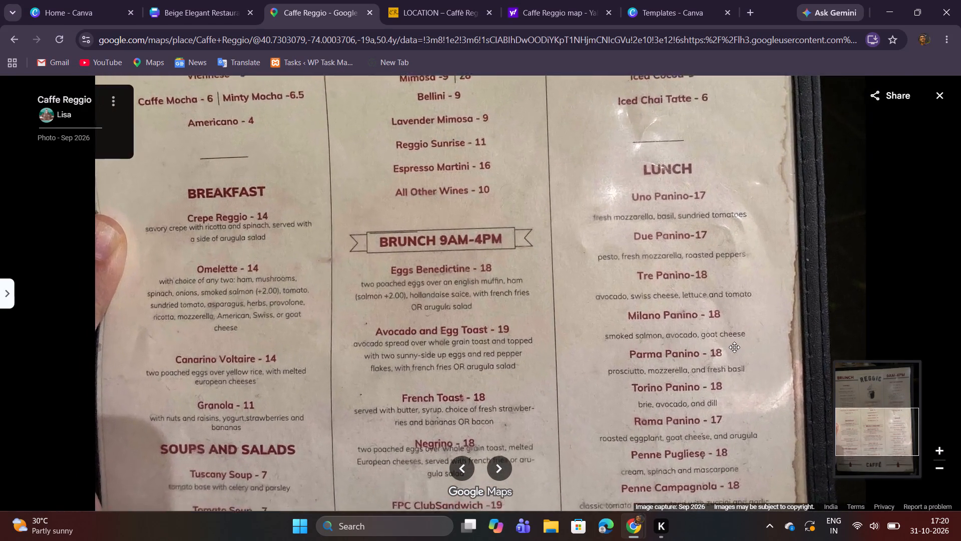
left_click_drag(729, 347, 651, 330)
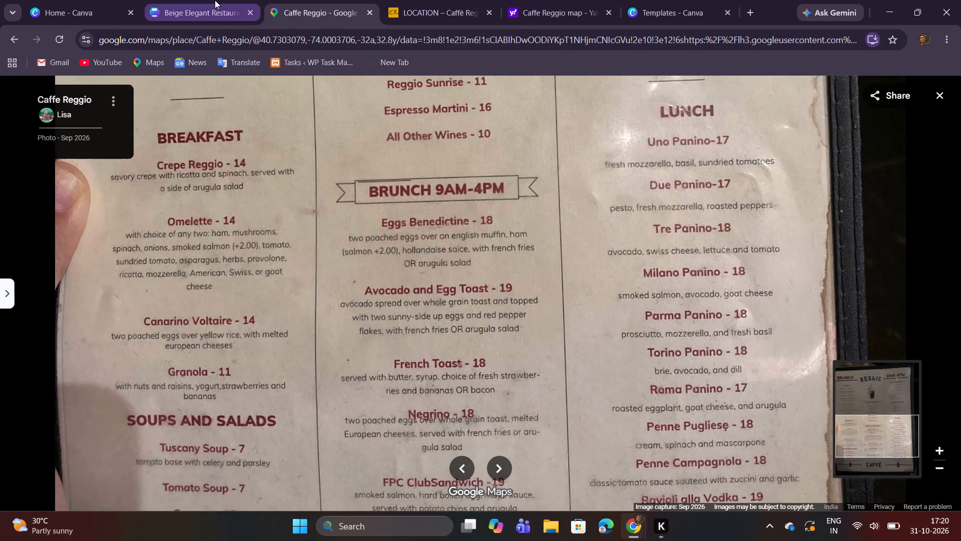
Back in the Canva menu, delete the section heading and its rules between the Avocado and Tomato Salad and Hot Cider rows.
left_click(215, 0)
scroll(800, 337, "down", 2)
left_click_drag(241, 239, 515, 281)
left_click(537, 209)
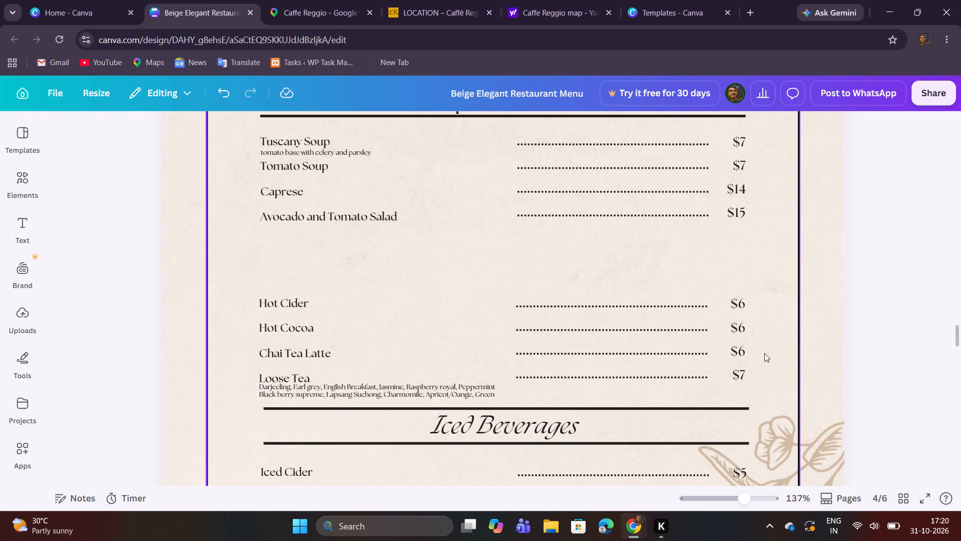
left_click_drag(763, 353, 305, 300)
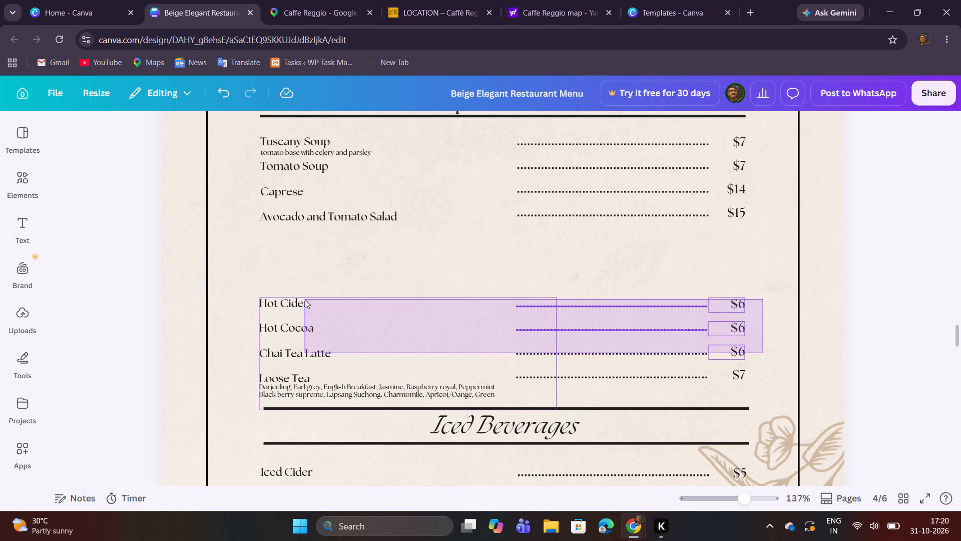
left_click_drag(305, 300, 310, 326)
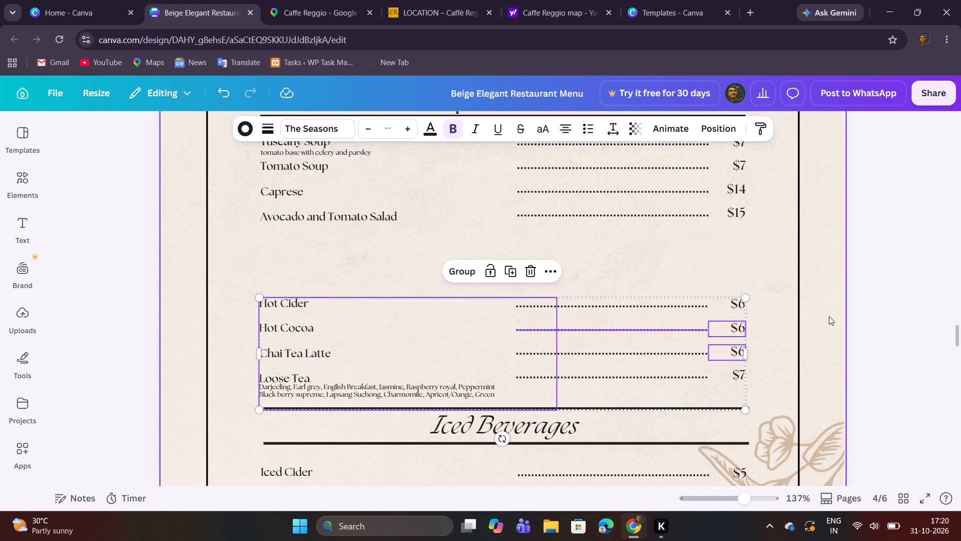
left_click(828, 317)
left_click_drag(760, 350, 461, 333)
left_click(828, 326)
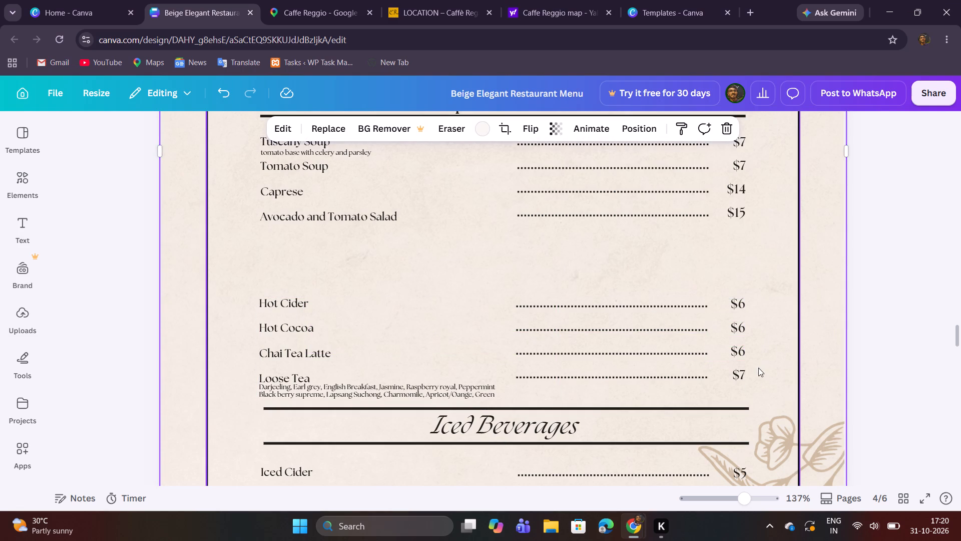
Move the Hot Cider to Loose Tea names, with the first three dotted lines and $6 prices, up just below Avocado and Tomato Salad.
left_click_drag(759, 359, 343, 351)
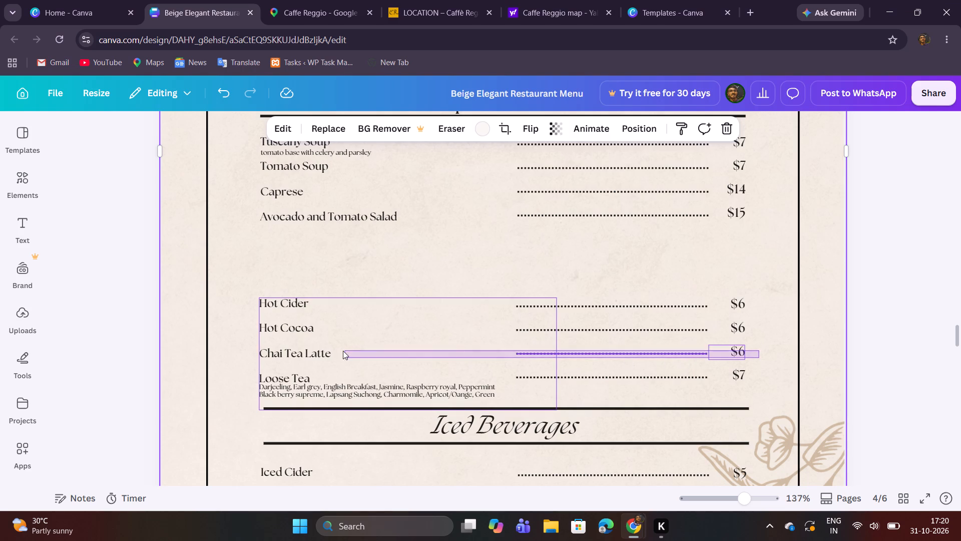
left_click_drag(343, 351, 330, 305)
left_click_drag(397, 354, 400, 285)
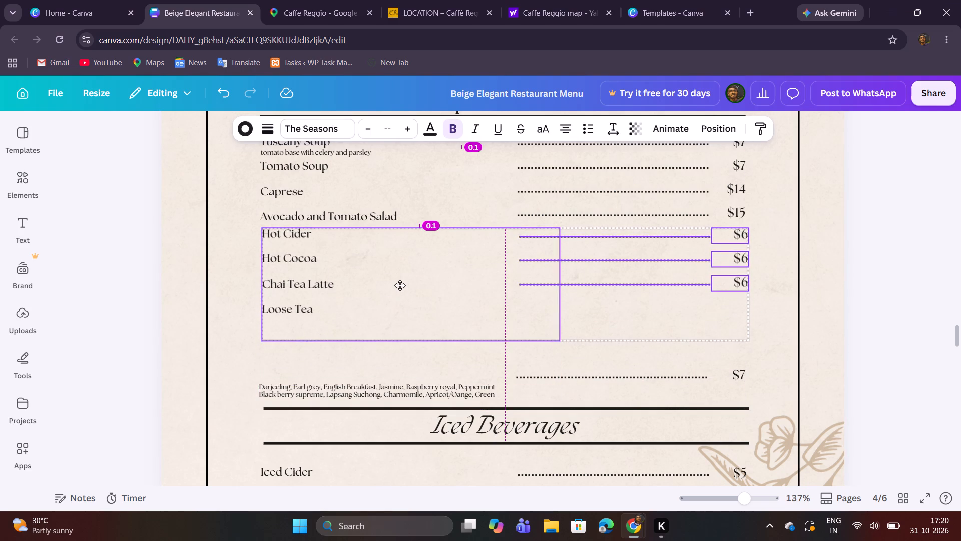
left_click_drag(400, 285, 399, 284)
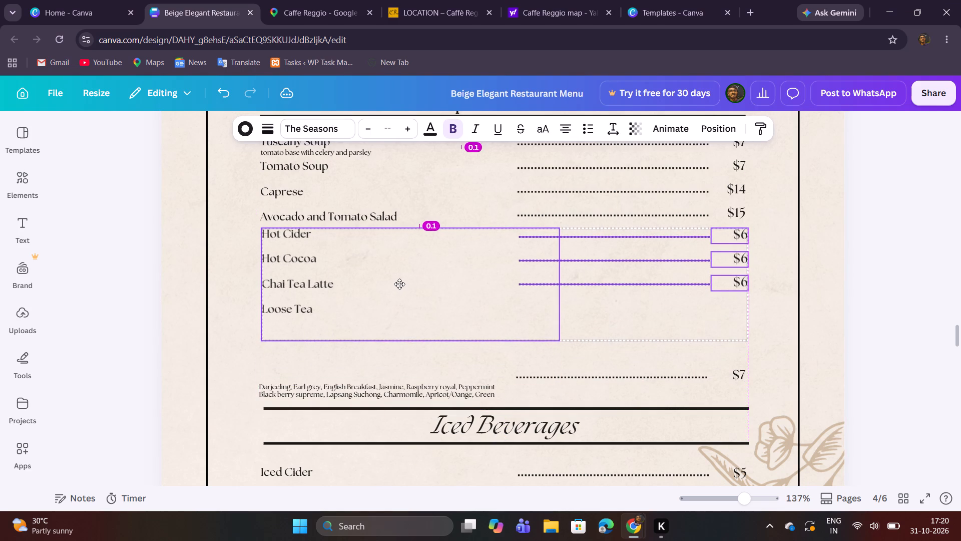
left_click_drag(399, 284, 396, 284)
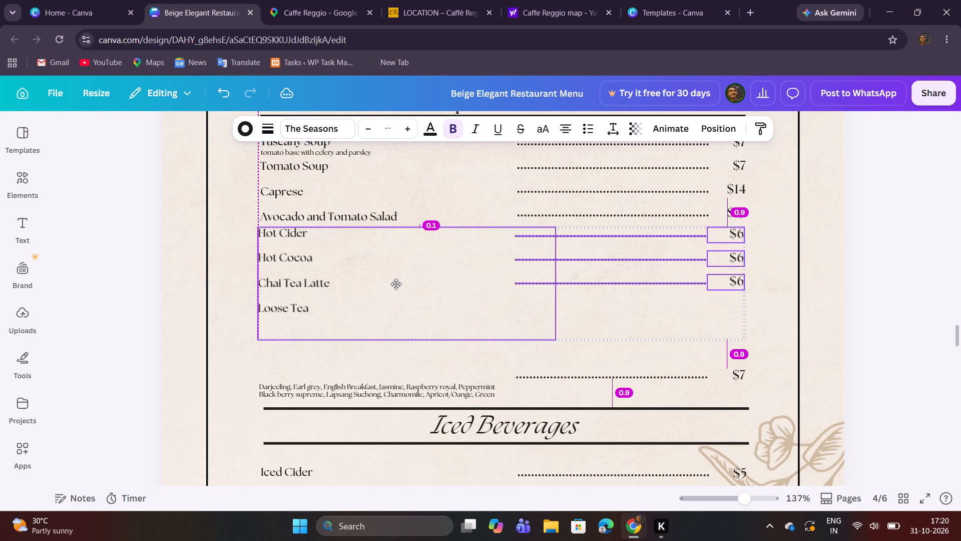
left_click_drag(396, 284, 397, 285)
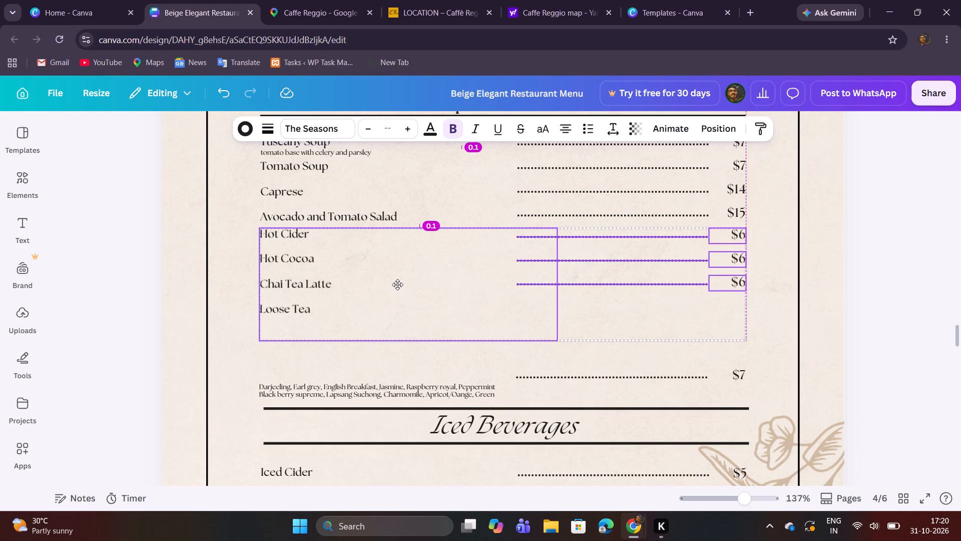
left_click_drag(397, 285, 397, 283)
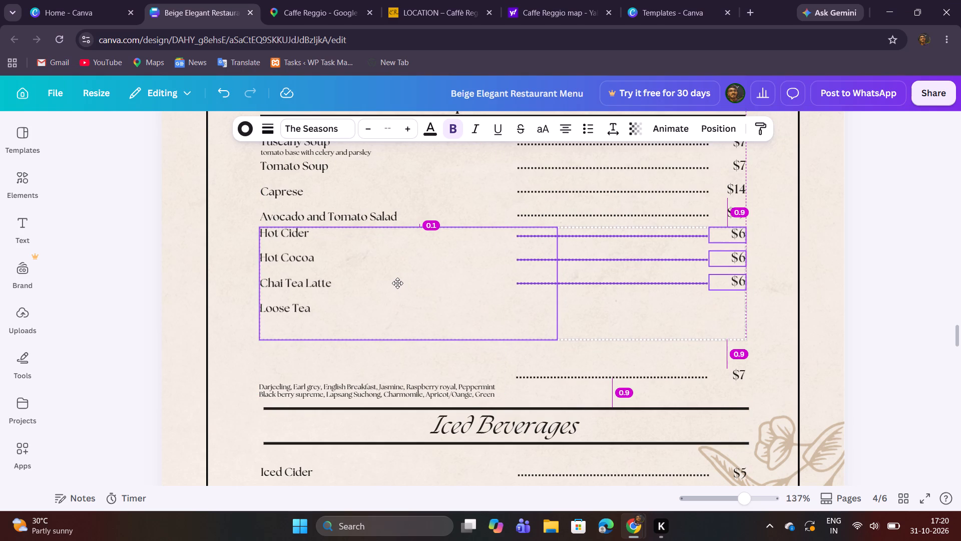
left_click_drag(397, 283, 397, 288)
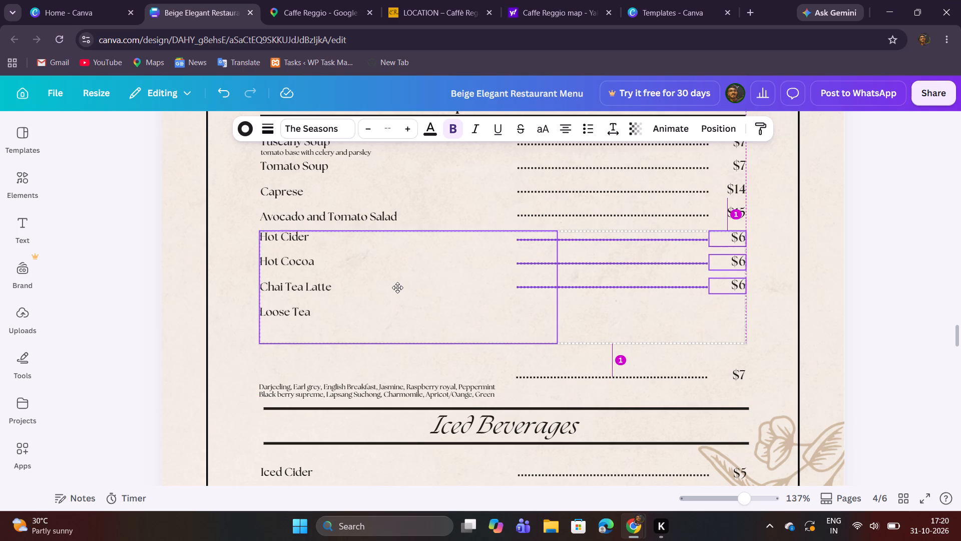
left_click_drag(397, 288, 397, 289)
left_click(686, 330)
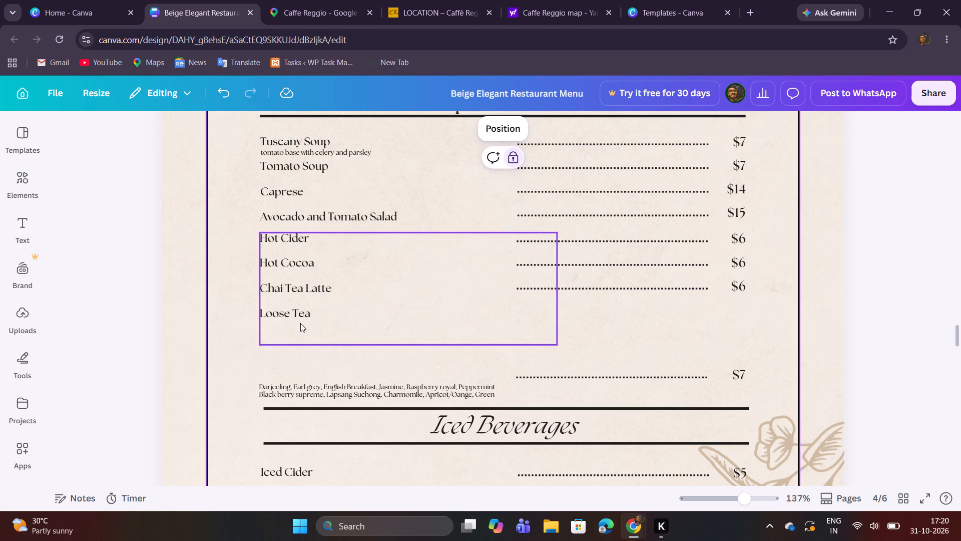
Replace the item names under Soups and Salads with "Uno Panino" from the menu photo's Lunch section, followed by a new line.
double_click(312, 330)
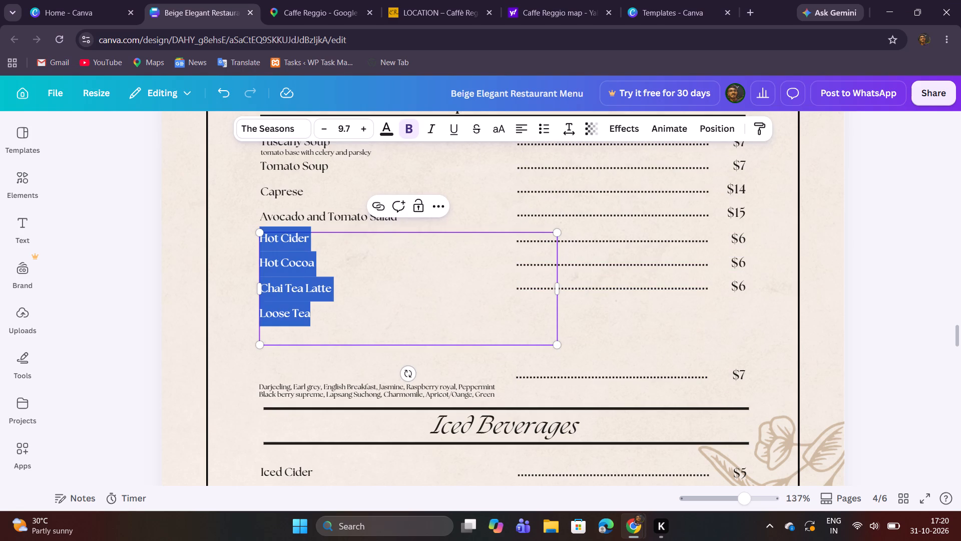
scroll(391, 323, "up", 1)
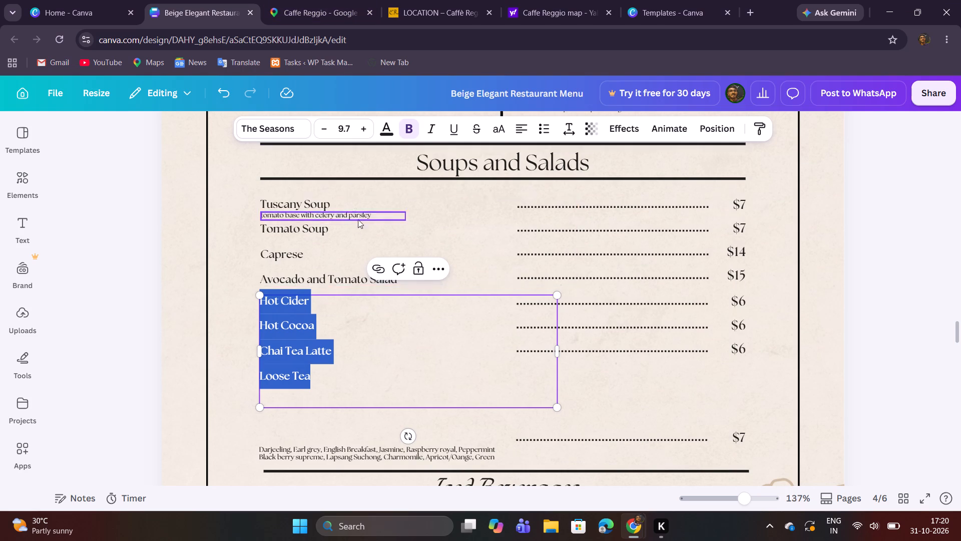
double_click(337, 253)
left_click(339, 0)
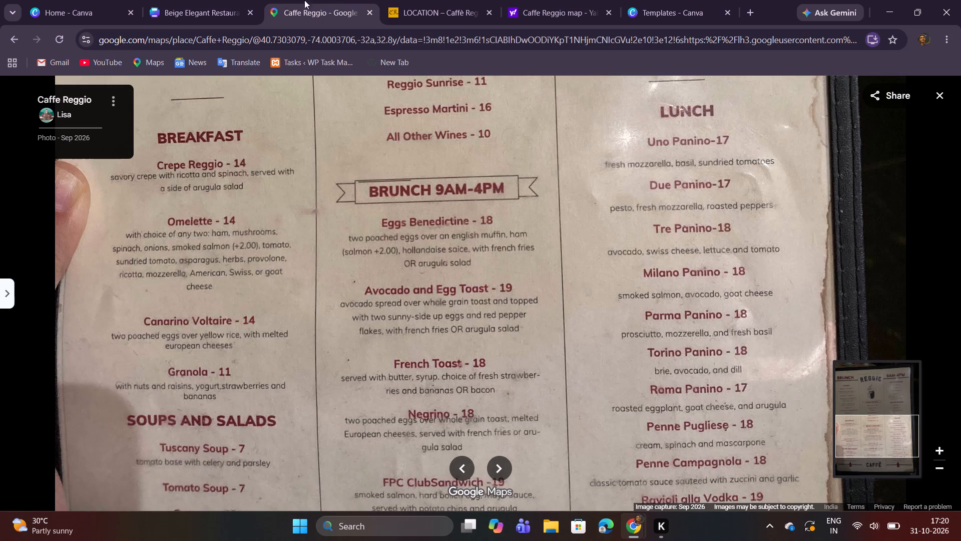
left_click(198, 0)
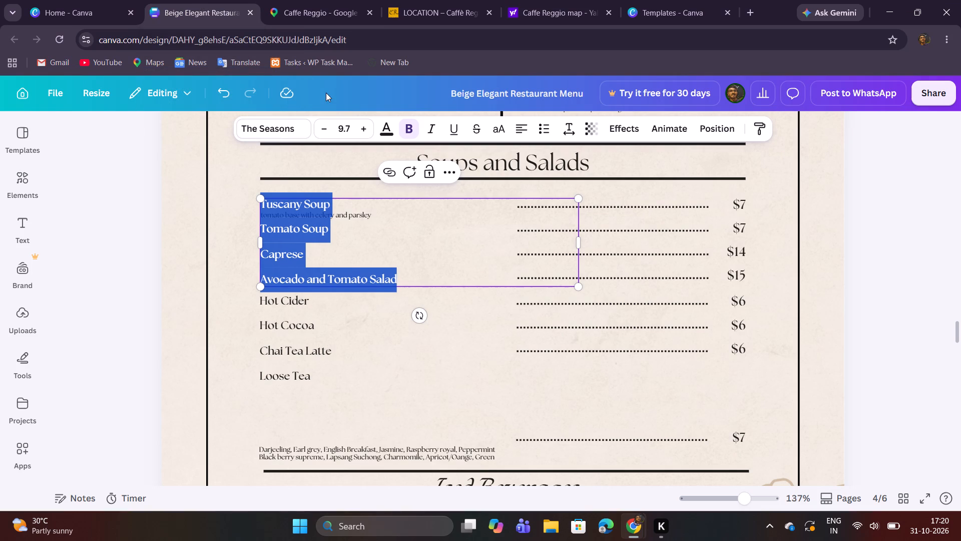
type("Uno Panino")
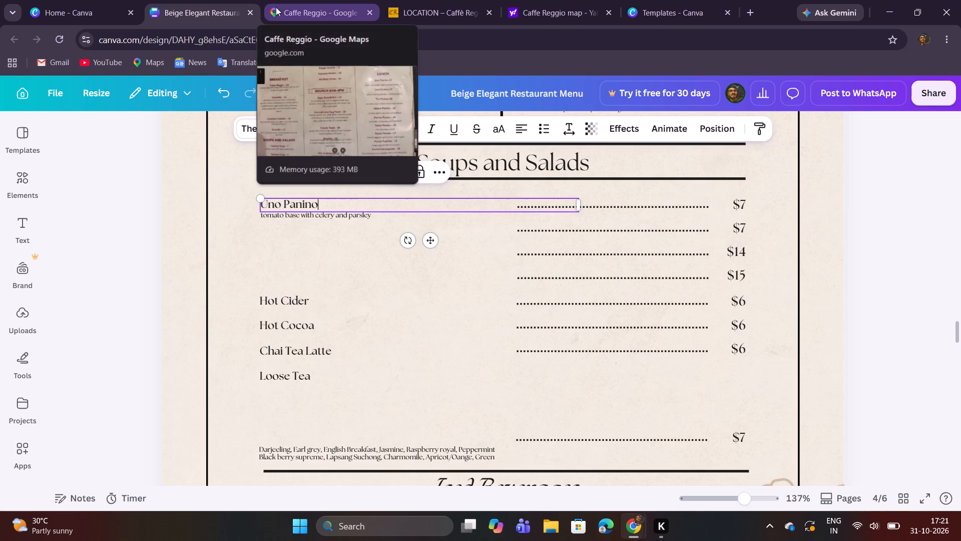
key("Return")
Check Uno Panino in the menu photo and replace the description under it on page 4 with "Fresh mozerella".
left_click(305, 10)
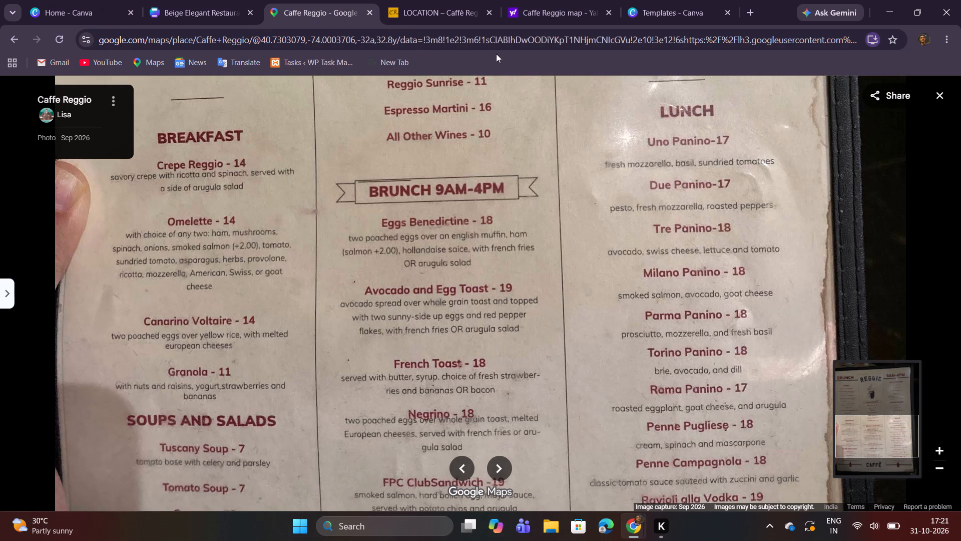
left_click(221, 4)
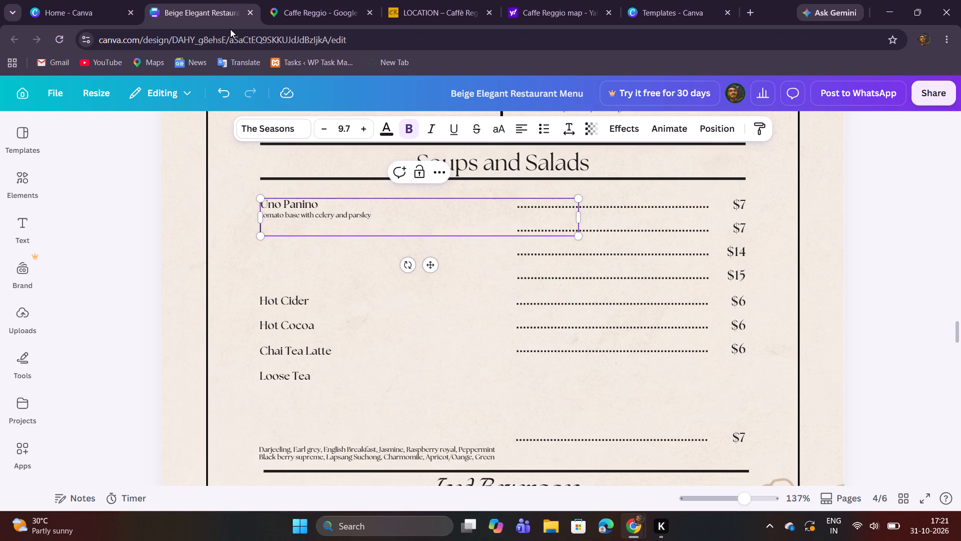
left_click(384, 222)
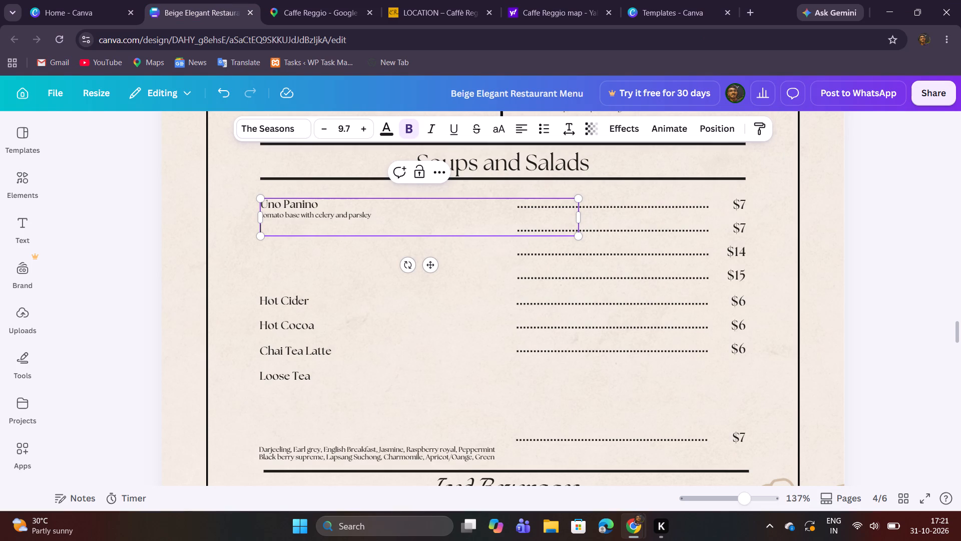
left_click(358, 215)
left_click(349, 255)
double_click(336, 217)
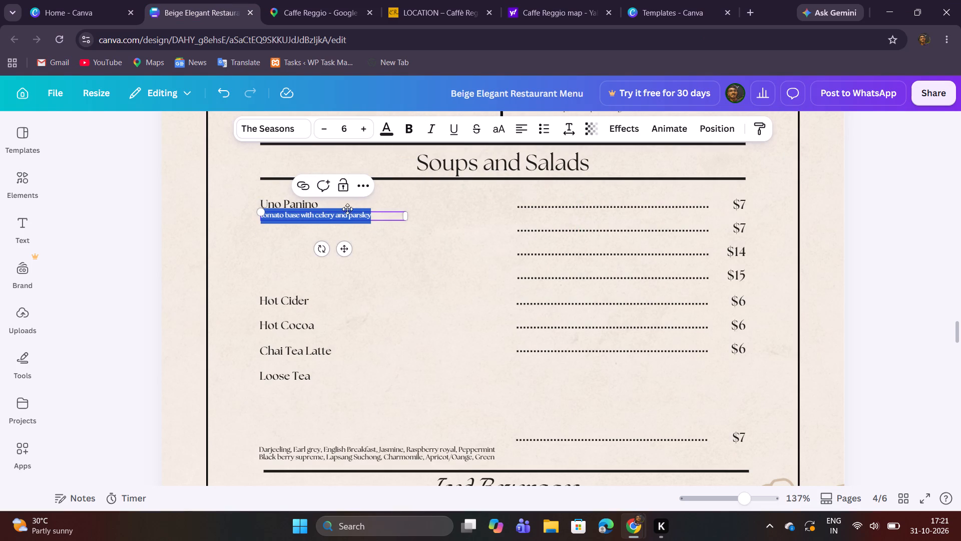
type("Fre")
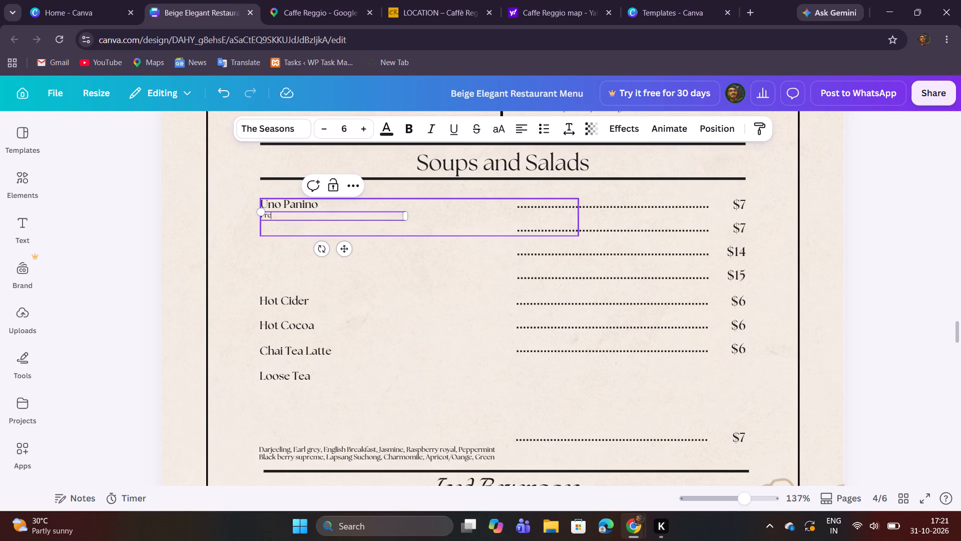
type("sh")
key("space")
type("moze")
type("rella")
Check the cheese's spelling in the menu photo and change the word to "mozarella" in the Uno Panino description.
left_click(316, 1)
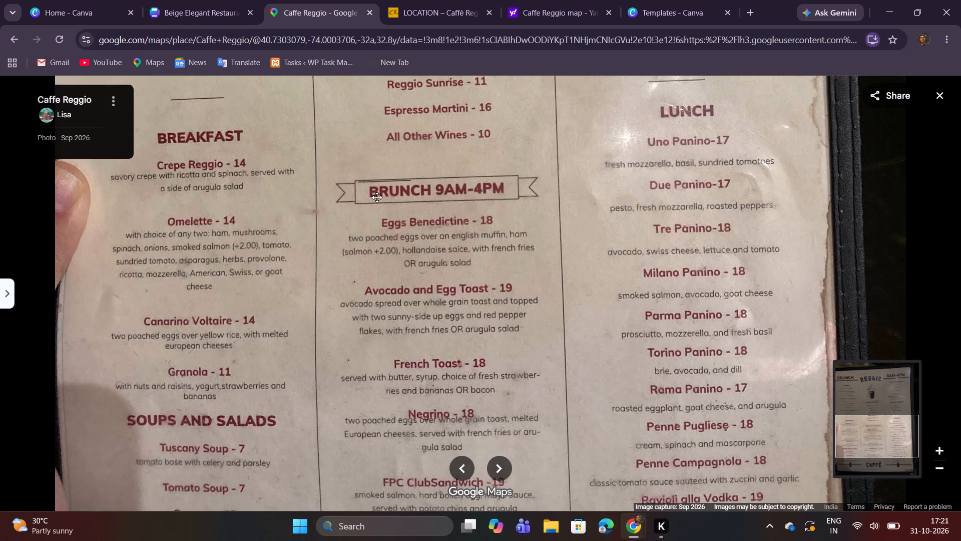
left_click(402, 272)
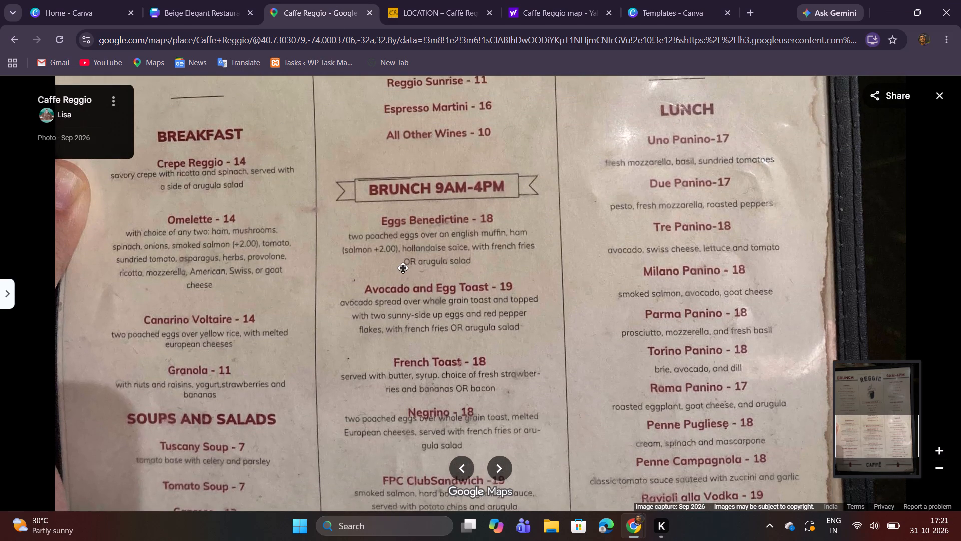
left_click(221, 5)
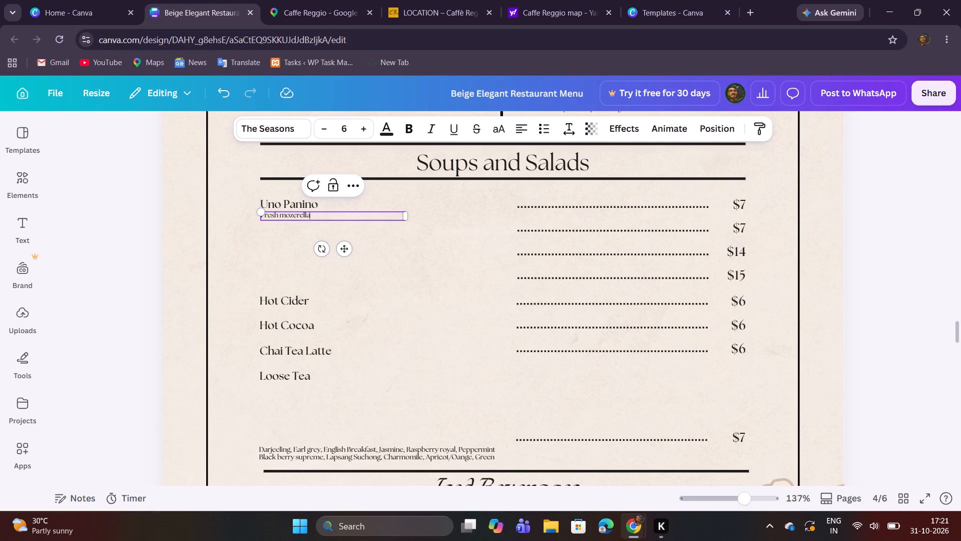
left_click(295, 217)
key("BackSpace")
key("a")
Complete the Uno Panino description from the menu photo by appending ", basil, sundried tomatoes" after "mozarella".
left_click(292, 10)
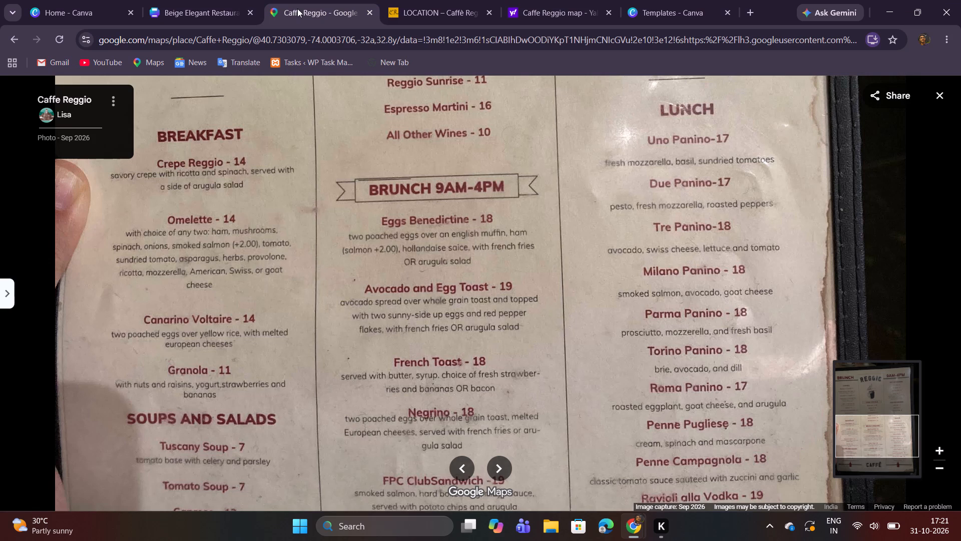
left_click(216, 0)
key("comma")
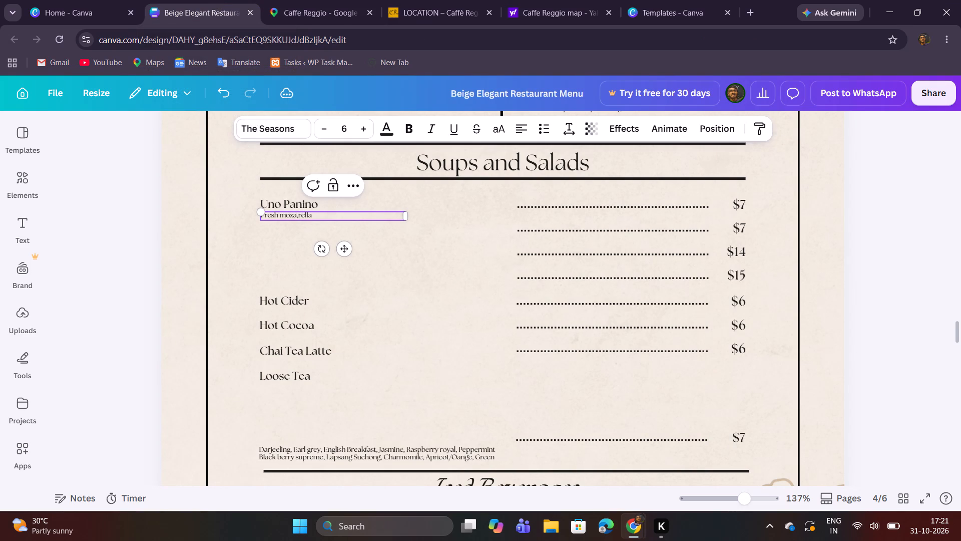
key("BackSpace")
key("Right")
key("Right")
key("Right")
key("Right")
key("Right")
type(", basil")
type(",")
key("space")
type("sundried")
key("space")
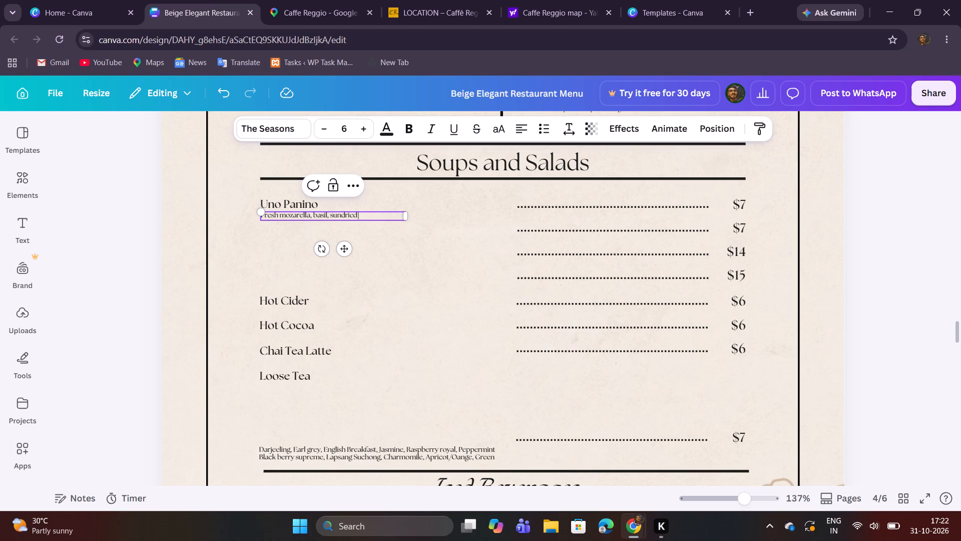
type("tomatoes")
Check the Lunch prices in the menu photo and set the Uno Panino price to $17.
left_click(287, 0)
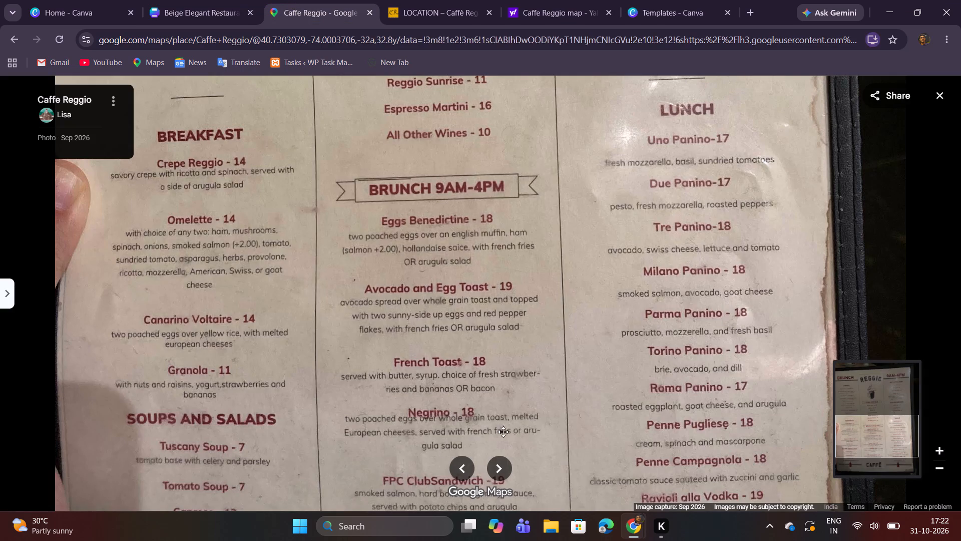
left_click(161, 15)
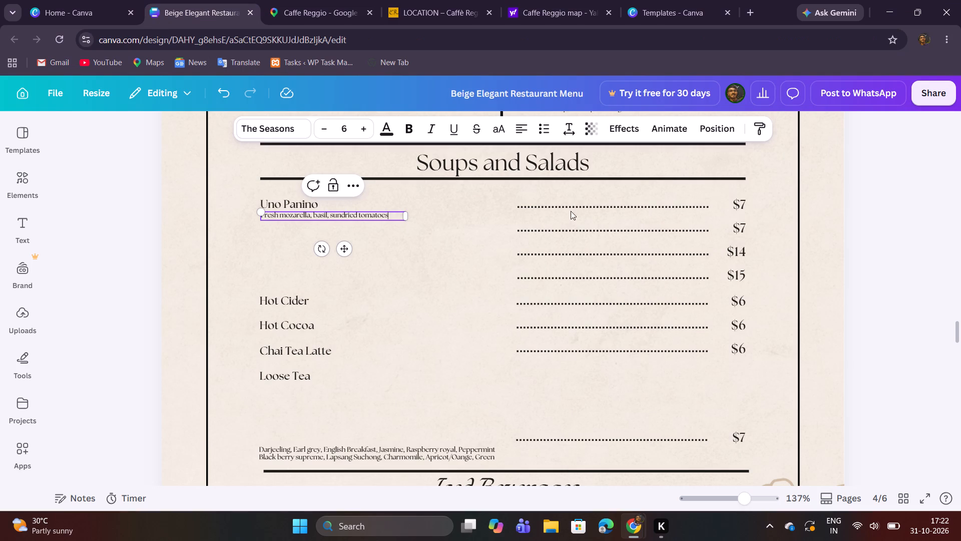
double_click(741, 203)
left_click(741, 204)
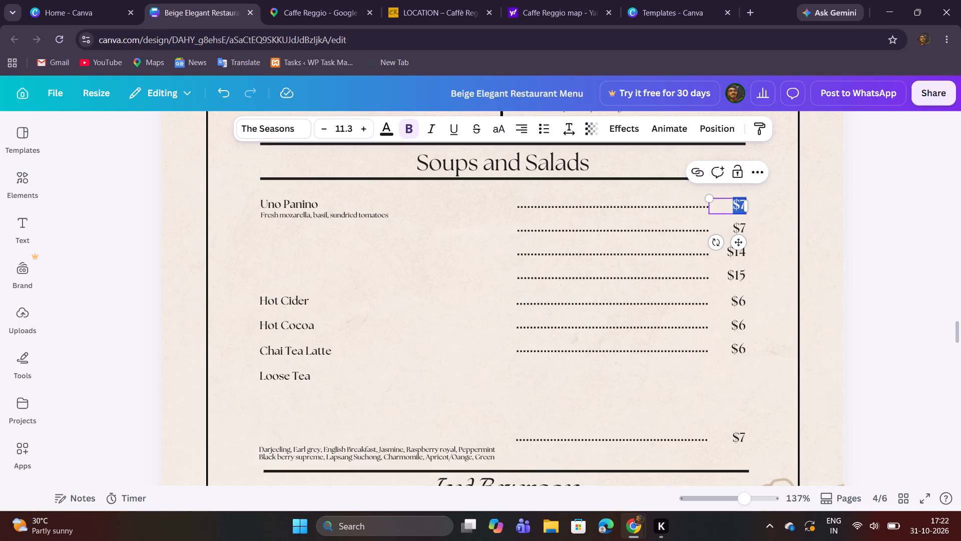
left_click(741, 207)
left_click(740, 210)
key("1")
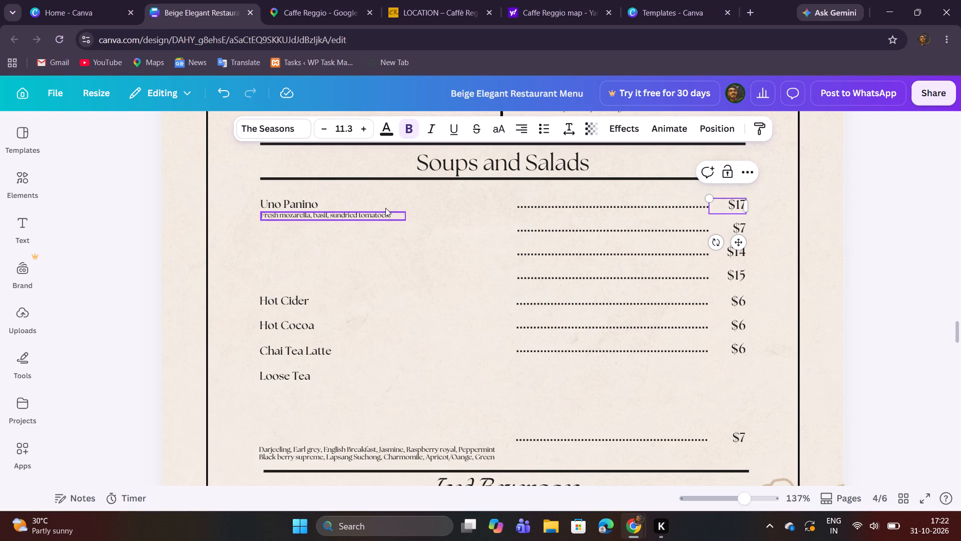
Add "Due Panino" on the line below Uno Panino in the item names, followed by a new line.
double_click(358, 232)
left_click(357, 226)
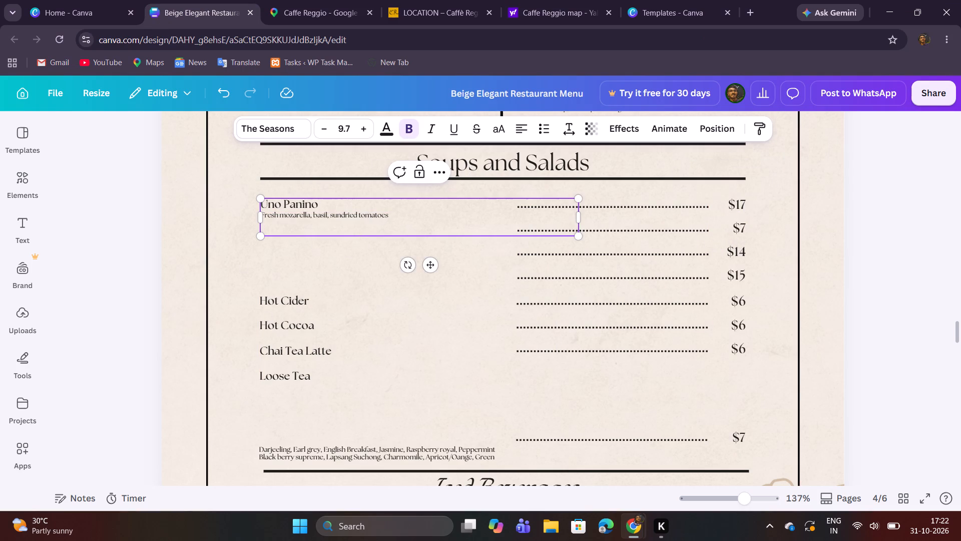
type("Due")
key("space")
type("Panino")
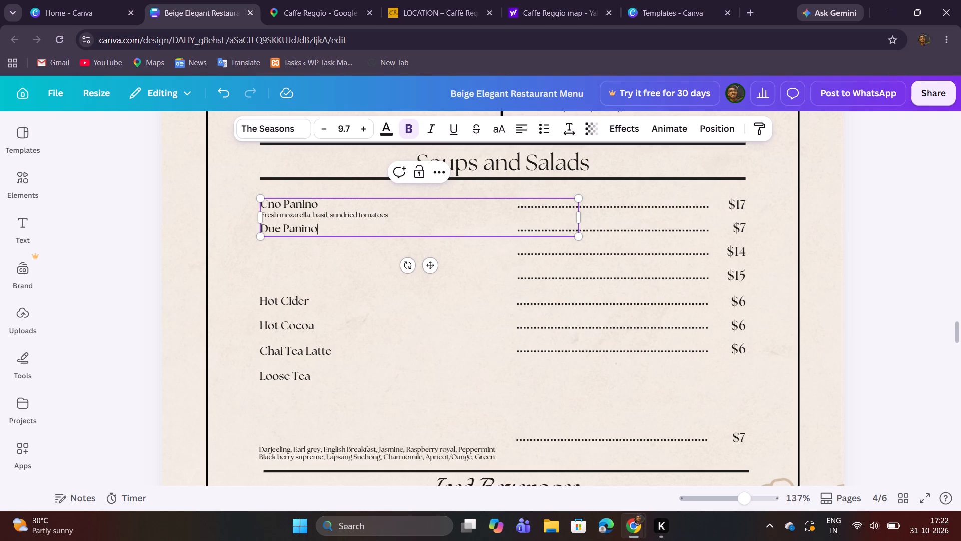
key("Return")
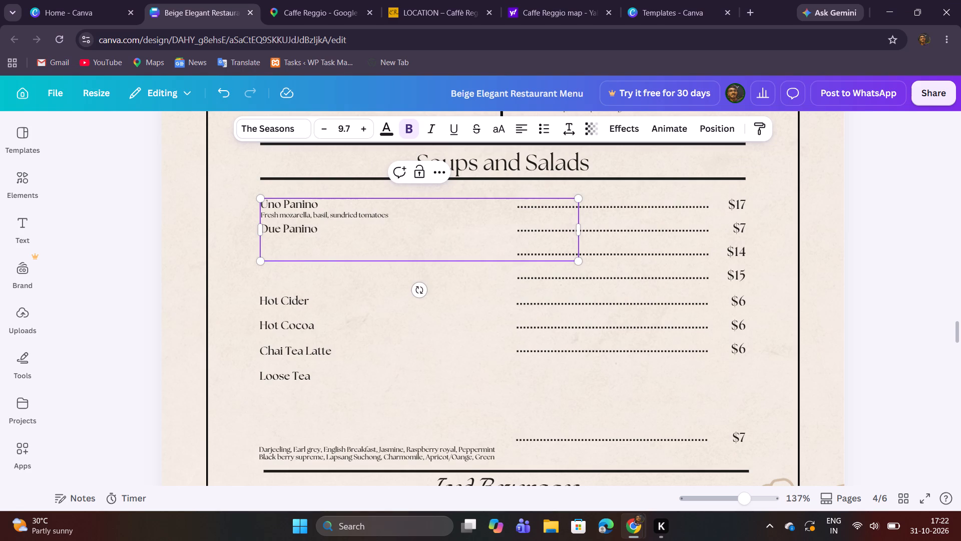
Duplicate the Uno Panino description and place the copy directly beneath Due Panino, aligned with the original.
left_click(394, 318)
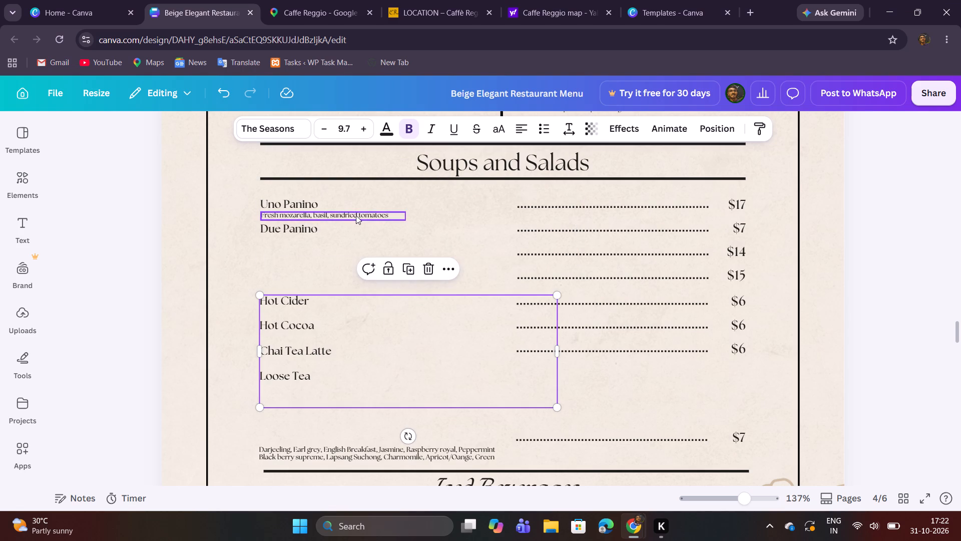
left_click(356, 215)
left_click(332, 190)
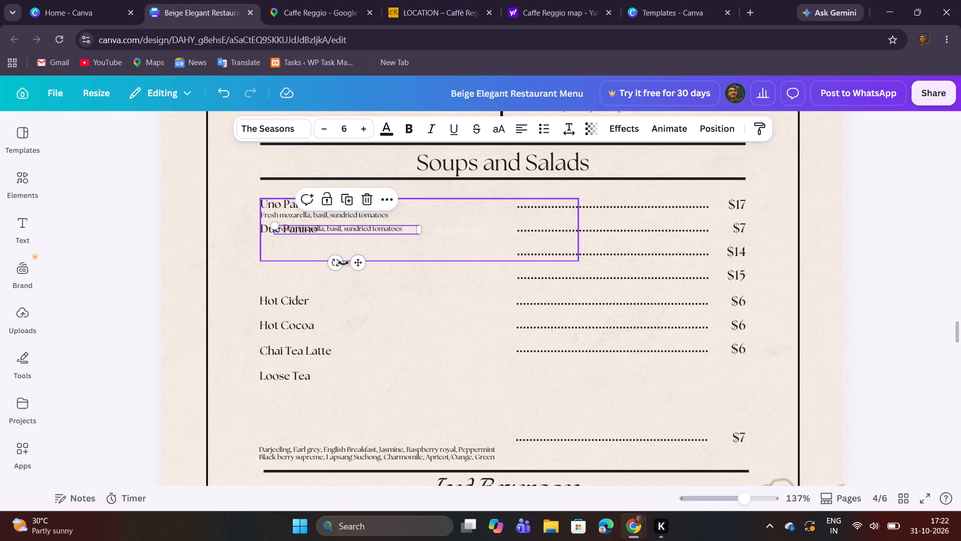
left_click_drag(359, 264, 346, 274)
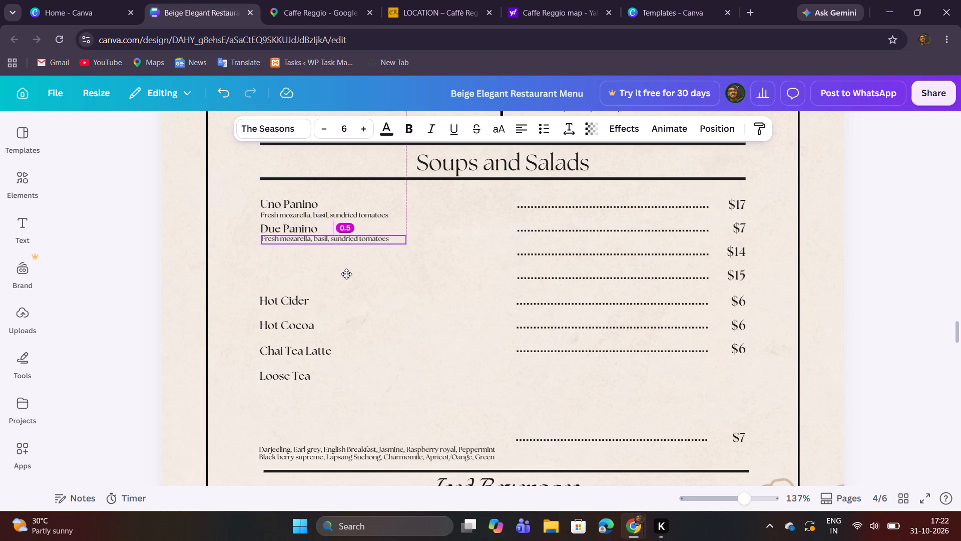
left_click_drag(346, 274, 346, 272)
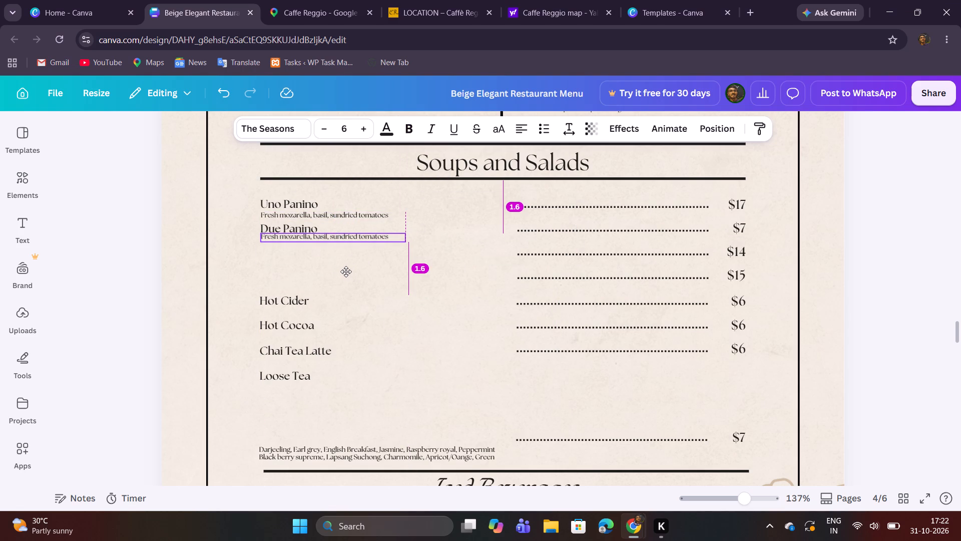
left_click_drag(346, 272, 346, 273)
left_click(360, 309)
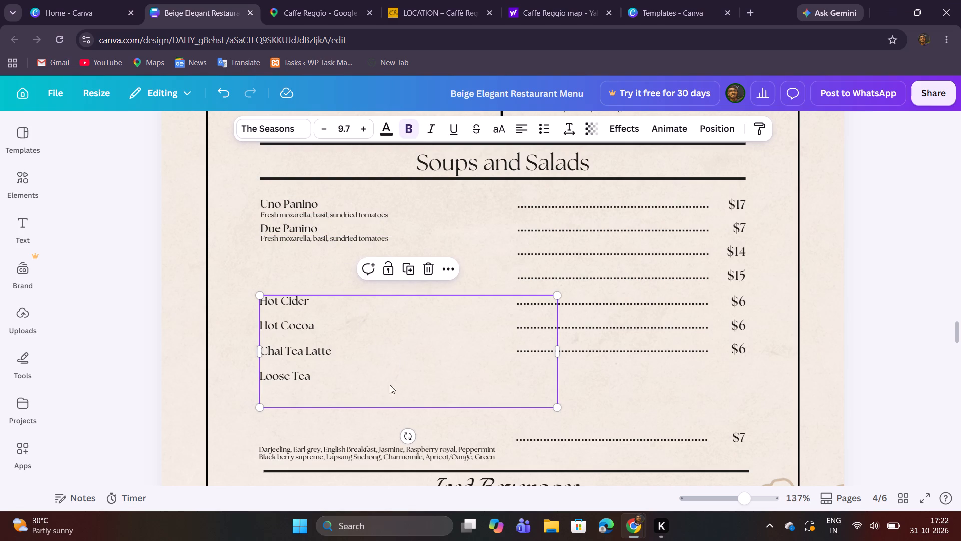
left_click(154, 325)
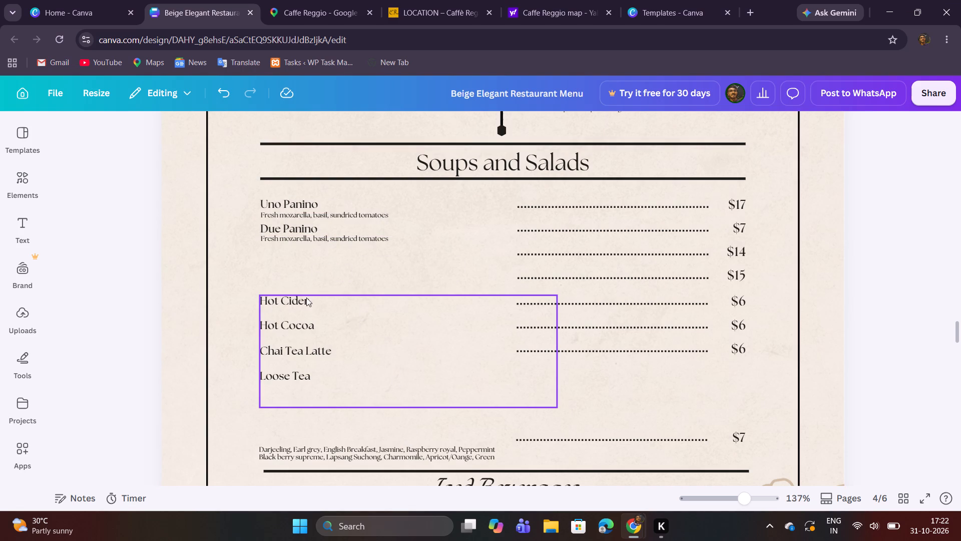
Using the menu photo, change the description beneath Due Panino to "Fresh mozarella, pesto, roasted peppers".
left_click(285, 15)
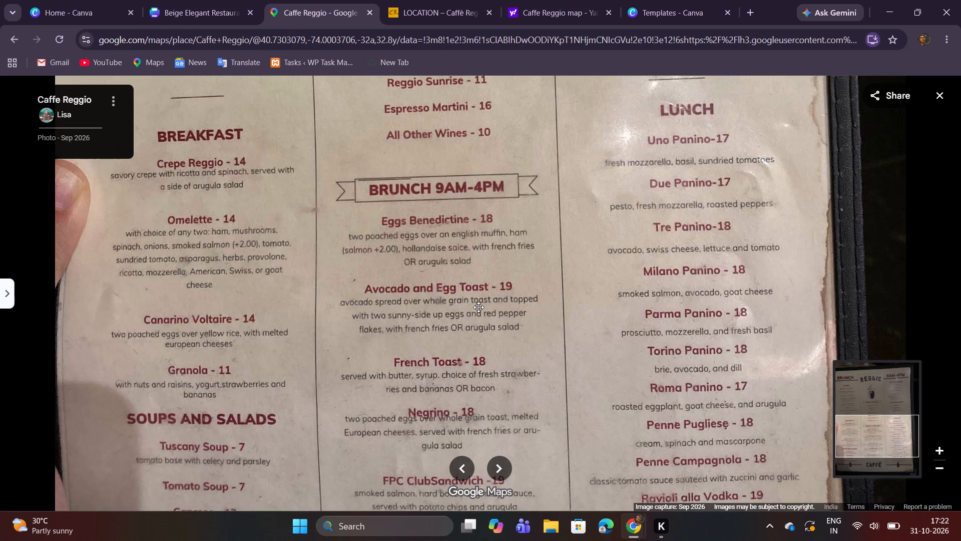
left_click(202, 13)
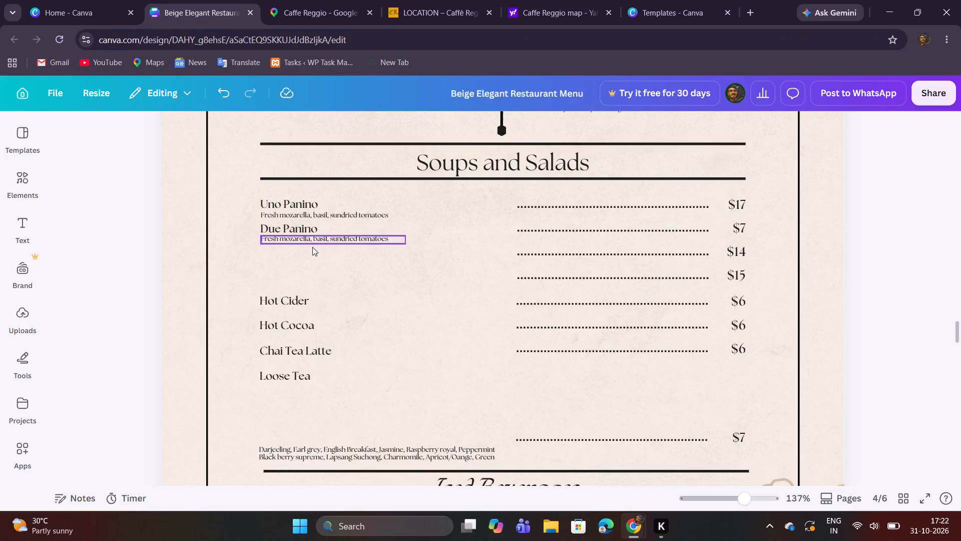
double_click(320, 237)
double_click(317, 240)
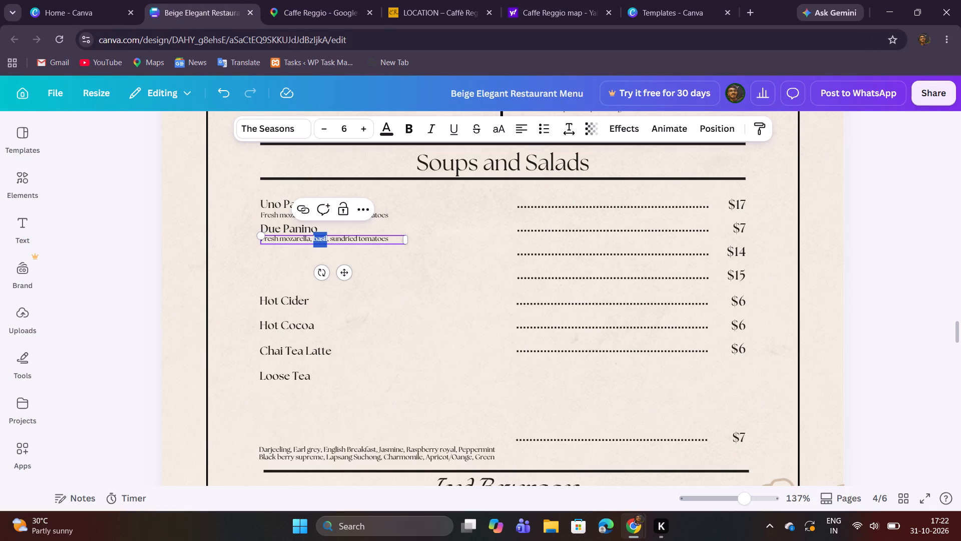
type("pesto")
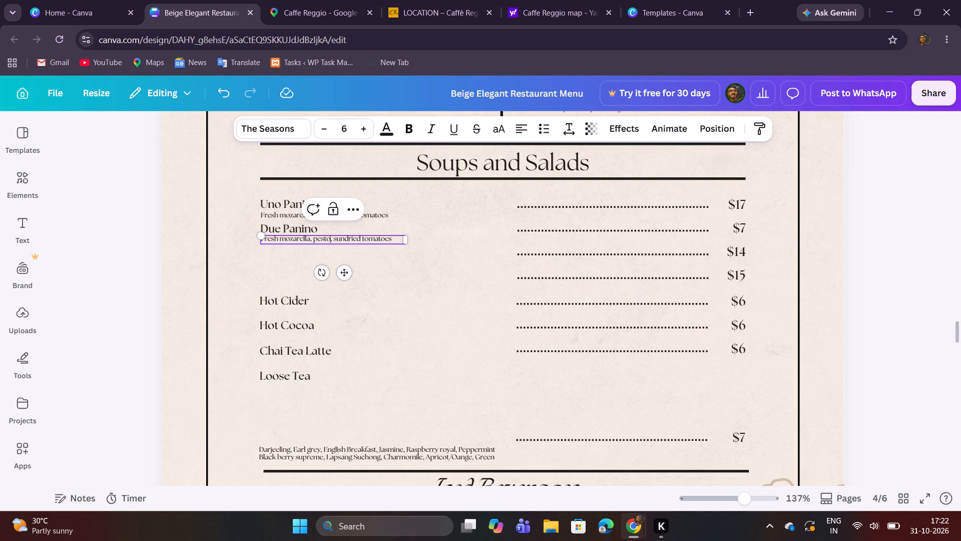
left_click(319, 0)
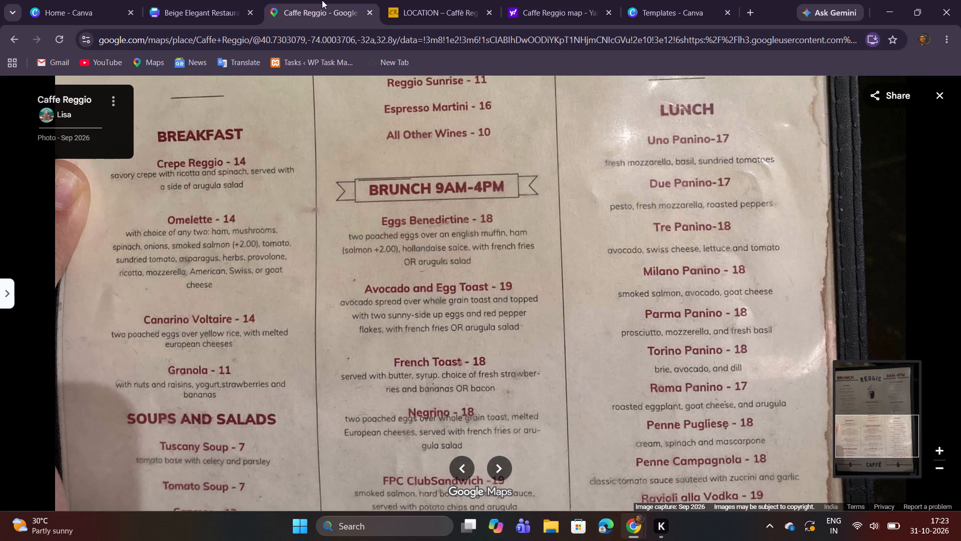
left_click(196, 0)
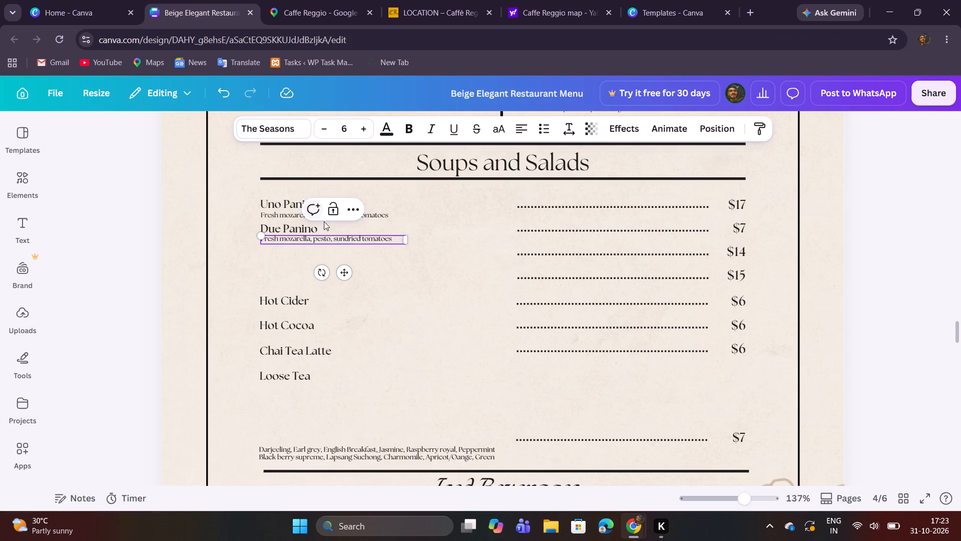
left_click_drag(333, 240, 396, 239)
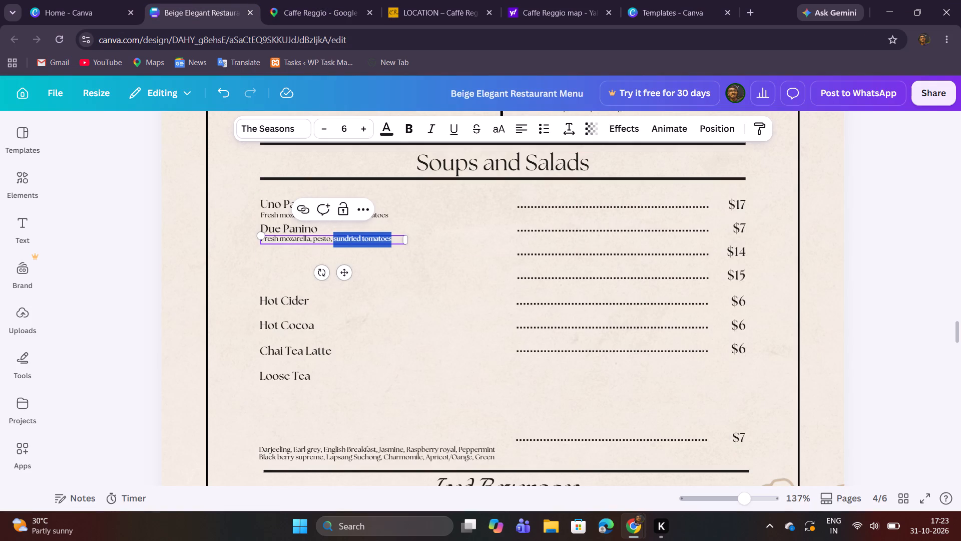
key("r")
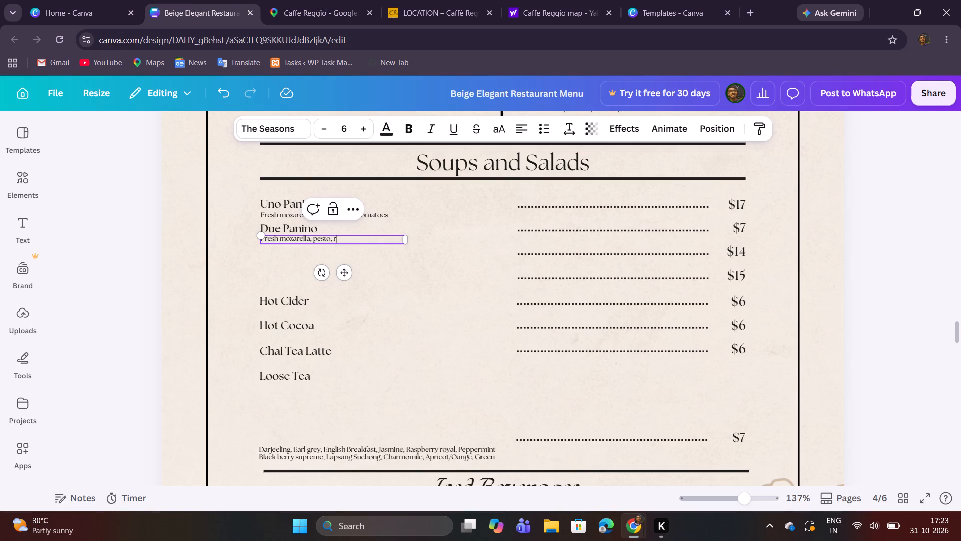
type("oasted")
key("space")
type("peppe")
type("rs")
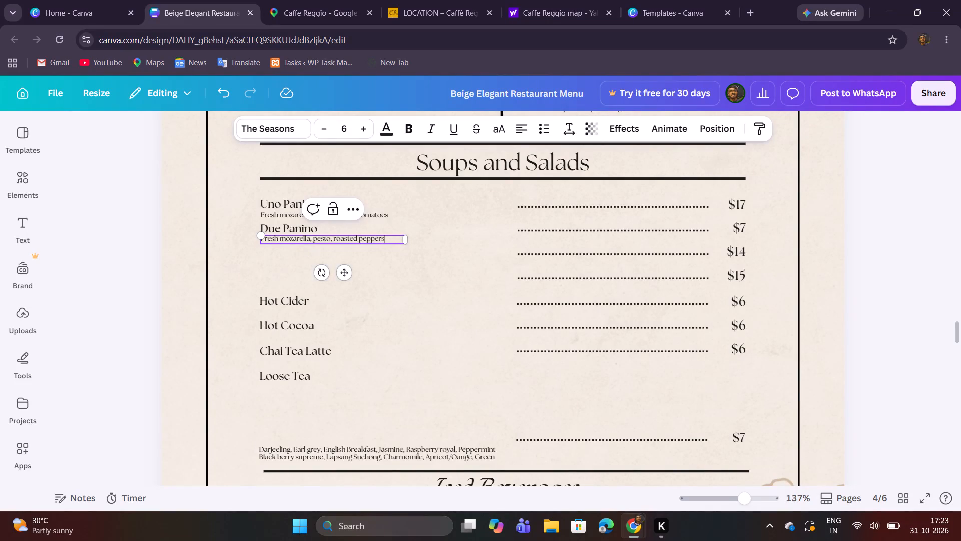
left_click(443, 417)
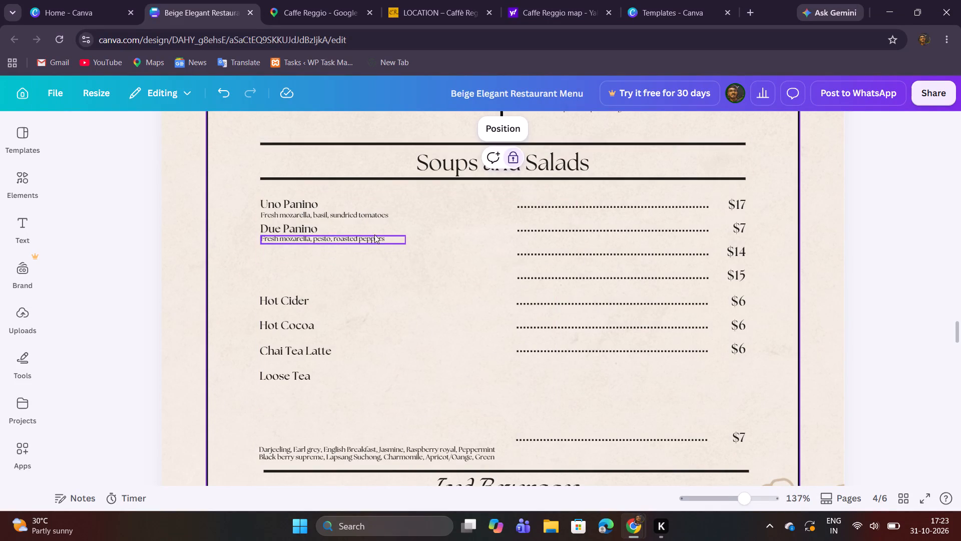
Check the menu photo and add "Tre Panino" on the line below Due Panino in the item names, followed by a new line.
double_click(426, 227)
left_click(371, 248)
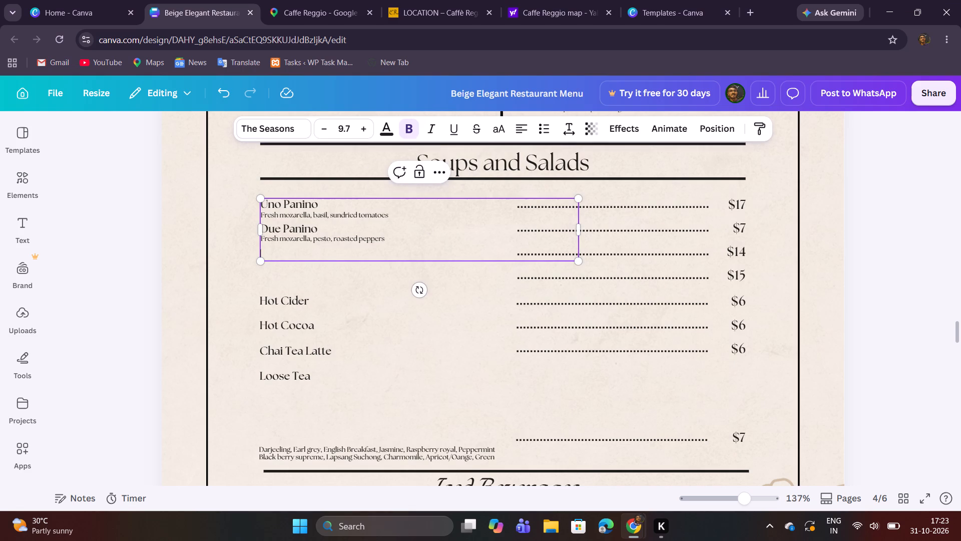
left_click(304, 3)
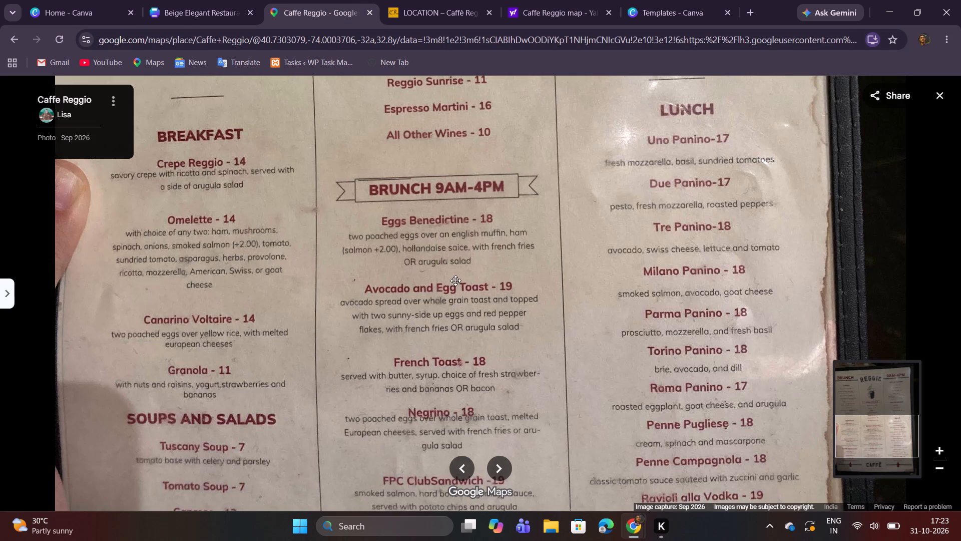
left_click_drag(457, 289, 455, 269)
left_click(196, 0)
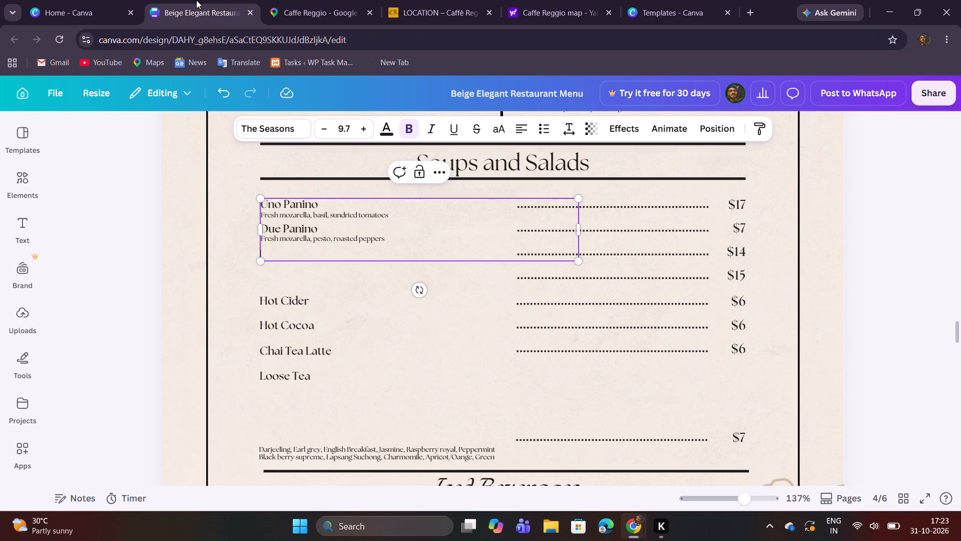
type("Tre Panino")
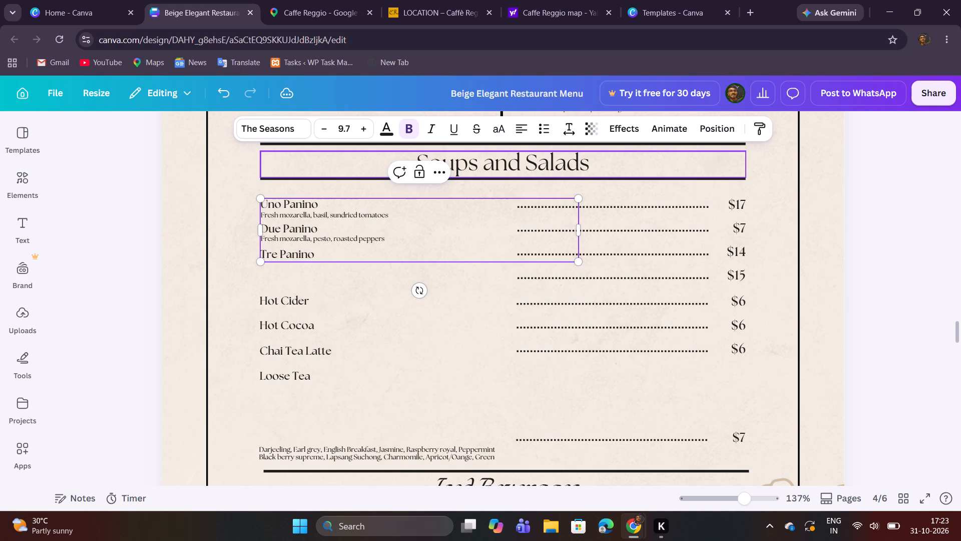
key("Return")
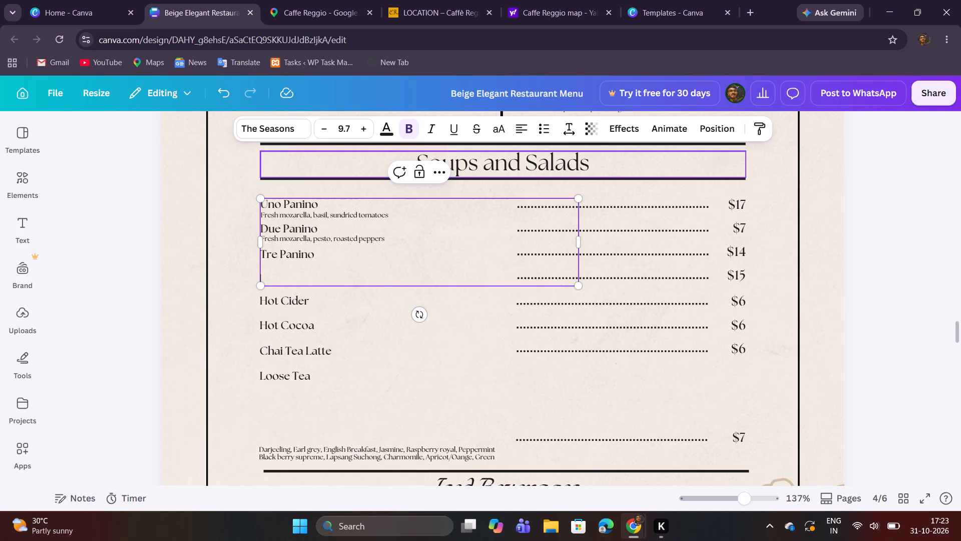
left_click(352, 418)
Duplicate the Due Panino description and place the copy directly beneath Tre Panino, left-aligned with the descriptions above.
left_click(352, 240)
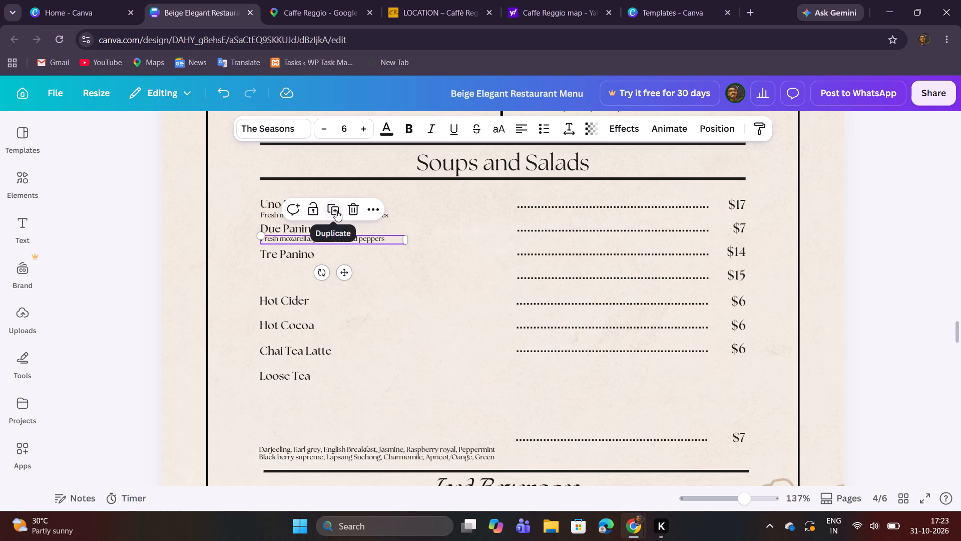
left_click(336, 210)
left_click(372, 329)
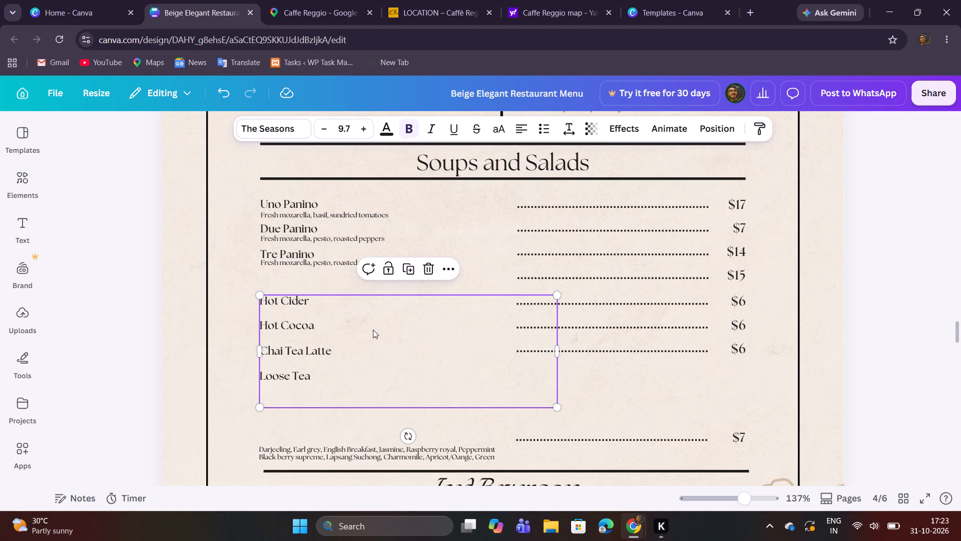
left_click(326, 264)
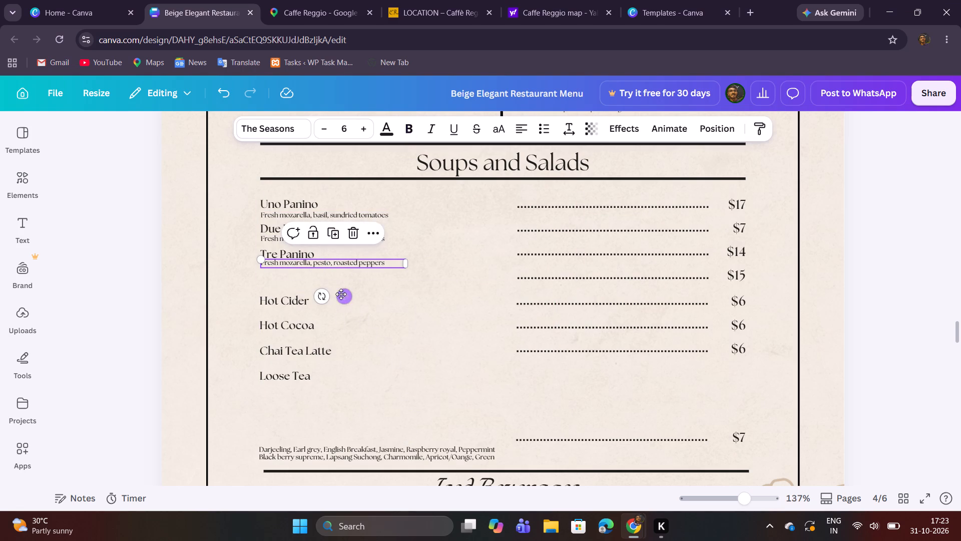
left_click(342, 297)
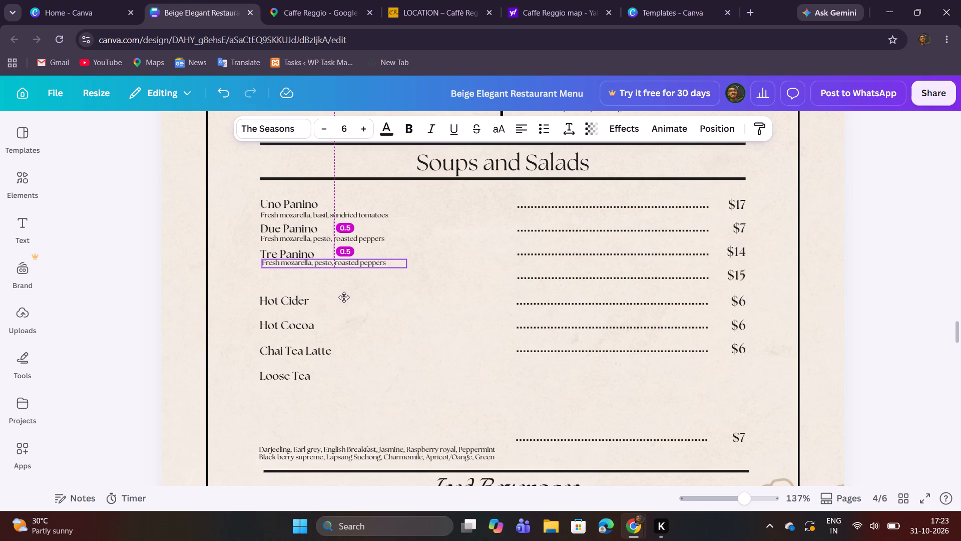
left_click(392, 299)
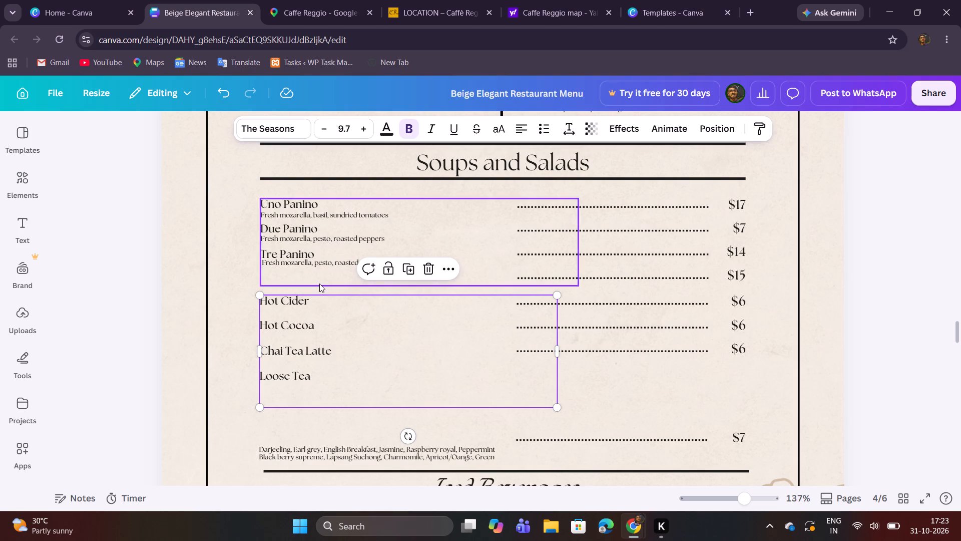
left_click(328, 266)
left_click(345, 293)
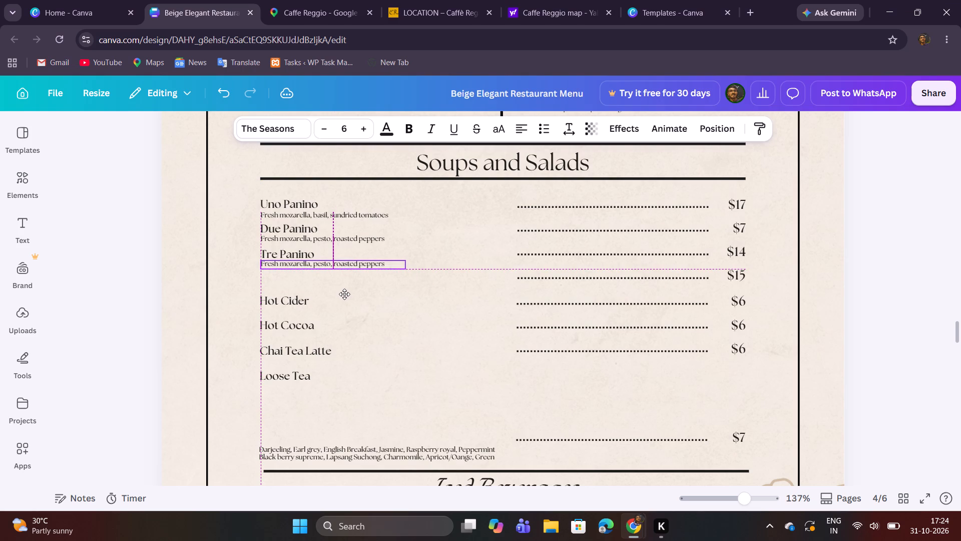
left_click(314, 256)
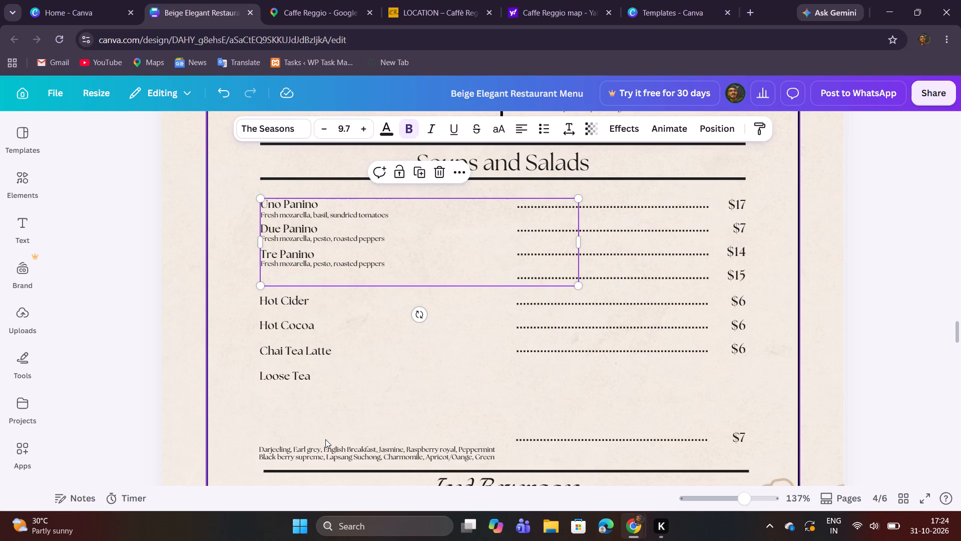
left_click(330, 422)
Replace the copied description beneath Tre Panino with "Avocado, swiss cheese, " based on the menu photo.
left_click(303, 0)
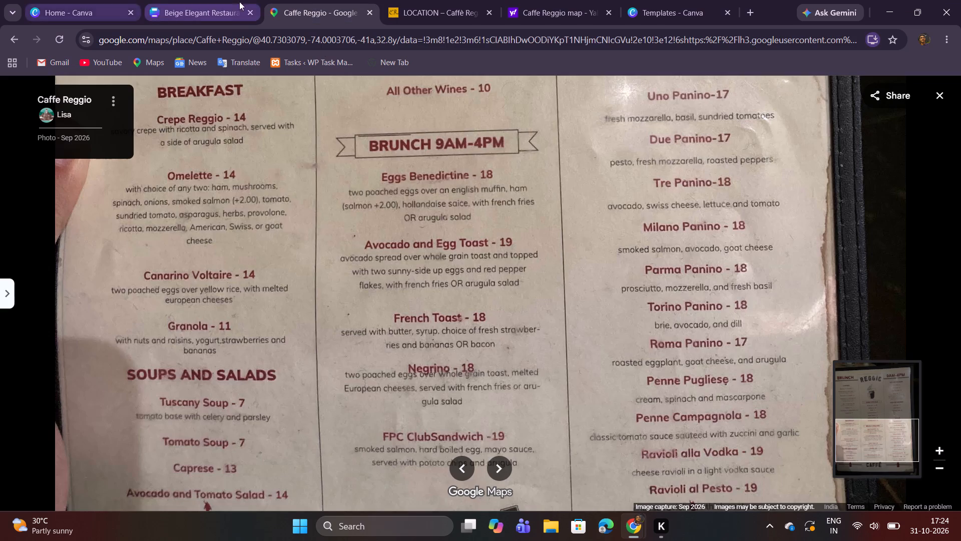
left_click(213, 0)
double_click(326, 261)
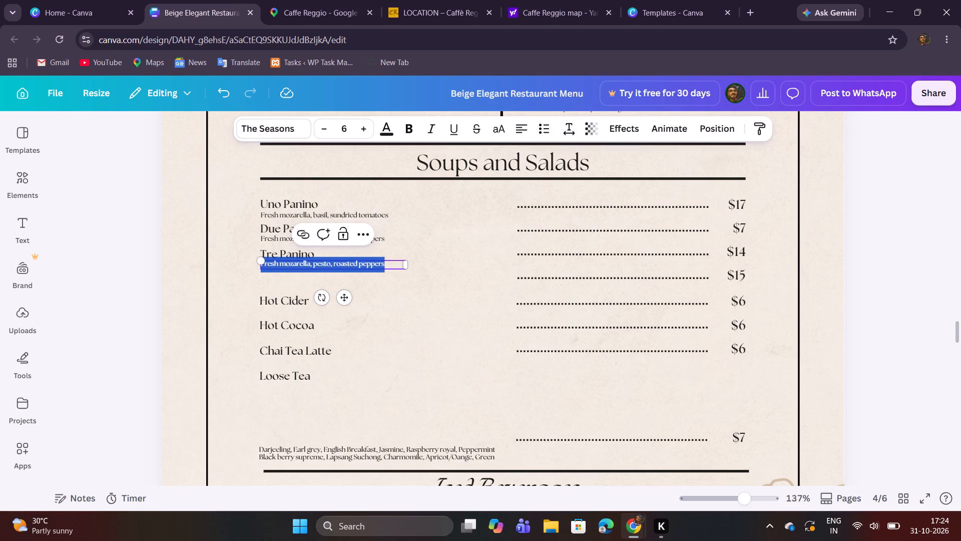
type("Avocado")
key("space")
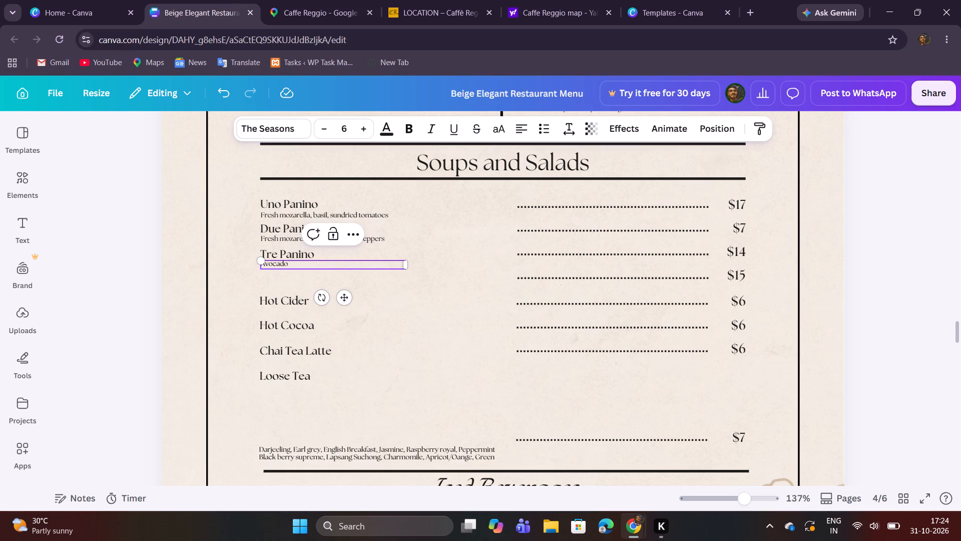
type("swiss")
key("space")
type("cheese")
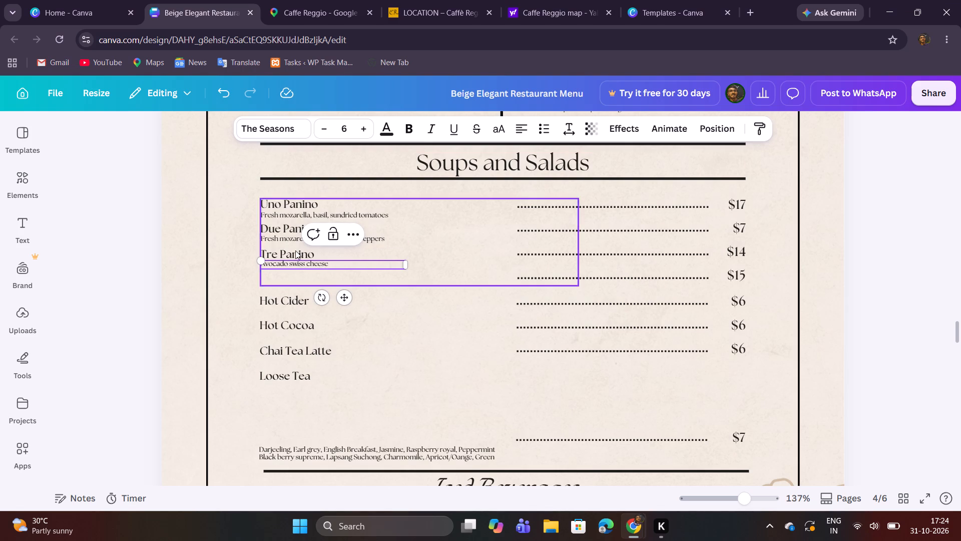
left_click(287, 264)
key("comma")
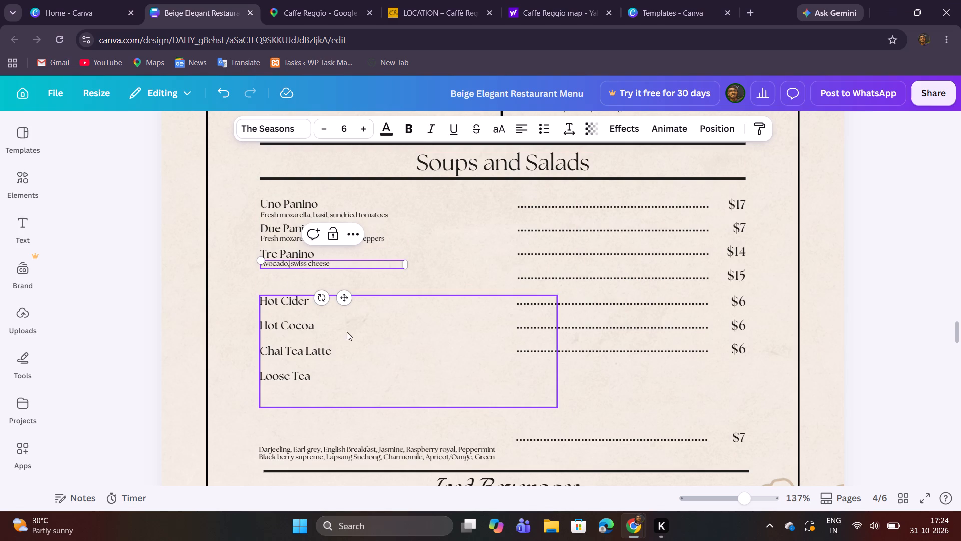
left_click(338, 265)
key("comma")
key("space")
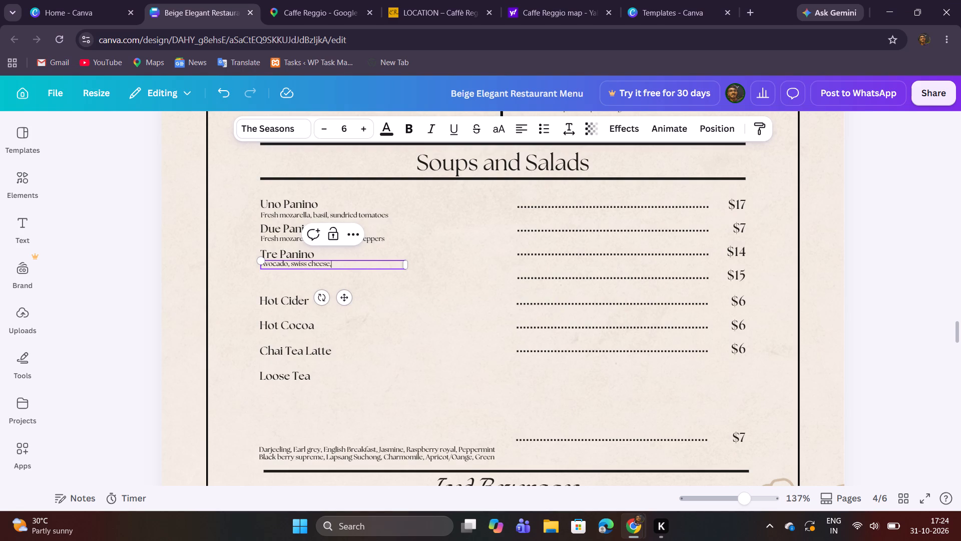
Complete the Tre Panino description by appending "lettuce, tomato", checking it against the menu photo.
left_click(324, 0)
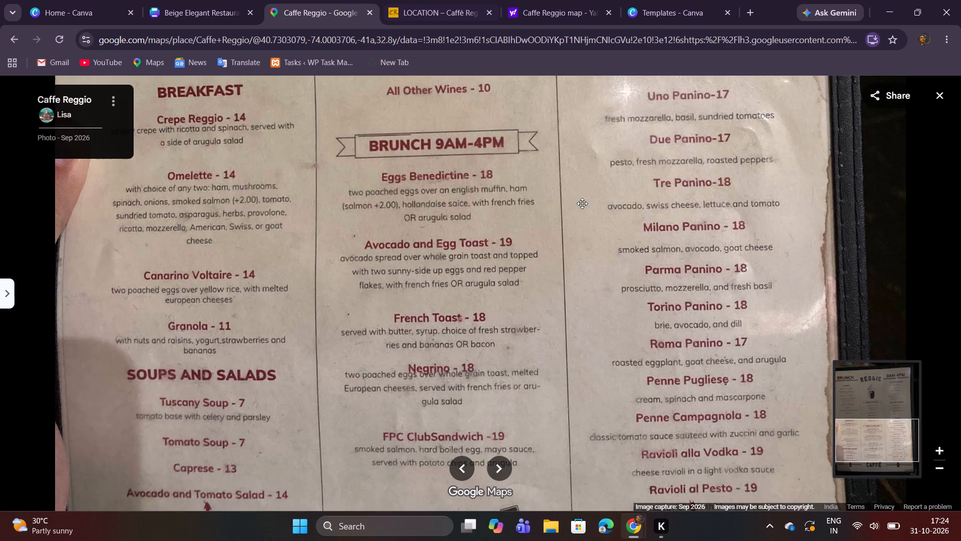
left_click(206, 0)
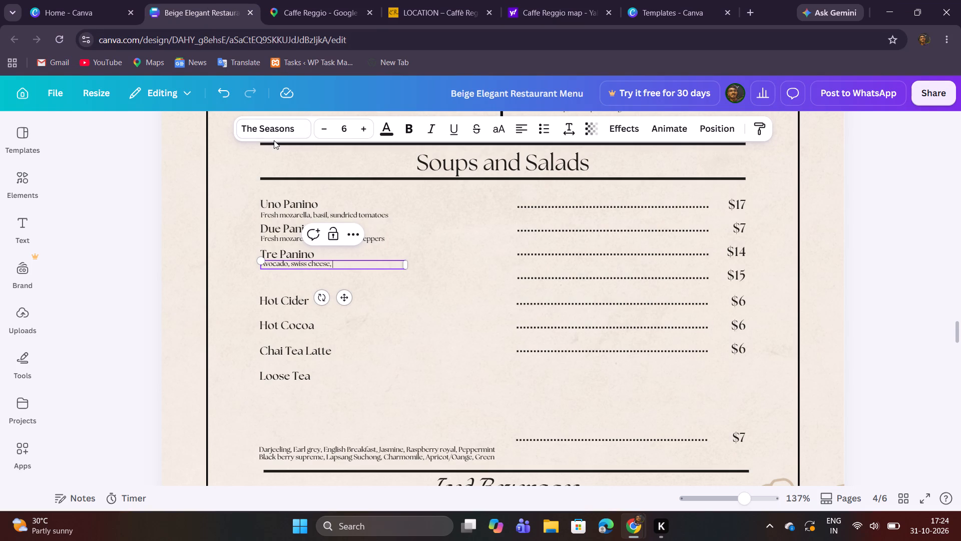
type("lett")
type("uce")
type(", toa")
key("BackSpace")
type("mato")
left_click(295, 0)
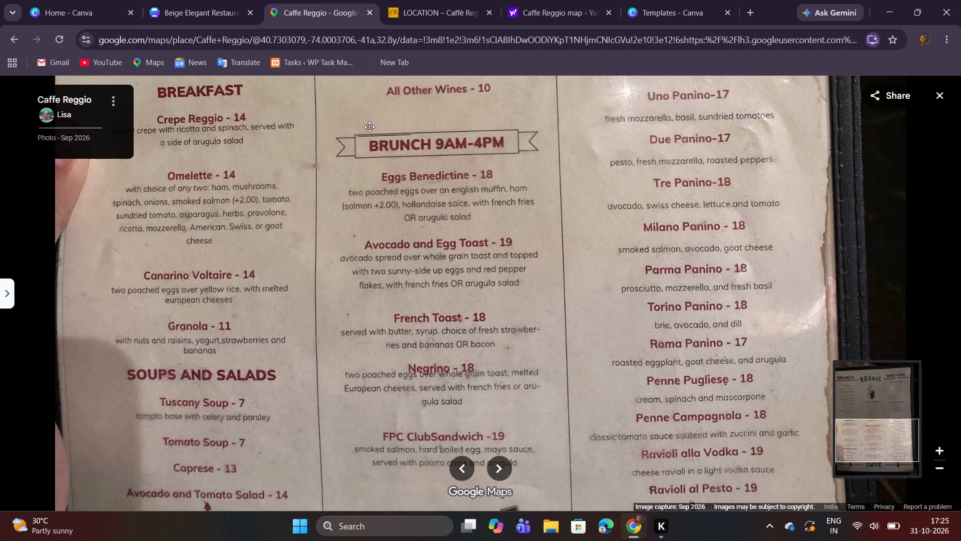
left_click(204, 0)
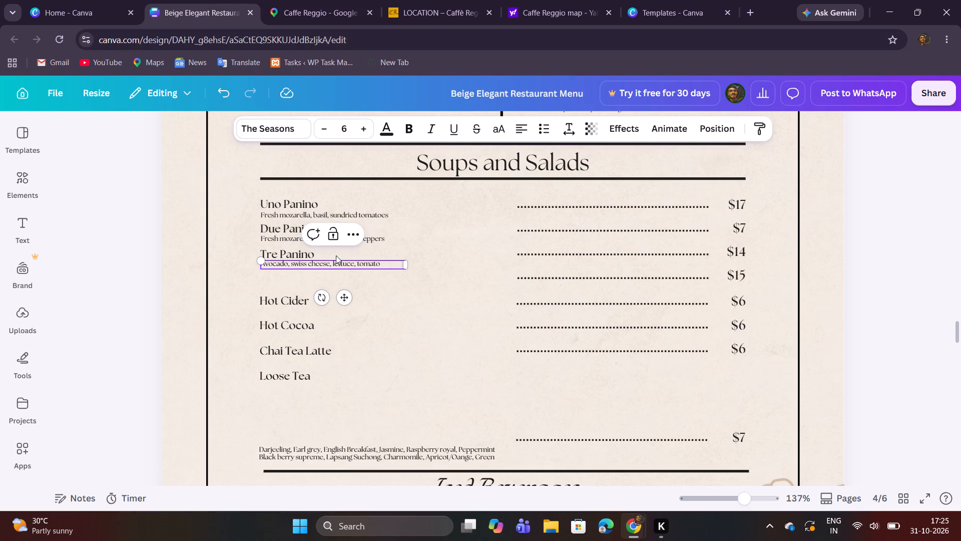
In the Tre Panino description, replace the comma between "lettuce" and "tomato" with "and".
left_click(358, 265)
key("BackSpace")
key("BackSpace")
key("space")
type("and")
key("space")
left_click(416, 339)
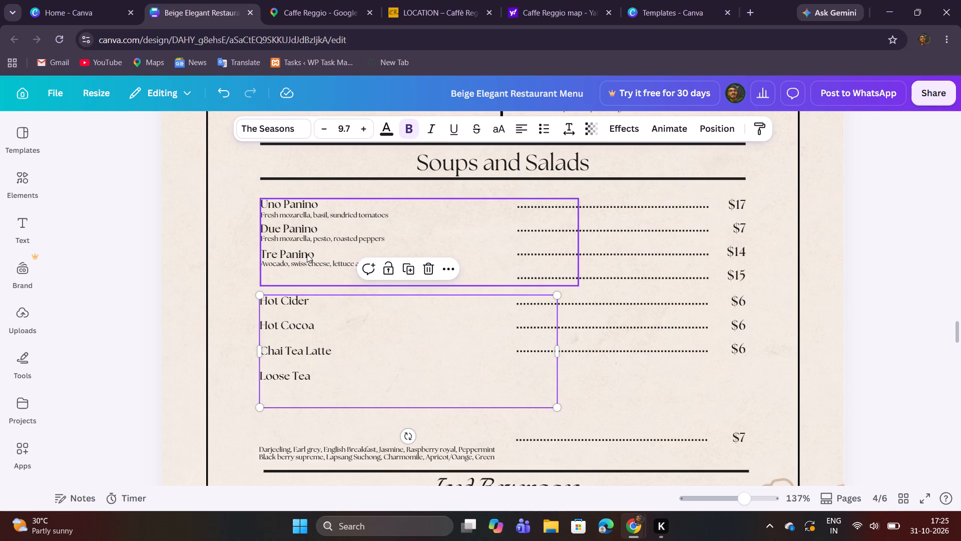
Check the menu photo and add "Milano Panino" on the line below Tre Panino in the item names, followed by a new line.
left_click(314, 252)
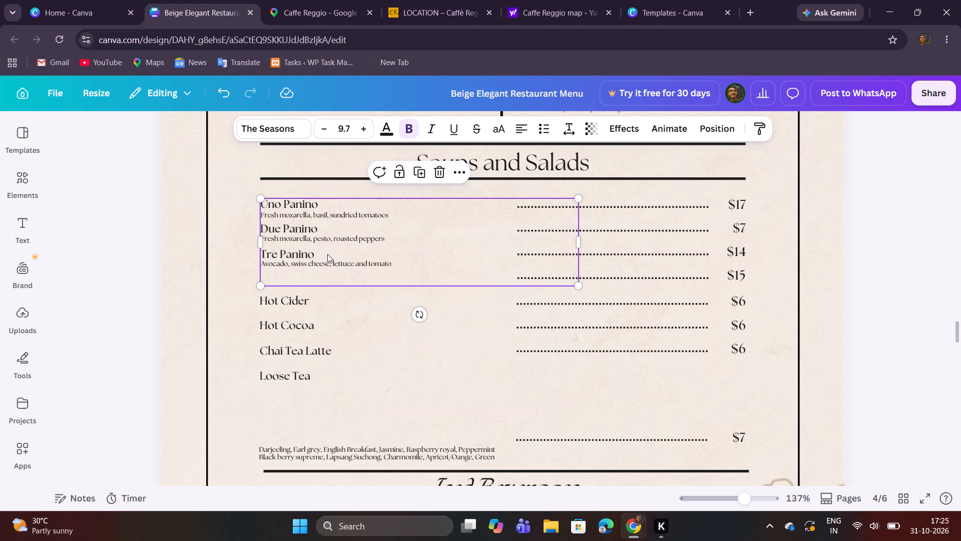
left_click(327, 254)
left_click(324, 271)
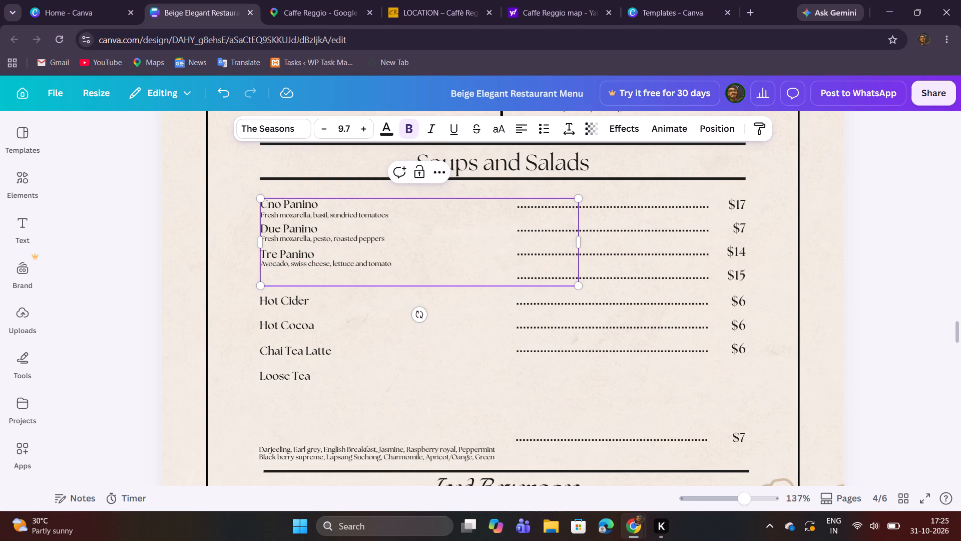
left_click(320, 0)
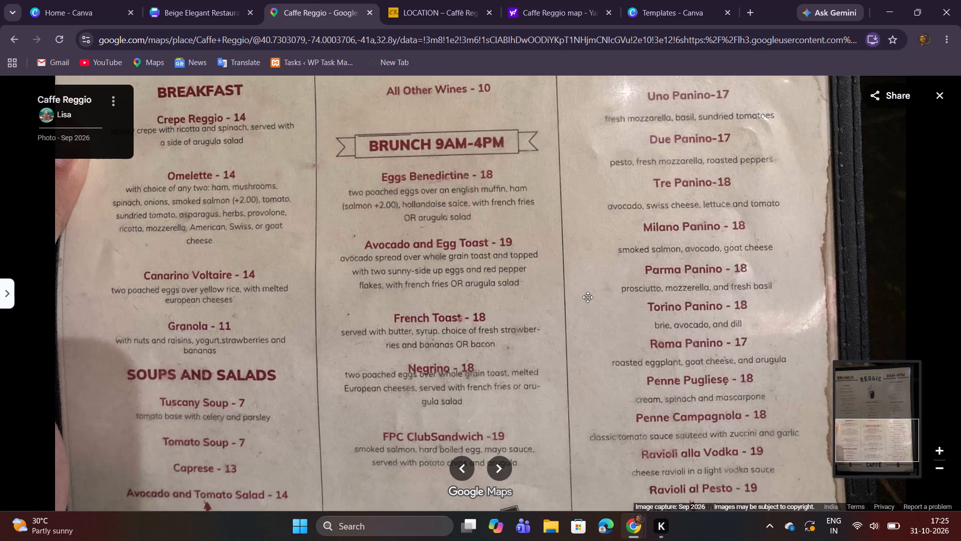
left_click_drag(597, 296, 593, 261)
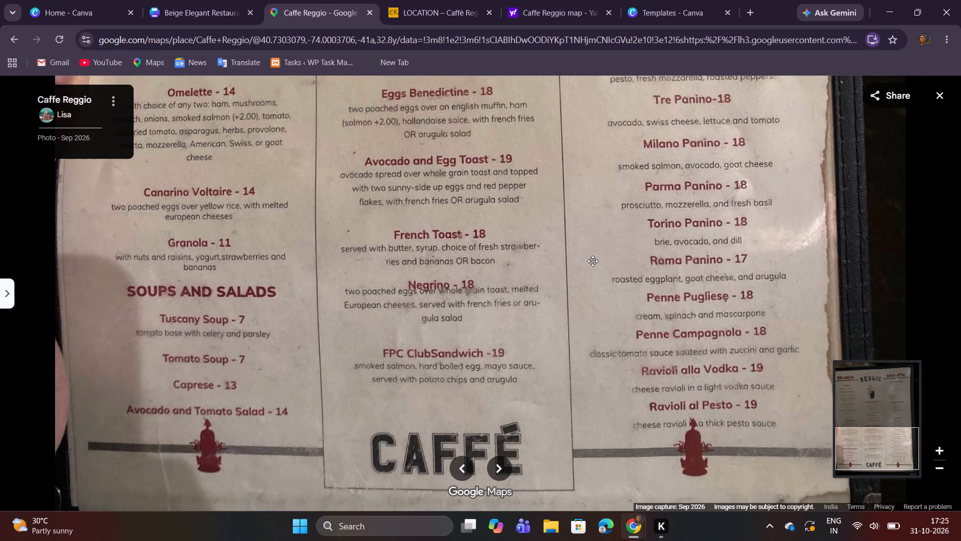
left_click(194, 16)
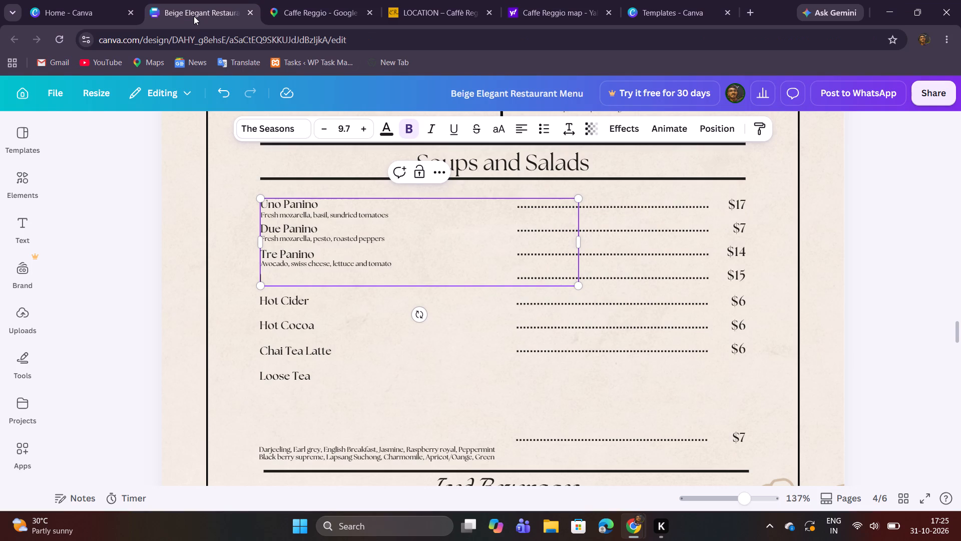
left_click(342, 277)
key("shift+m")
type("ilano")
key("space")
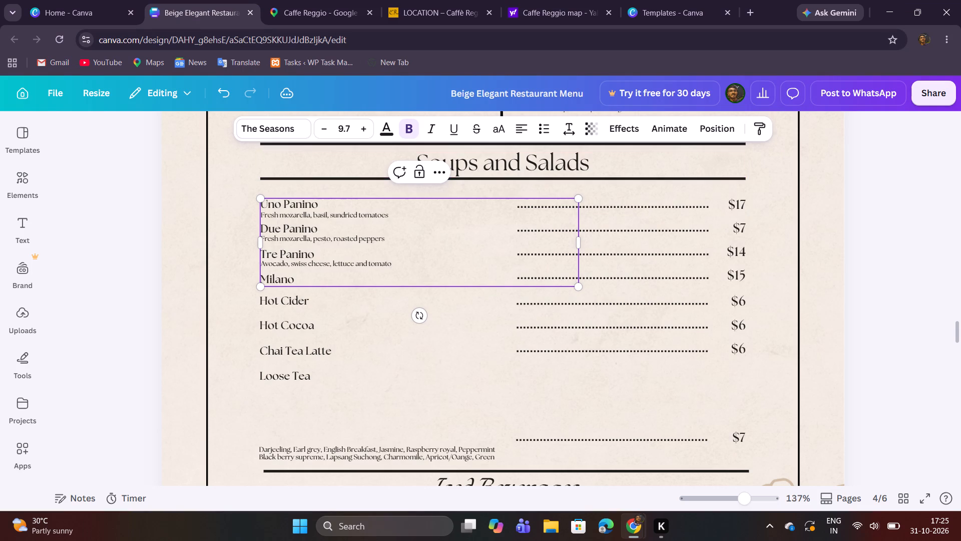
type("Panino")
key("Return")
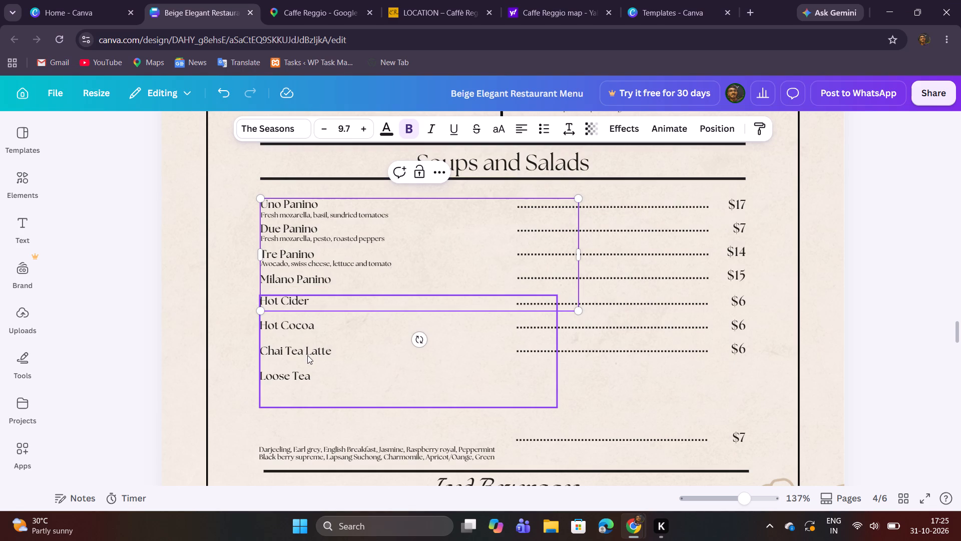
left_click(236, 334)
Duplicate the Tre Panino description so the copy sits directly beneath Milano Panino.
left_click(305, 266)
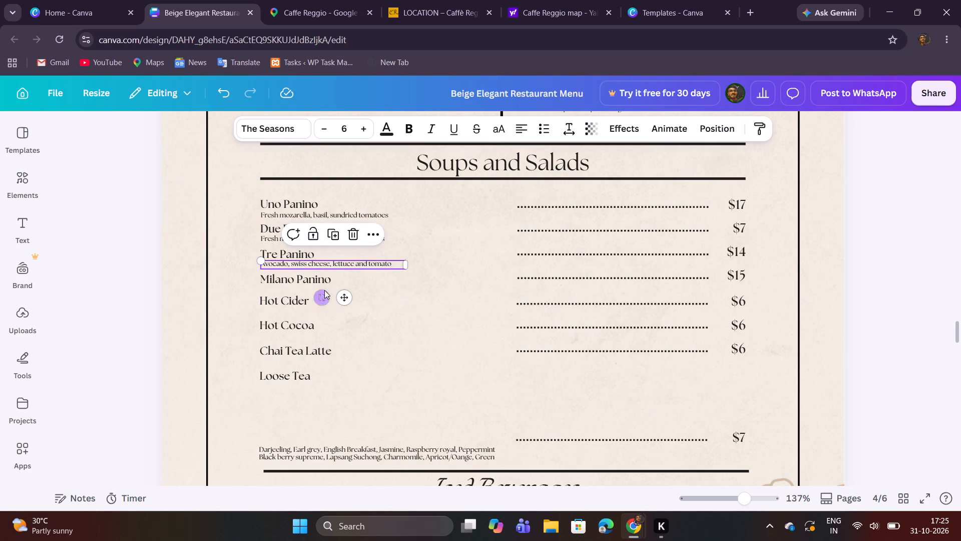
left_click(334, 237)
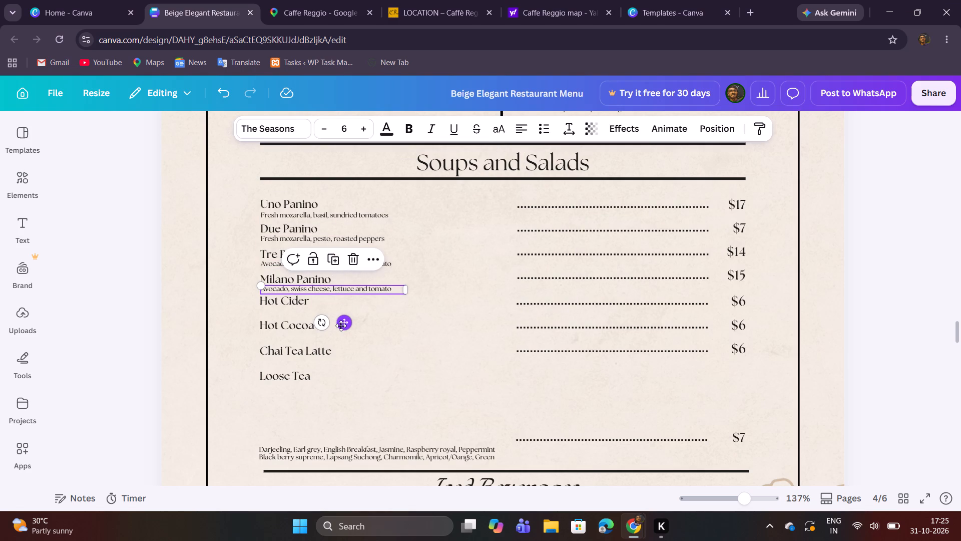
left_click(238, 325)
Lock the panino item names text box so it stays out of selections of the rows beneath it.
left_click_drag(245, 301, 281, 307)
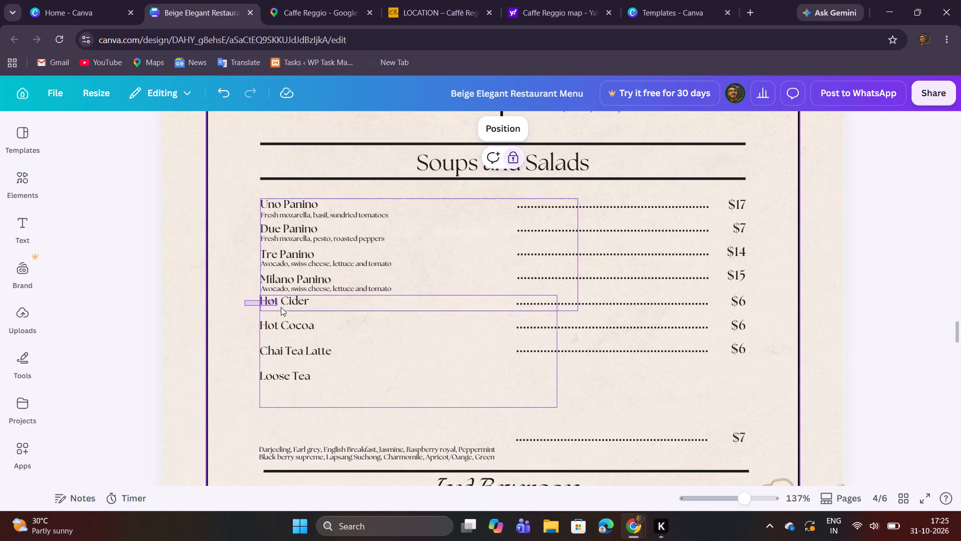
left_click_drag(281, 307, 247, 349)
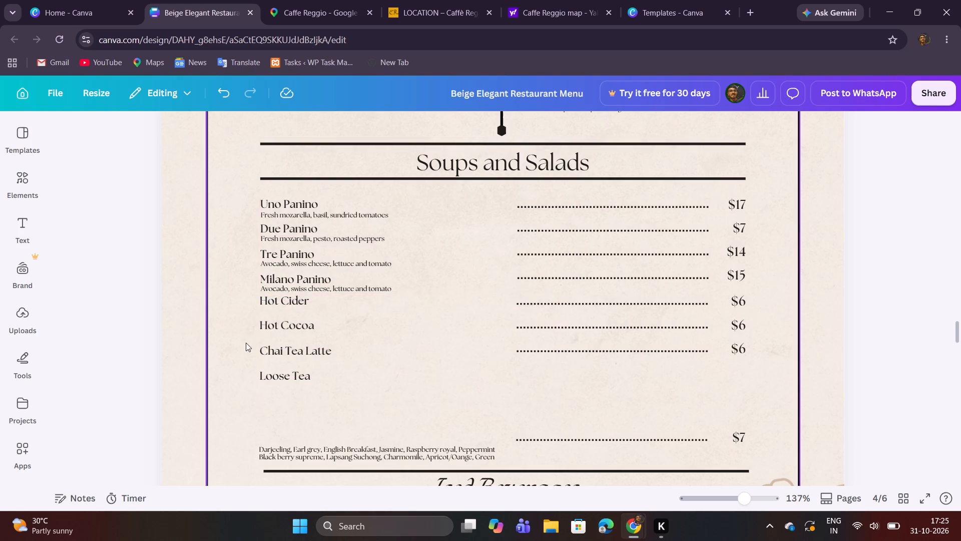
left_click(387, 309)
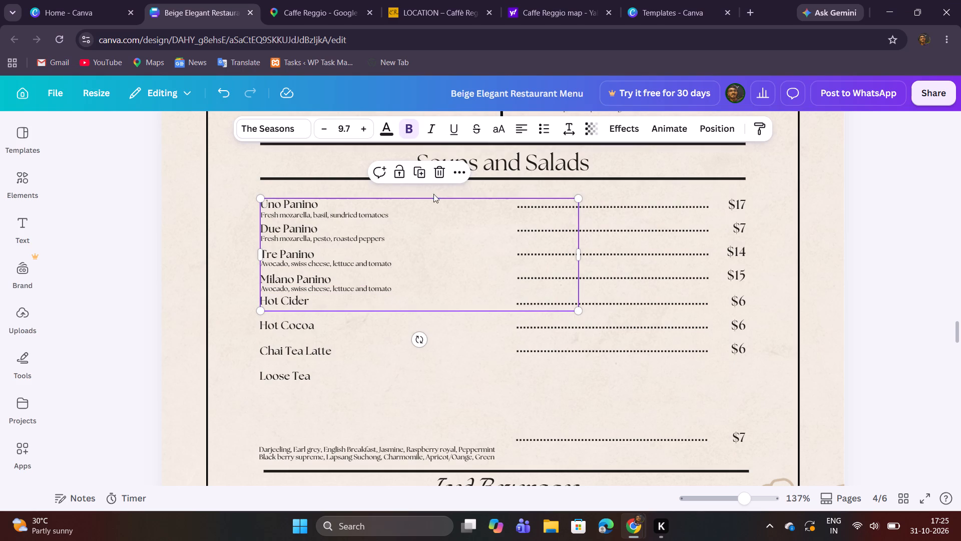
left_click(402, 172)
left_click(212, 341)
Select the Hot Cider to Loose Tea names with their three dotted lines and $6 prices, and shift them slightly down, clear of the Milano description.
left_click_drag(247, 317, 601, 378)
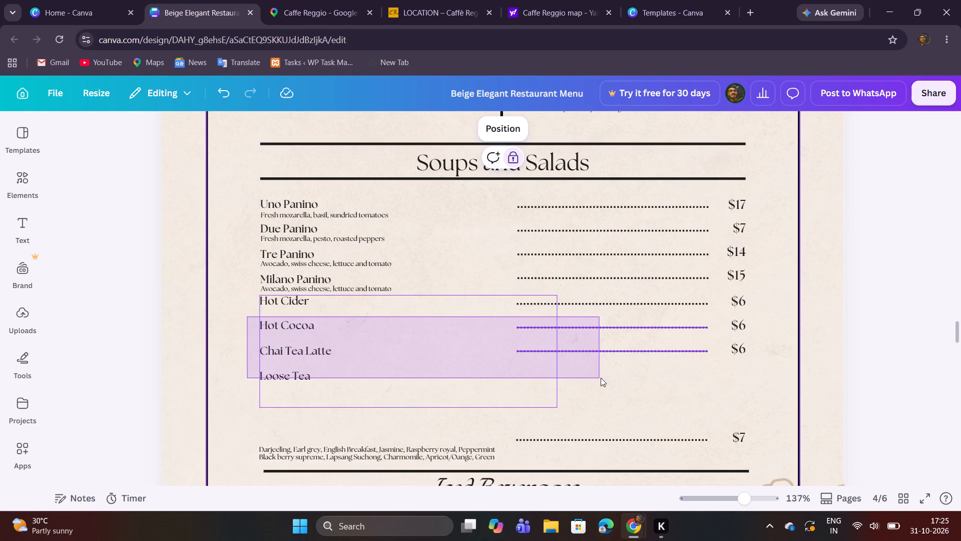
left_click_drag(601, 378, 600, 378)
left_click(609, 389)
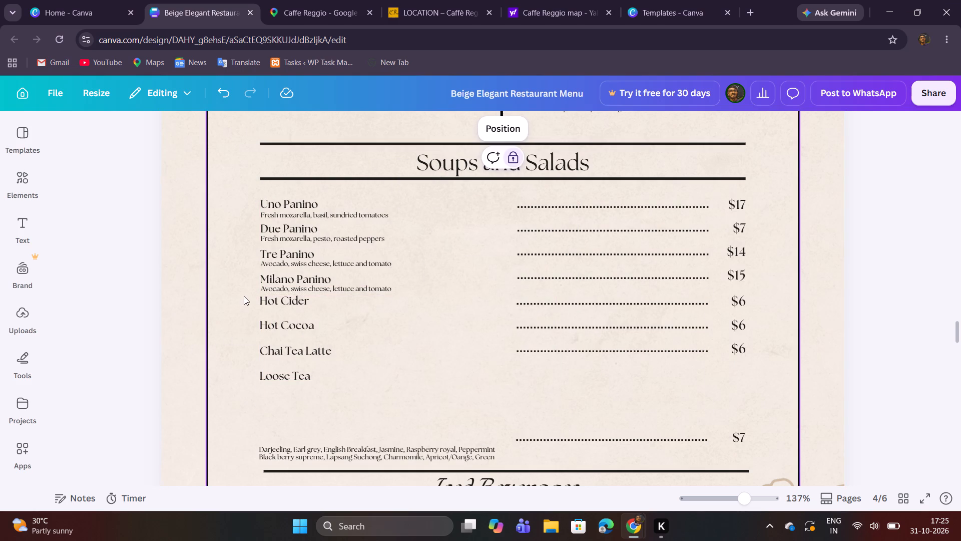
left_click_drag(244, 296, 718, 371)
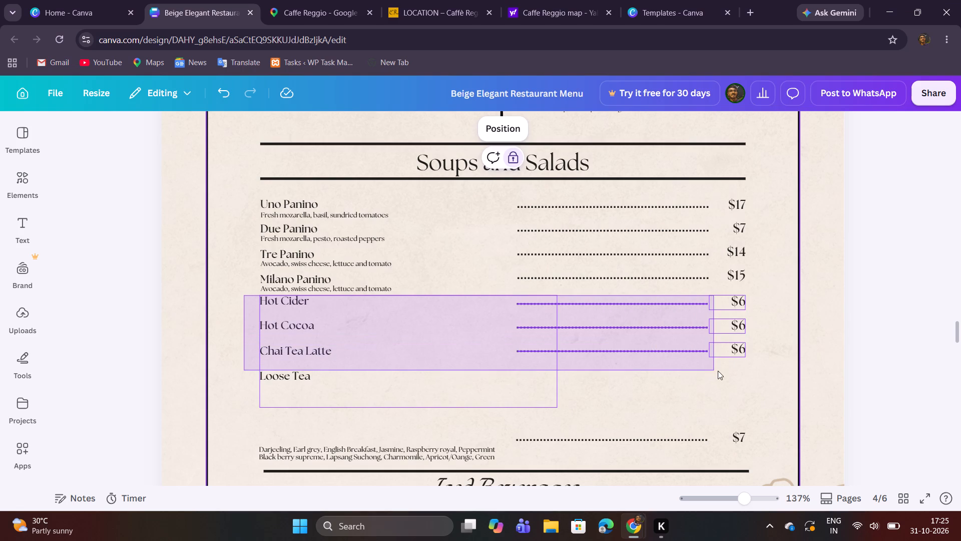
left_click_drag(718, 371, 723, 370)
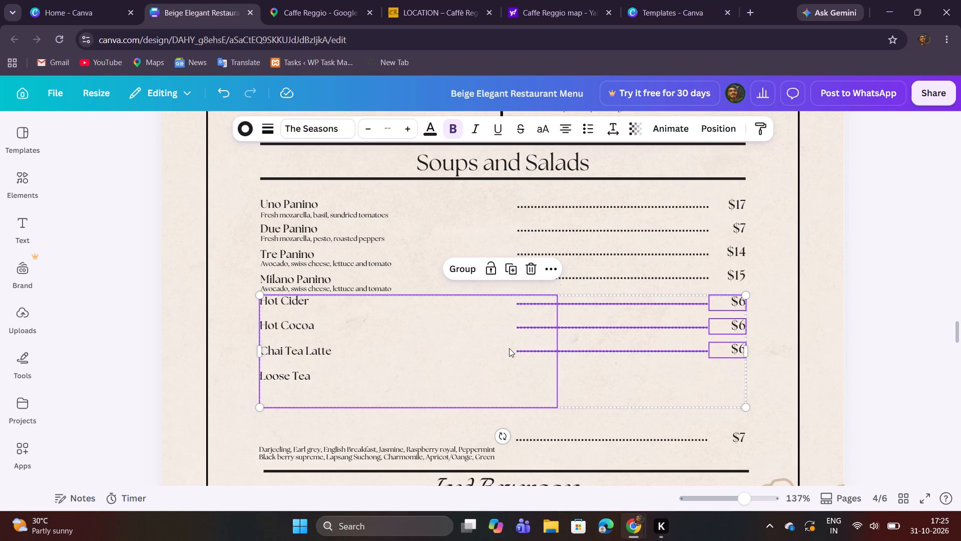
left_click(509, 348)
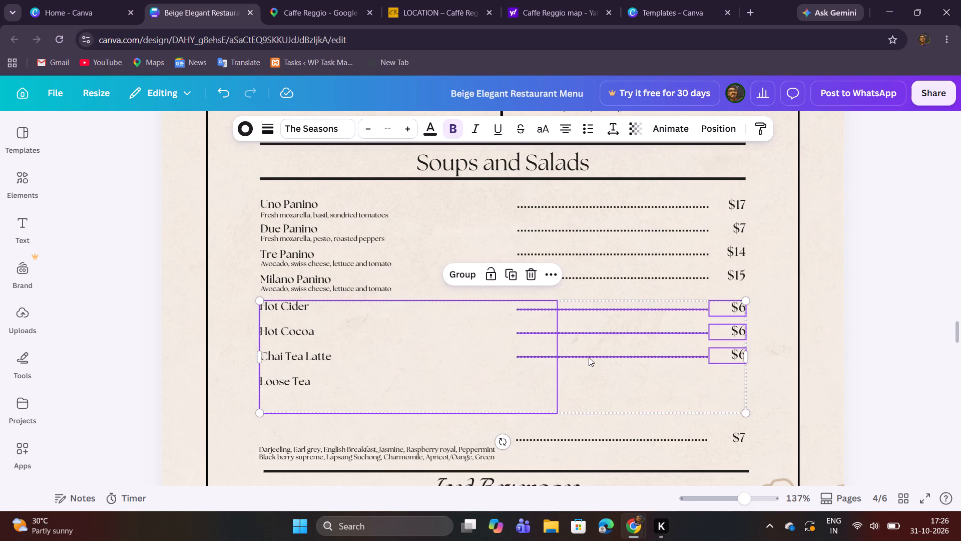
left_click(615, 375)
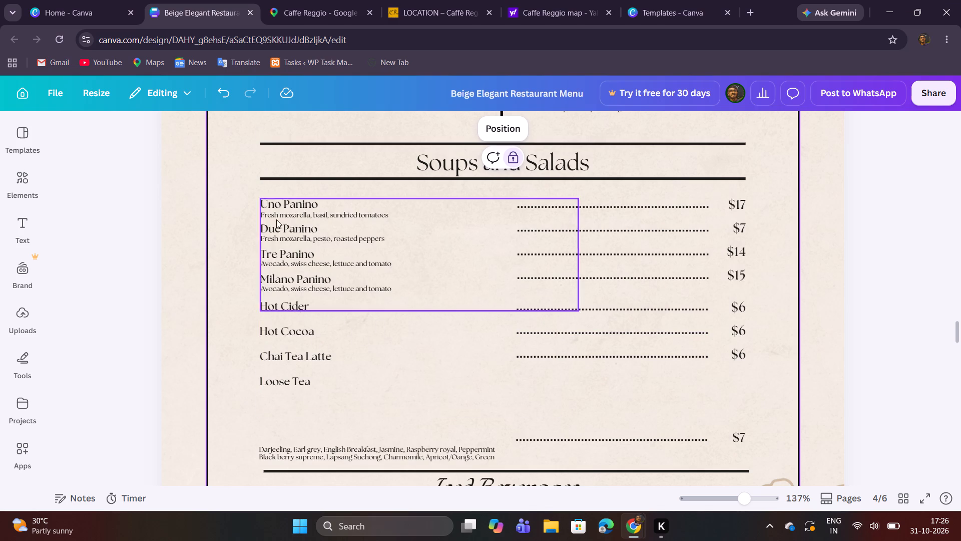
Check the Milano Panino description in the menu photo and return to the menu design.
left_click(282, 16)
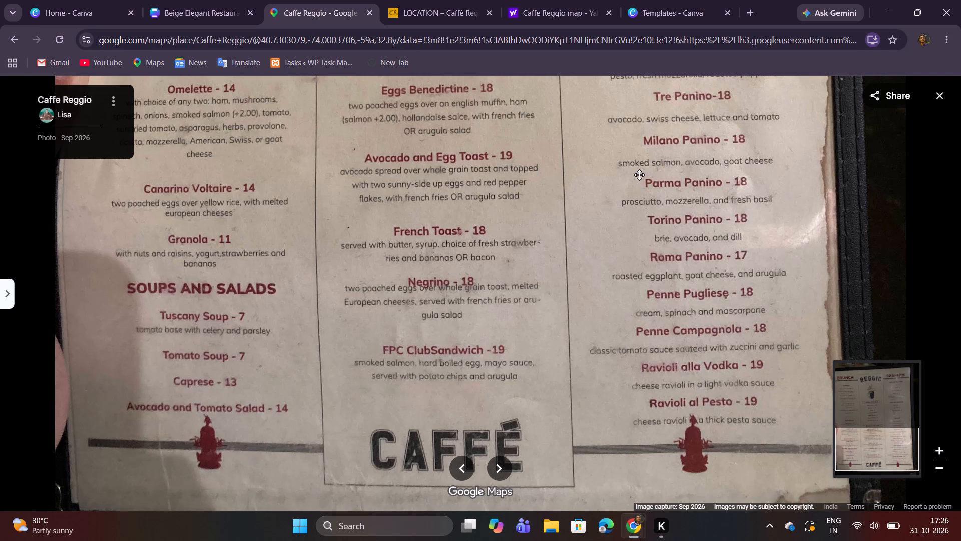
left_click(209, 2)
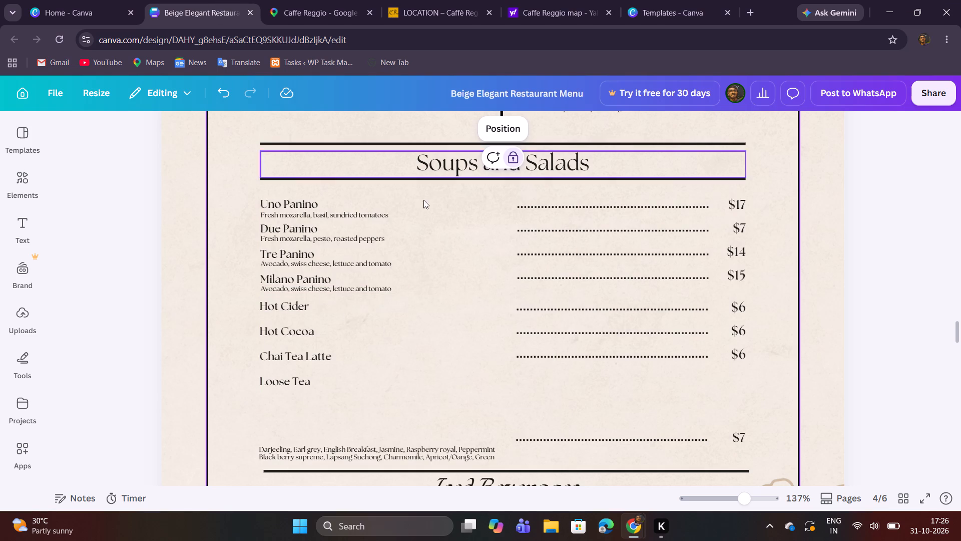
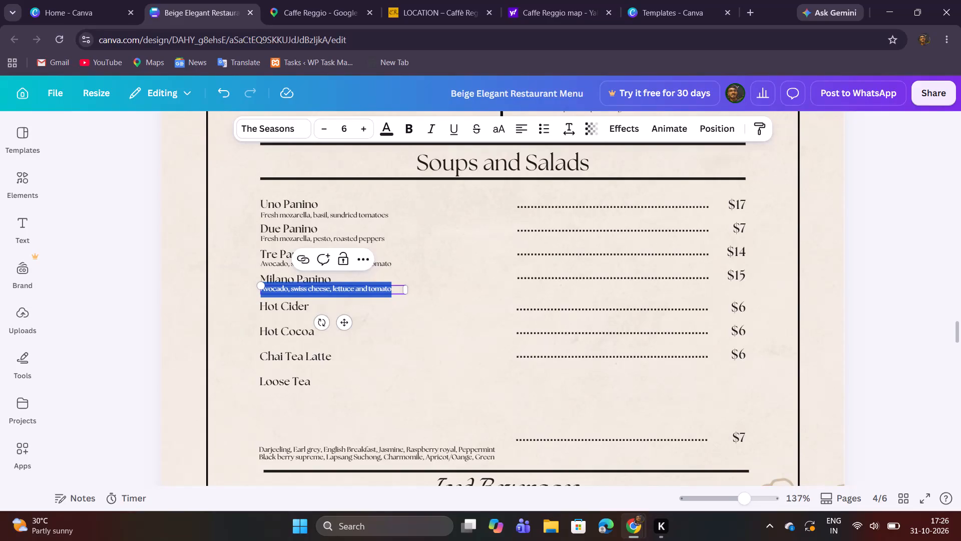
Replace the description beneath Milano Panino with "smoked salmon, avocado, smoked cheese", consulting the menu photo for the ingredients.
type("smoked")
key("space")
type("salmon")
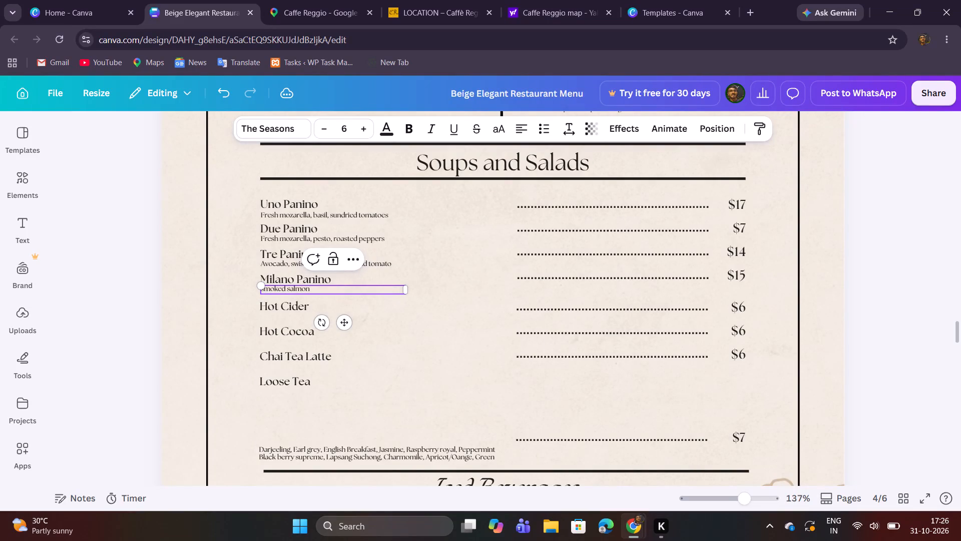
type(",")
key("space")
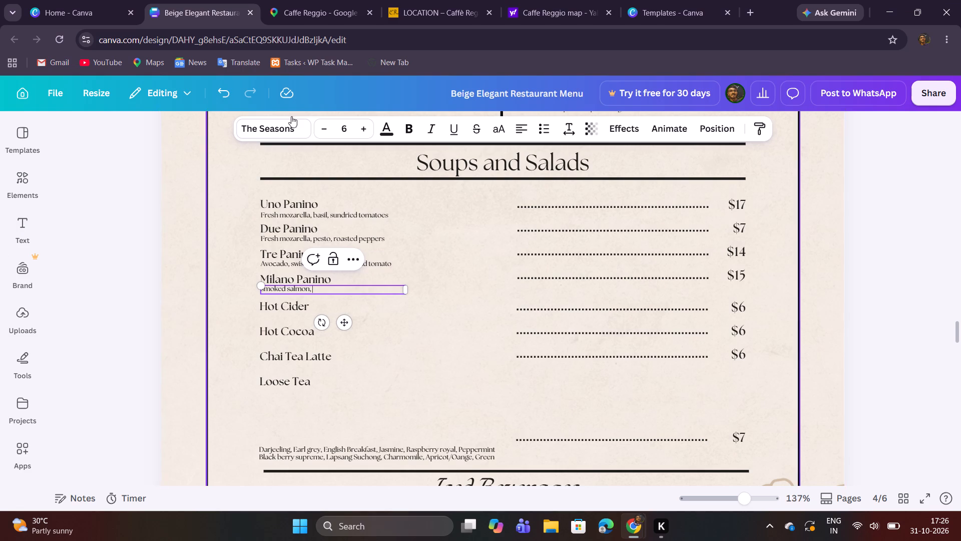
left_click(281, 7)
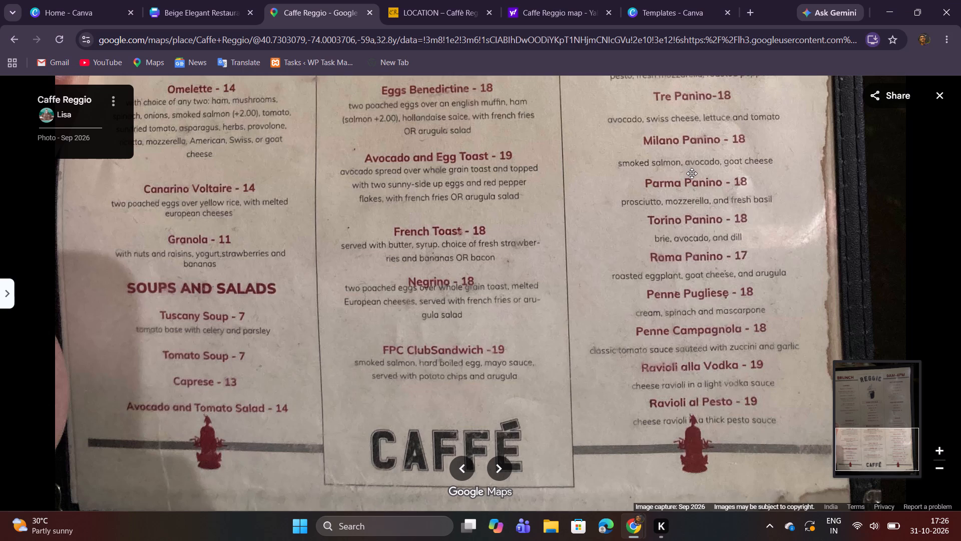
left_click(201, 0)
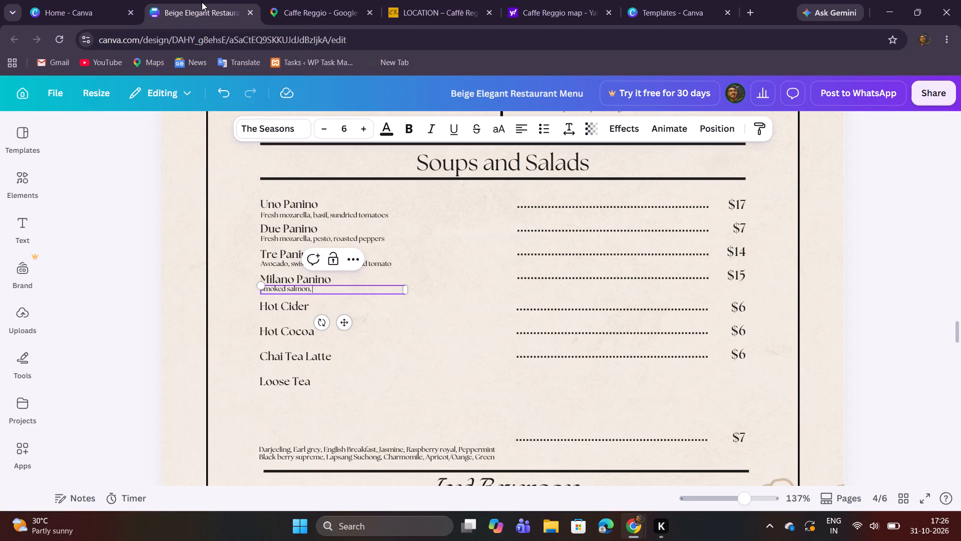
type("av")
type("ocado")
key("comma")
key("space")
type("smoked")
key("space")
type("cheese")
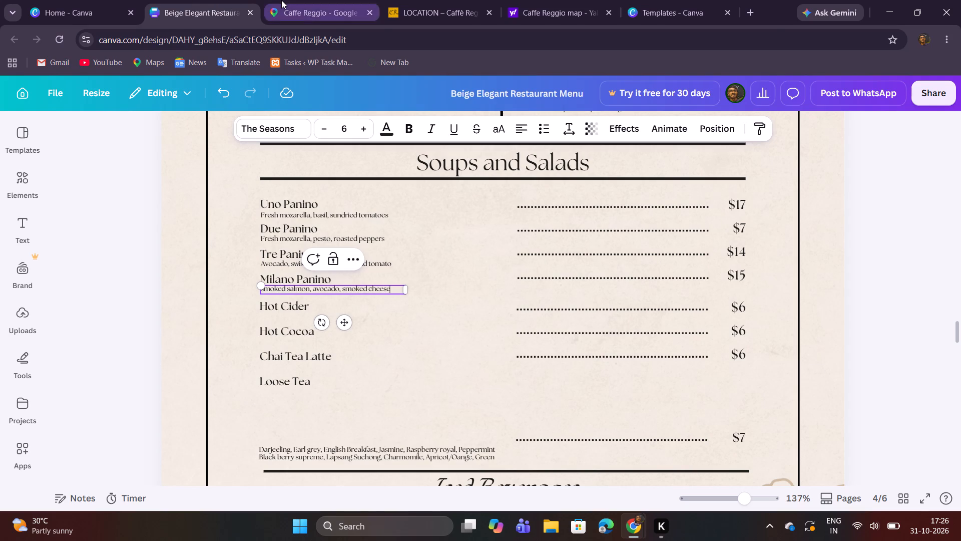
Recheck the menu photo and correct "smoked cheese" to "goat cheese" in the Milano Panino description.
left_click(281, 0)
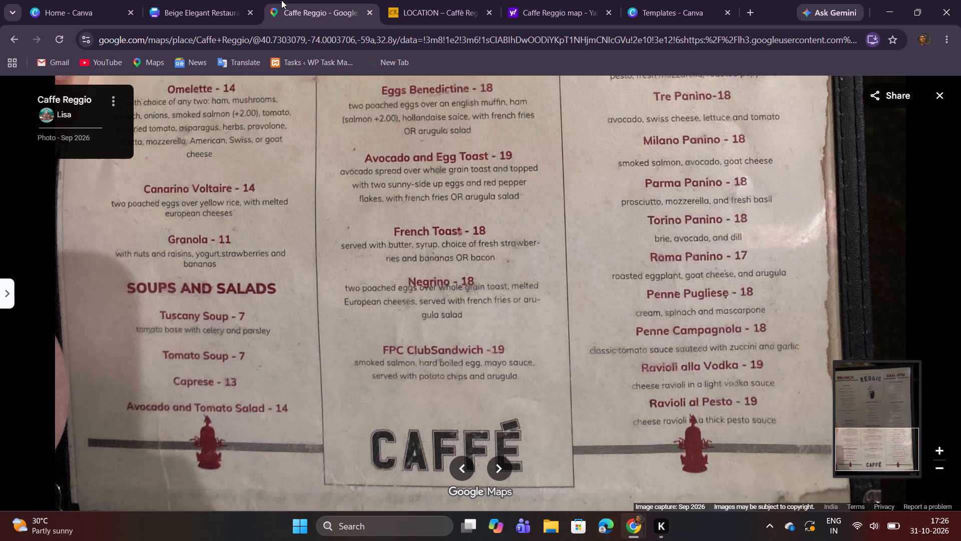
left_click(217, 0)
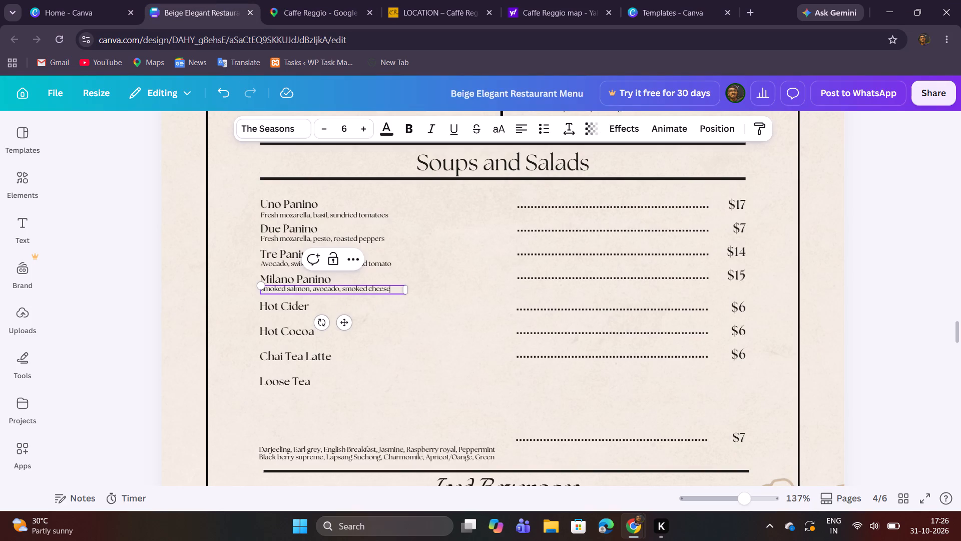
left_click_drag(343, 289, 368, 291)
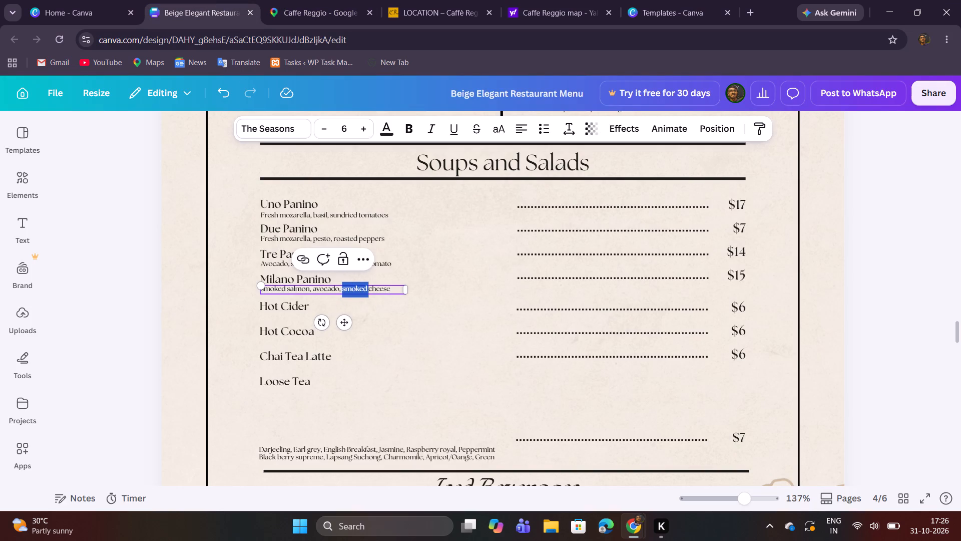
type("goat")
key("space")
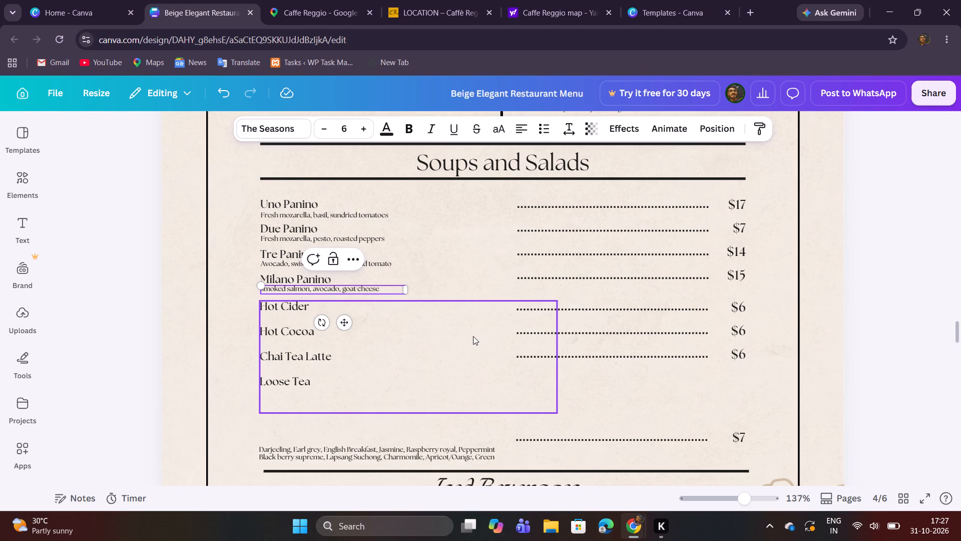
left_click(575, 418)
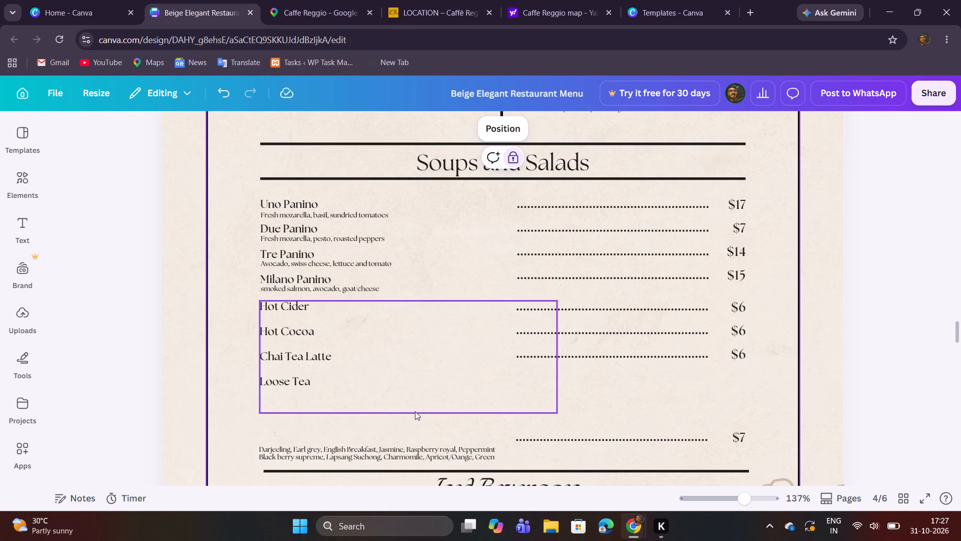
Examine the panino list and prices in the menu photo against page 4, and return to the menu design.
scroll(438, 337, "down", 2)
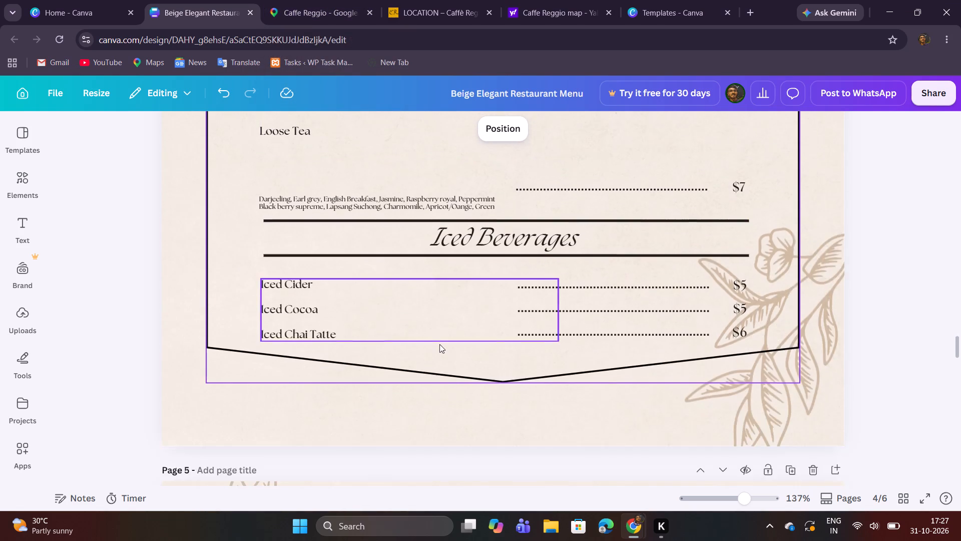
scroll(439, 344, "up", 3)
scroll(439, 344, "down", 1)
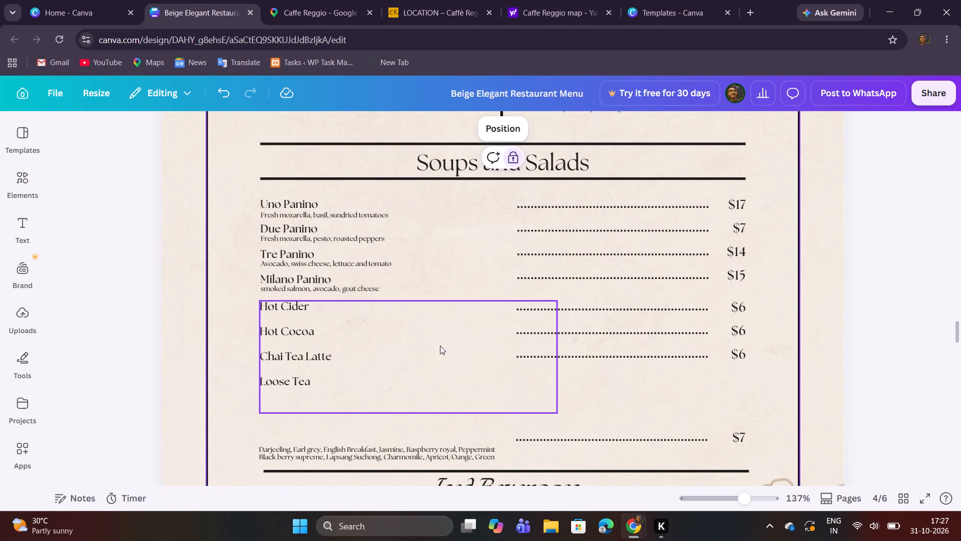
left_click(332, 0)
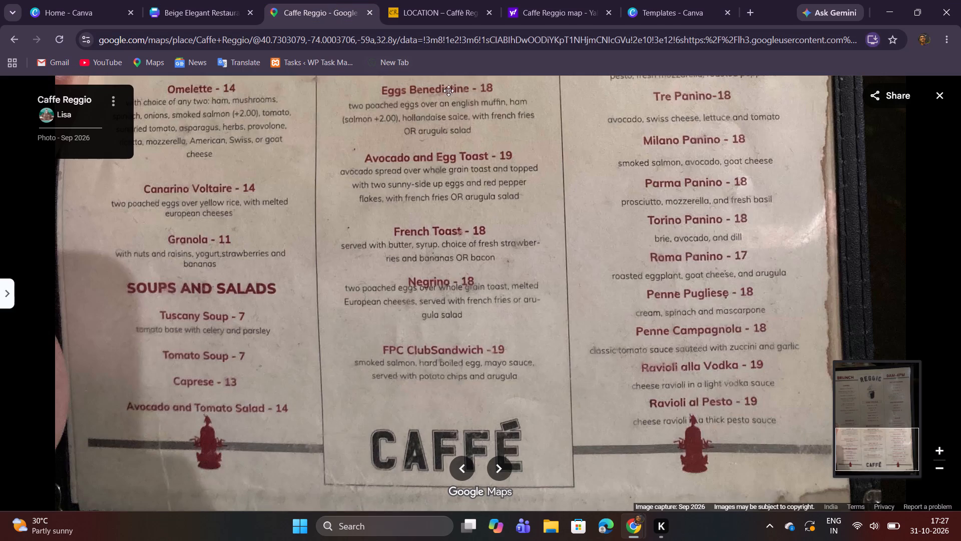
left_click(213, 5)
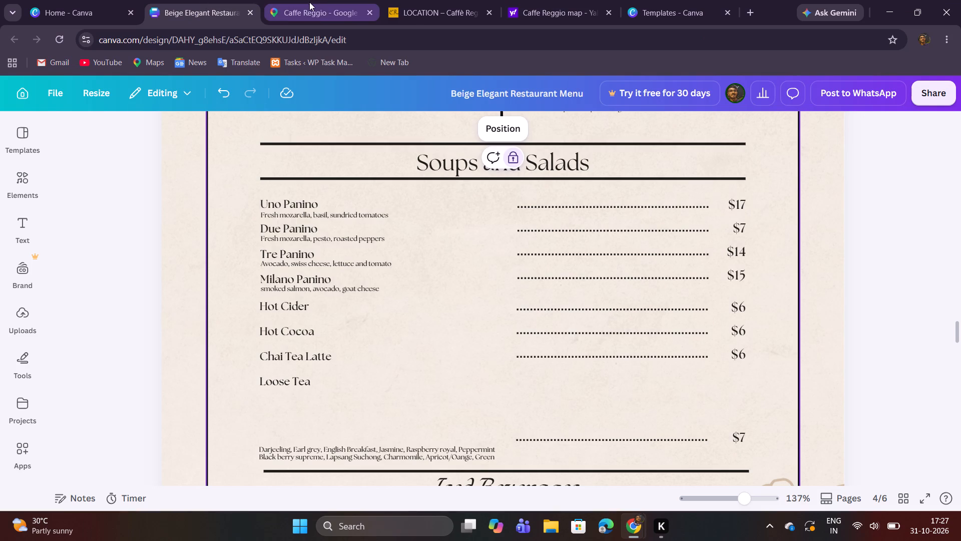
left_click(311, 3)
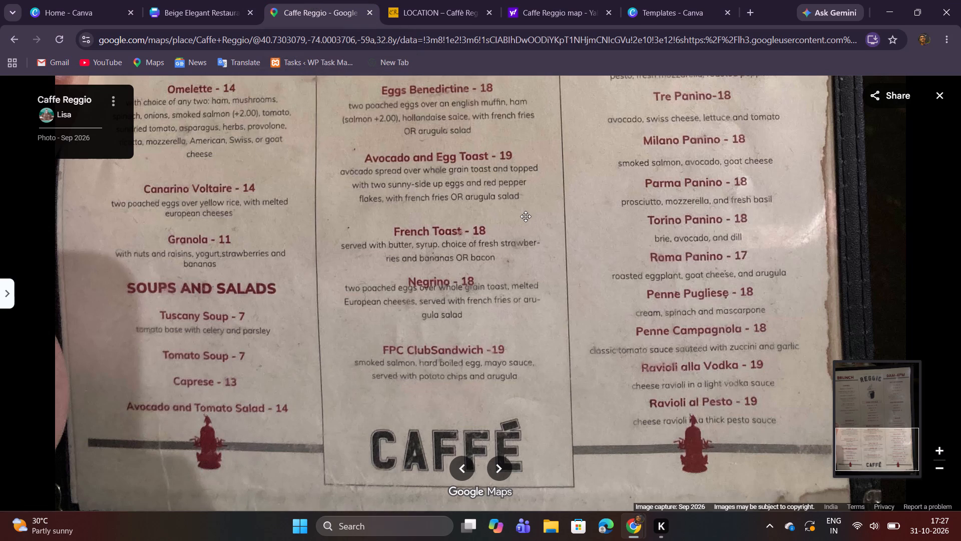
left_click_drag(526, 216, 522, 170)
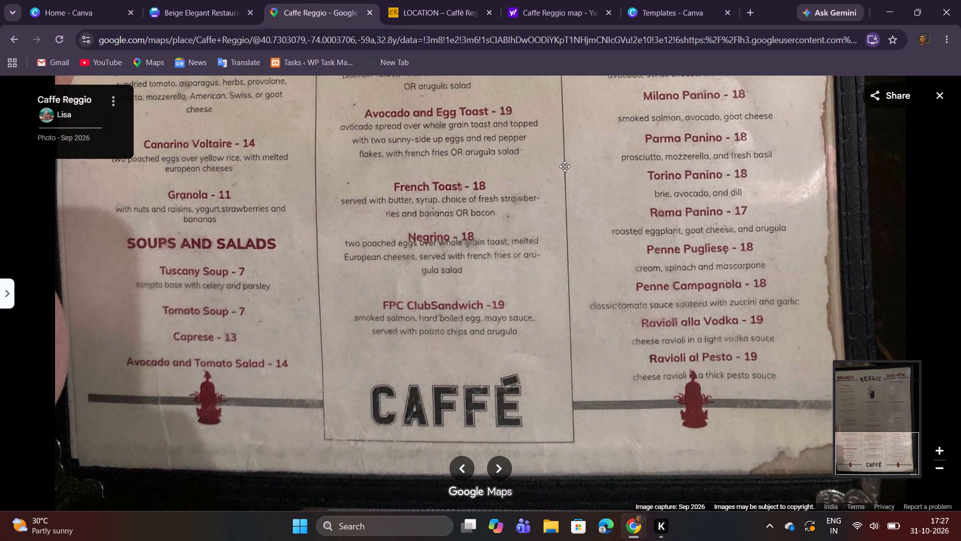
scroll(656, 153, "up", 1)
left_click_drag(625, 183, 620, 172)
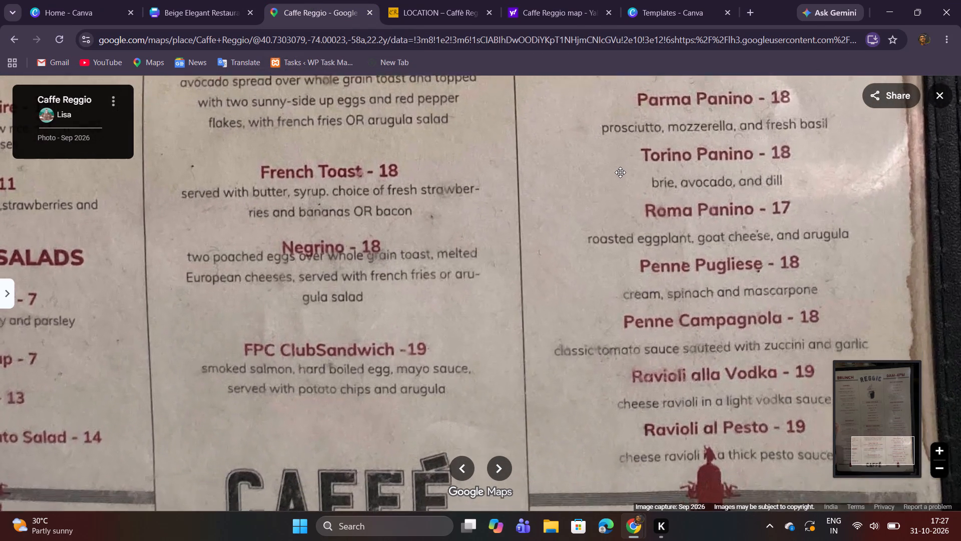
left_click_drag(620, 172, 623, 223)
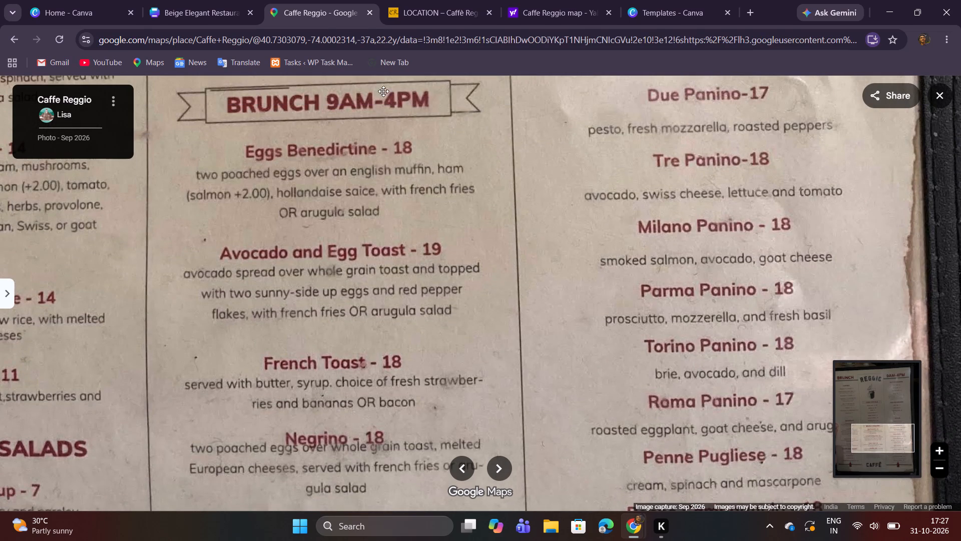
left_click(100, 0)
left_click(174, 3)
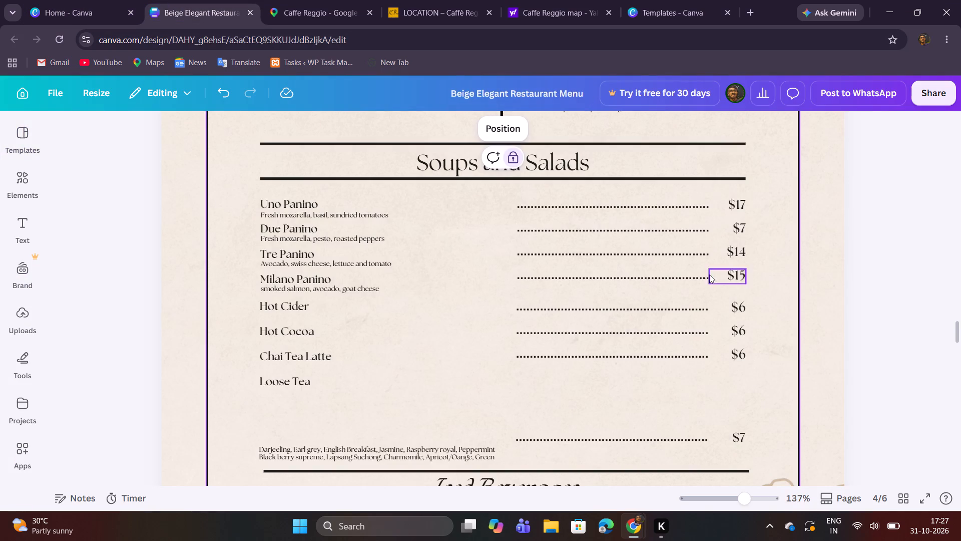
Set the Tre Panino and Milano Panino prices to $18 each.
double_click(738, 252)
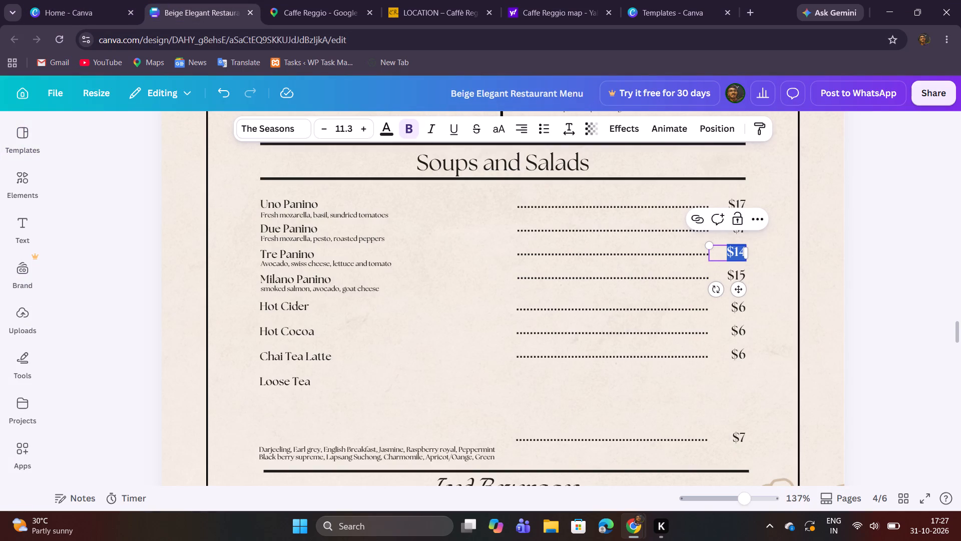
double_click(740, 254)
double_click(737, 253)
double_click(732, 250)
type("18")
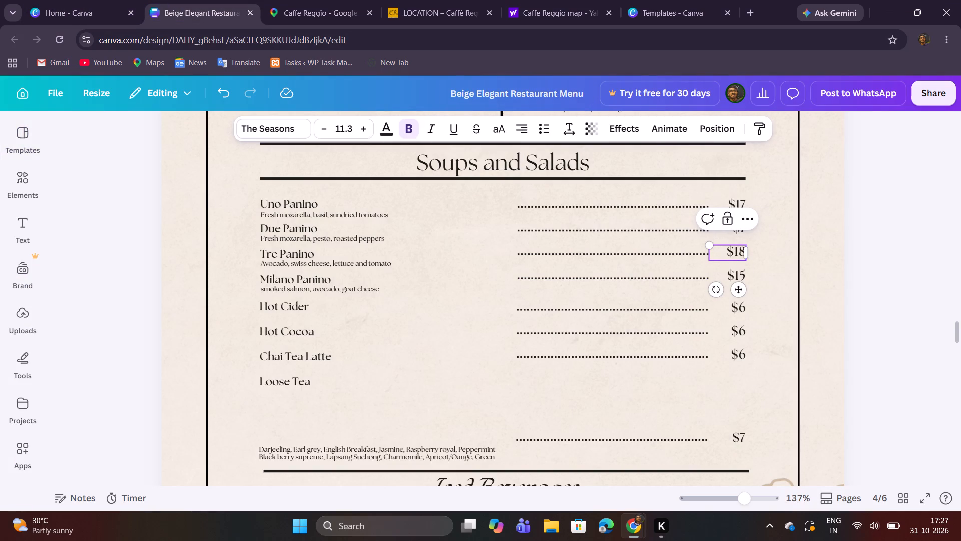
double_click(735, 273)
double_click(735, 277)
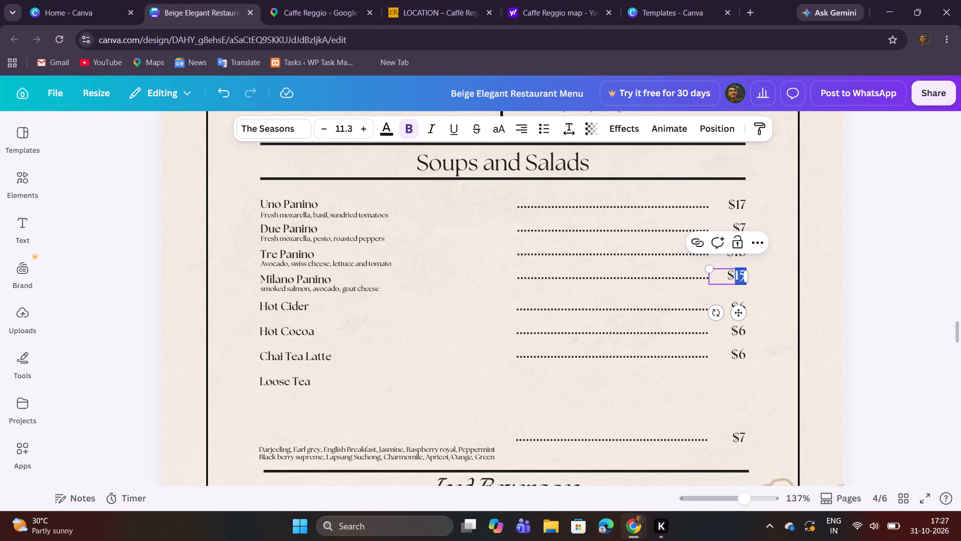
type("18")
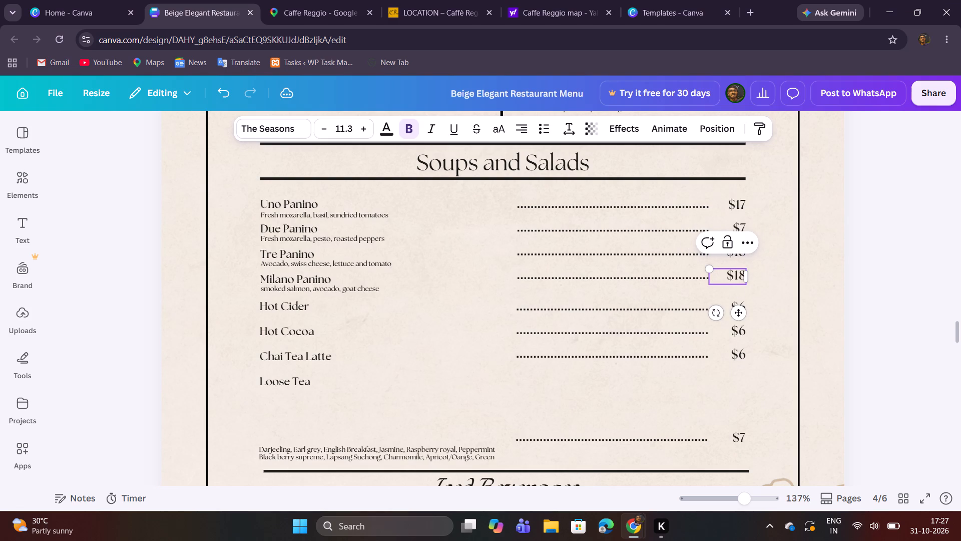
left_click(665, 418)
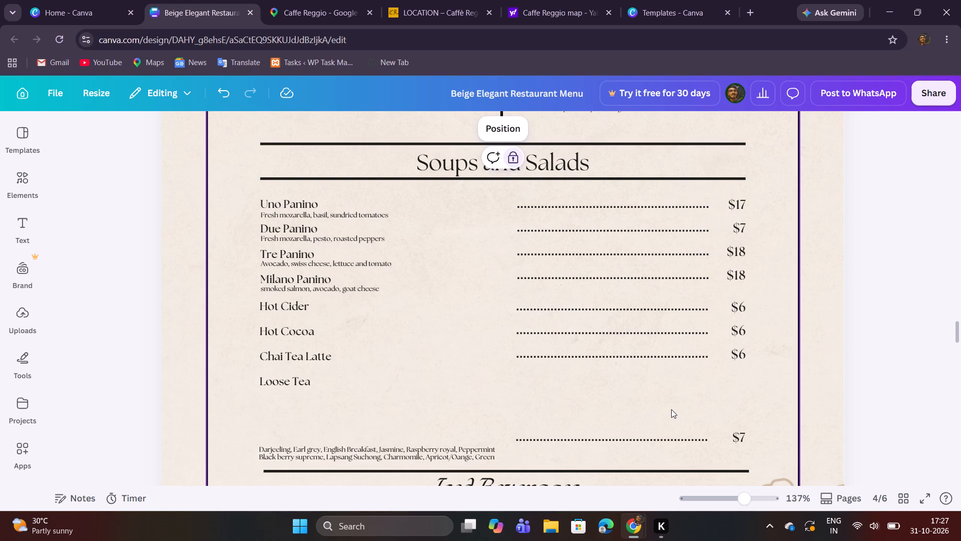
Look up the panino after Milano in the menu photo and replace the Hot Cider to Loose Tea names with "Parma Panino".
left_click(319, 0)
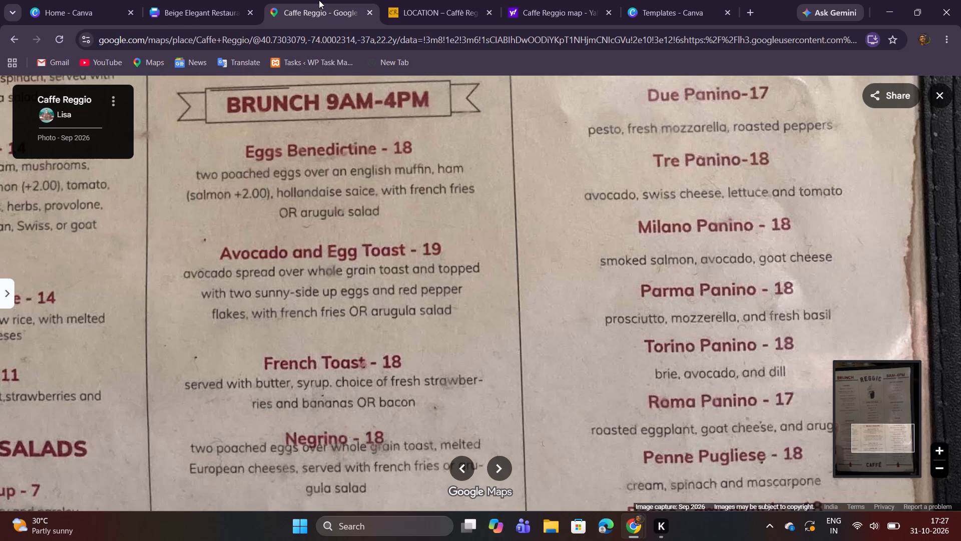
left_click_drag(526, 279, 523, 252)
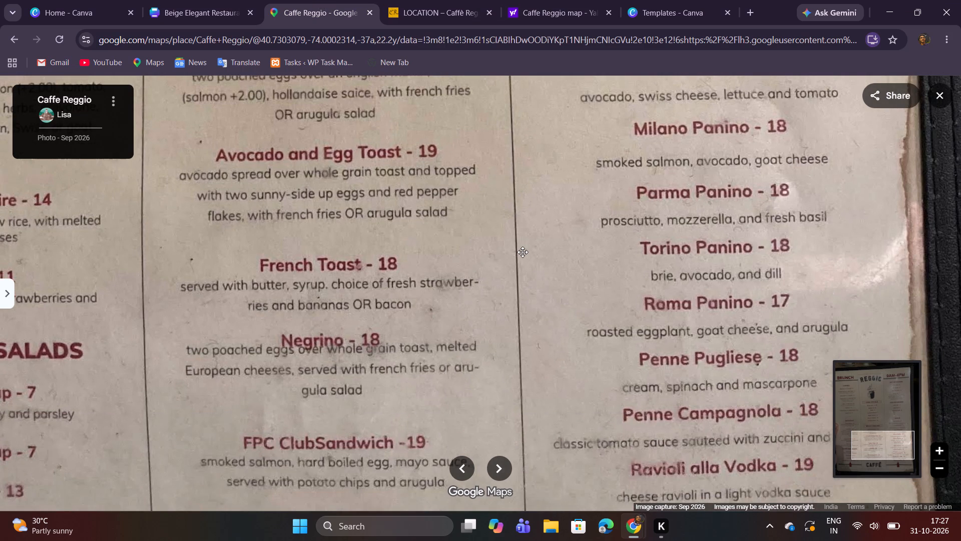
left_click_drag(523, 252, 525, 228)
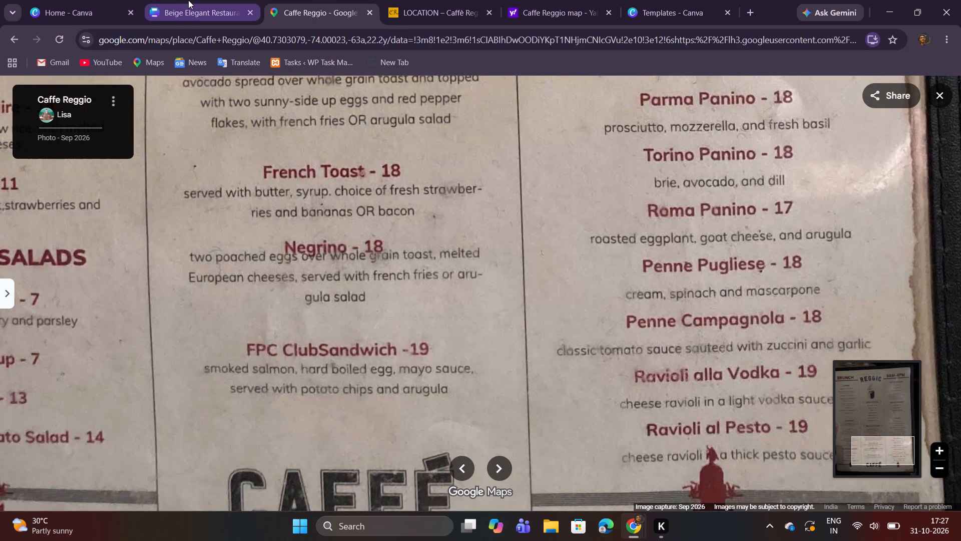
left_click(188, 0)
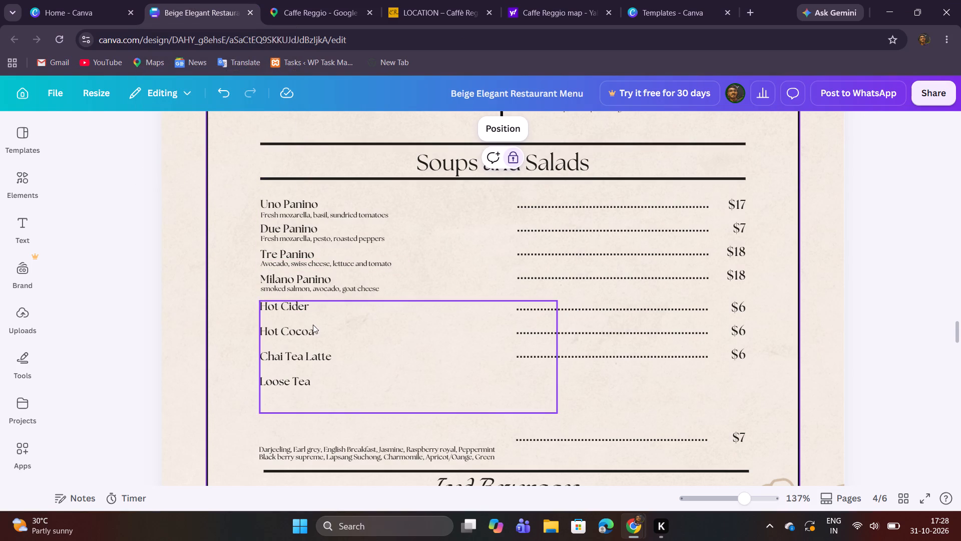
double_click(313, 325)
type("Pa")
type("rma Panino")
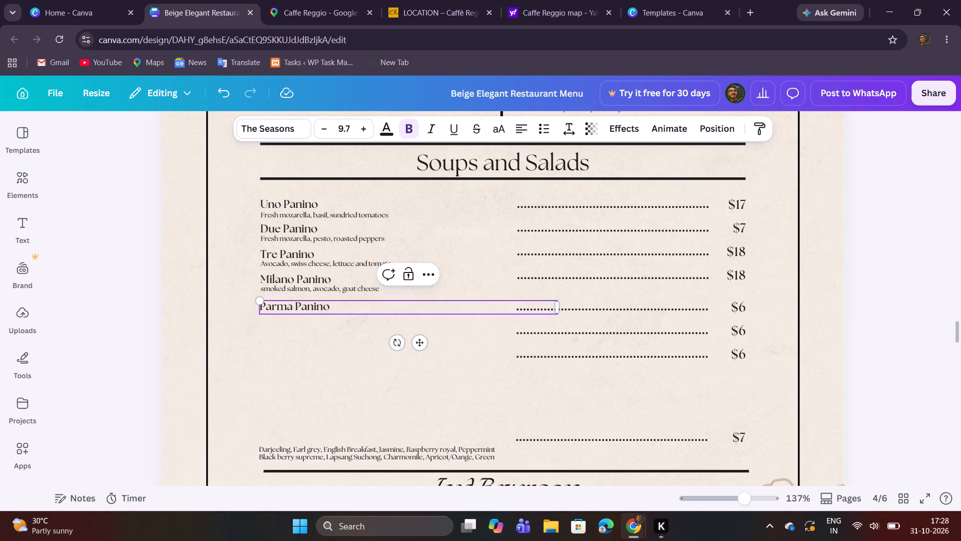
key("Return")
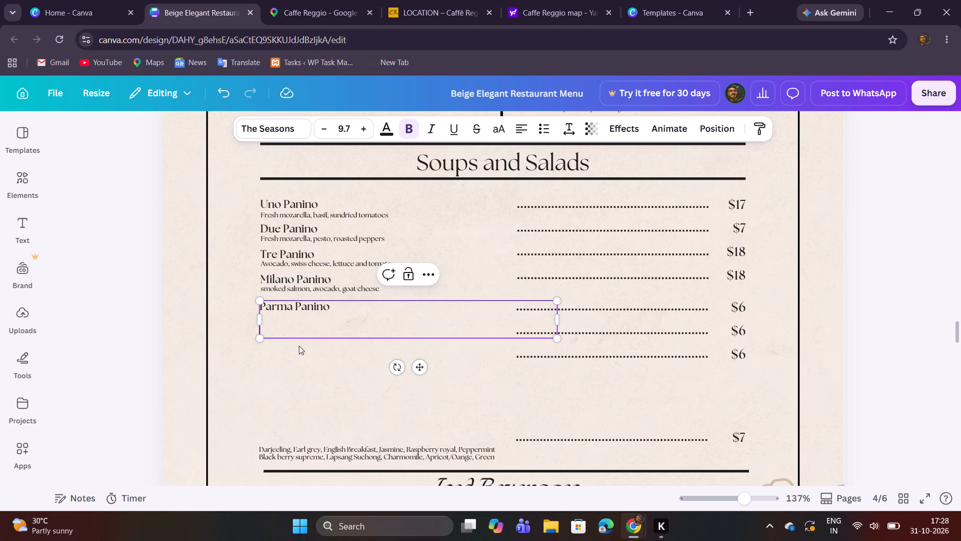
left_click(300, 350)
left_click(299, 367)
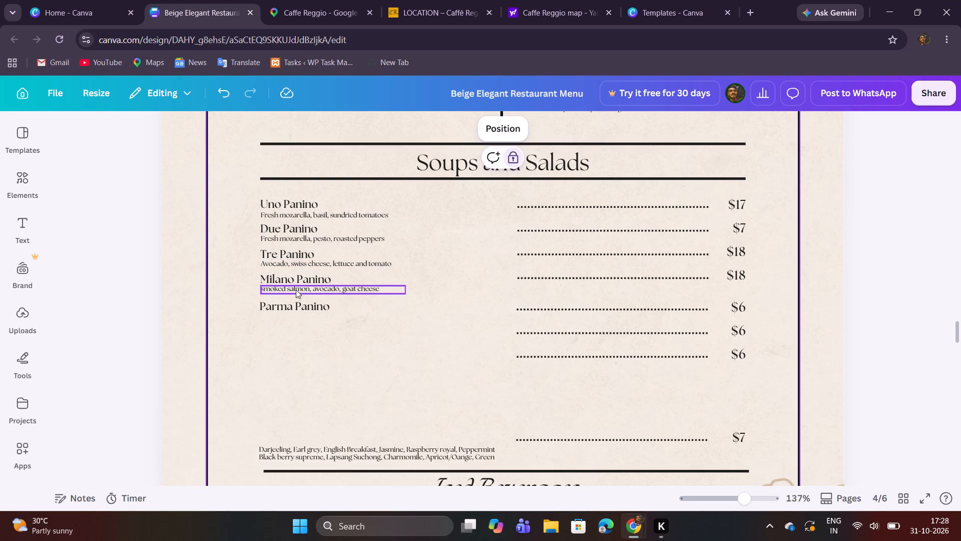
Duplicate the Milano Panino description and place the copy directly beneath Parma Panino.
left_click(296, 290)
left_click(331, 260)
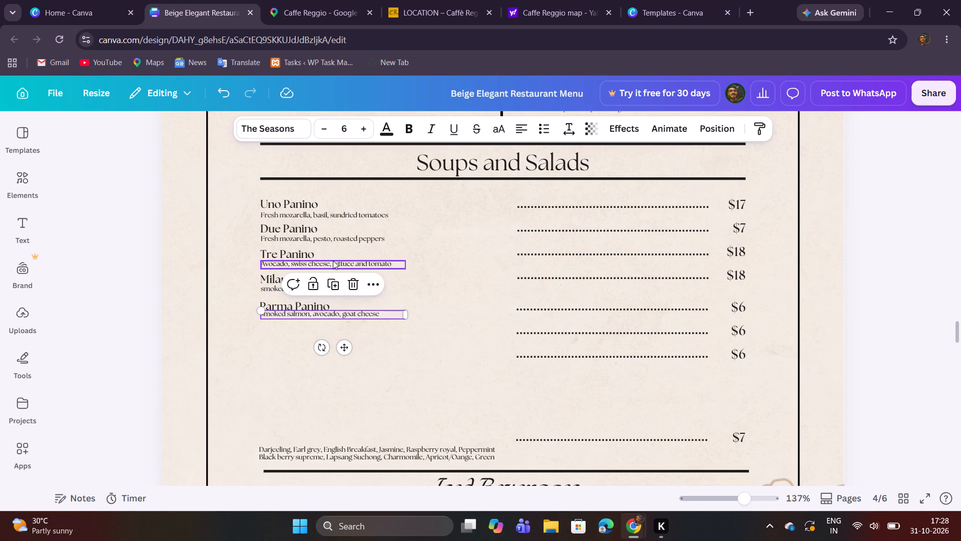
left_click(347, 348)
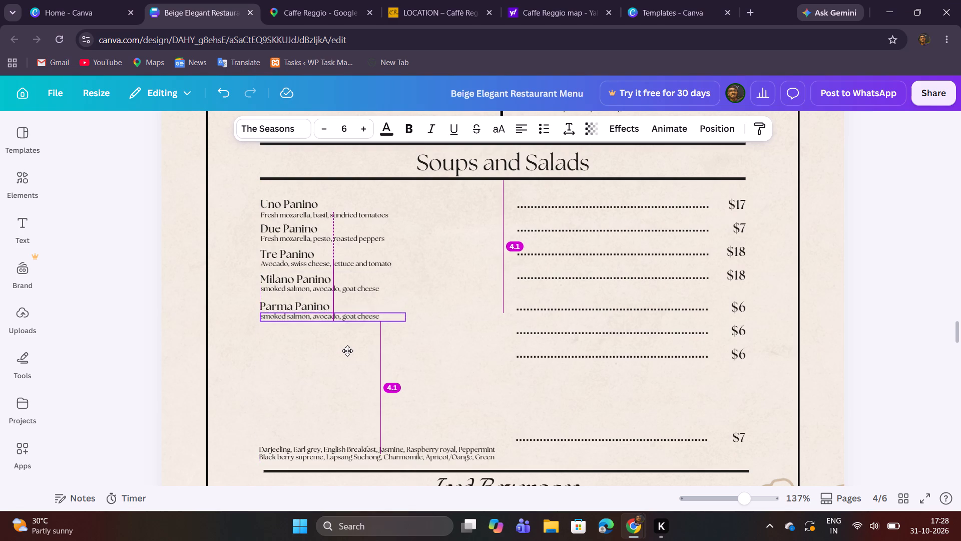
left_click(295, 406)
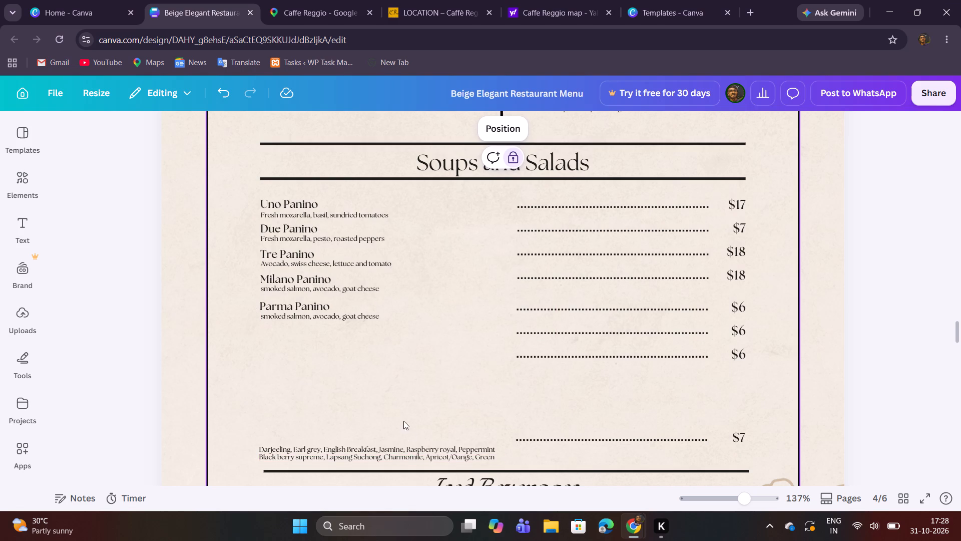
Look up the Parma Panino ingredients in the menu photo and change its description to "prosciutto, mozzerella and fresh basil".
left_click(322, 0)
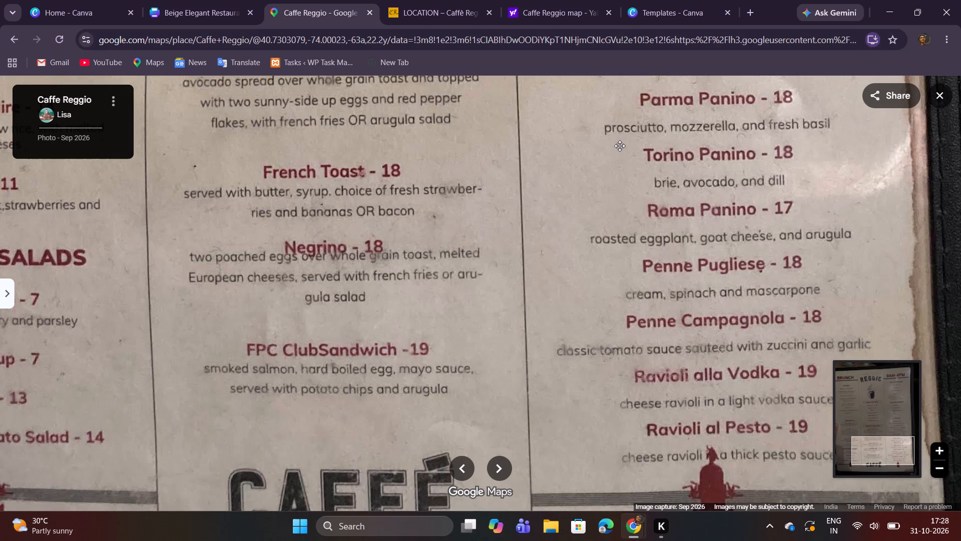
left_click(226, 0)
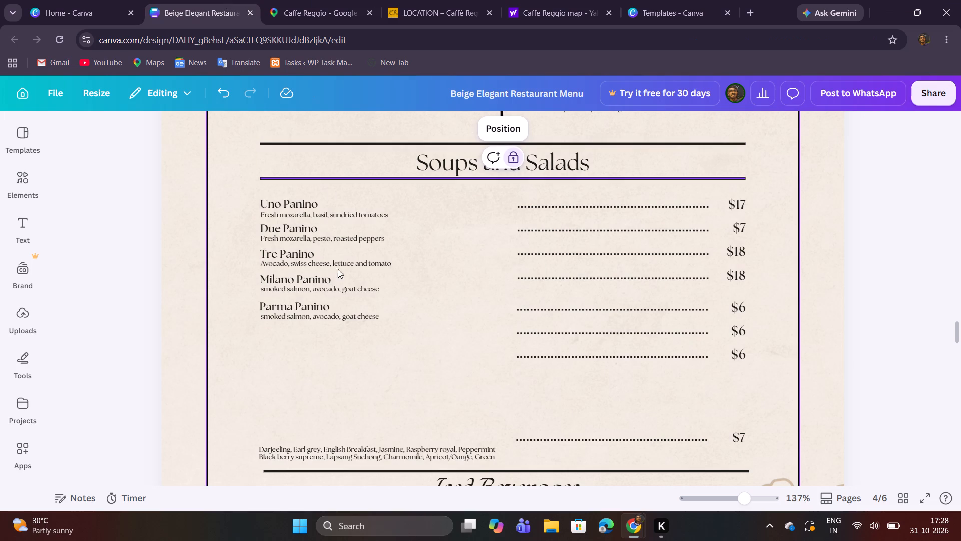
double_click(325, 318)
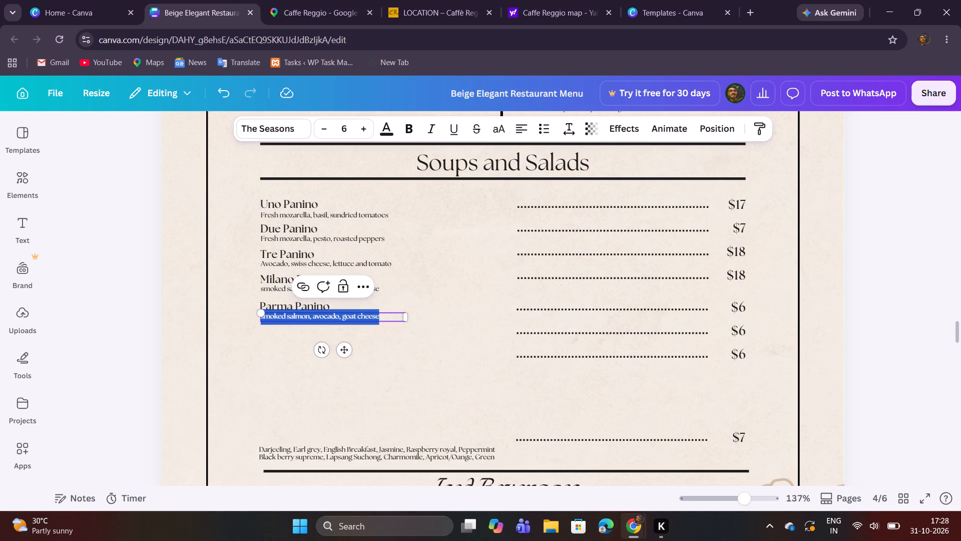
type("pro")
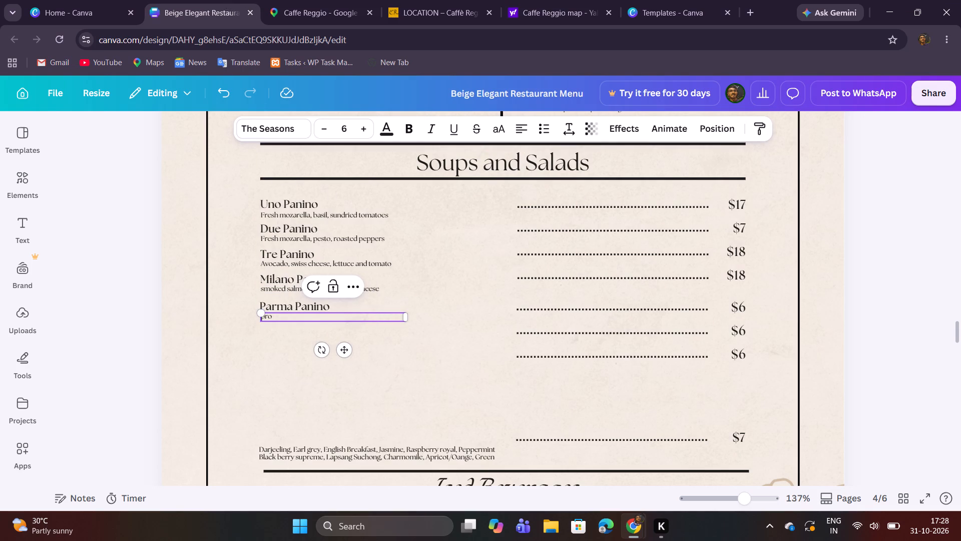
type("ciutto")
left_click(290, 0)
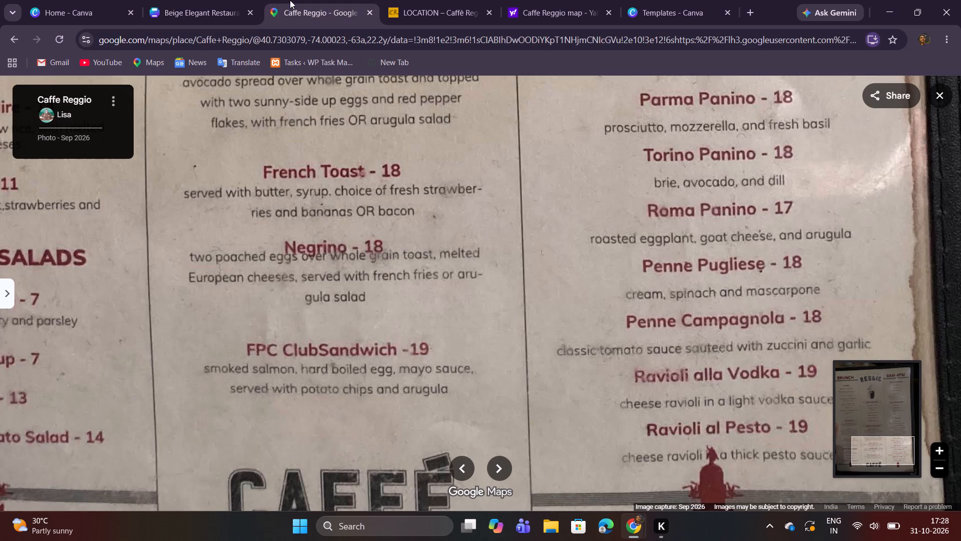
left_click(220, 0)
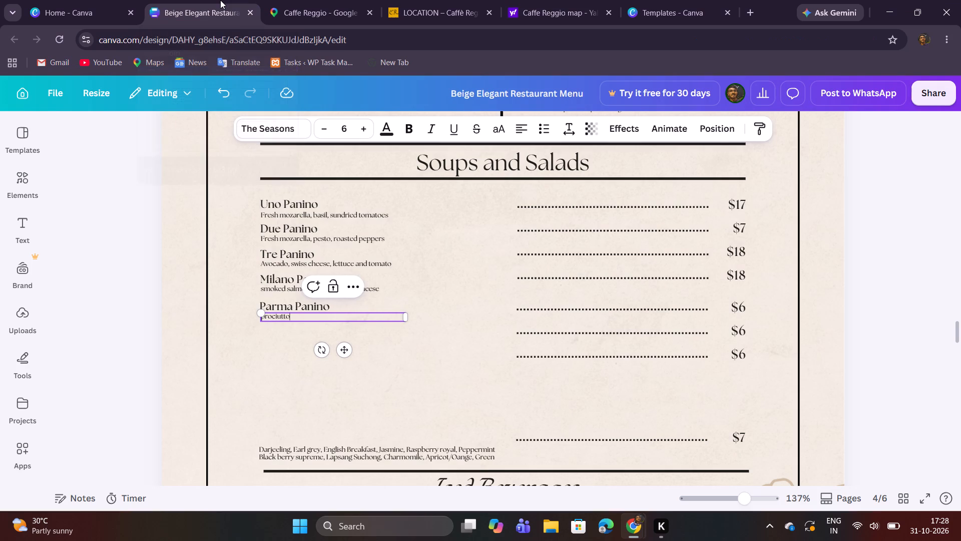
left_click(272, 317)
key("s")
left_click(304, 316)
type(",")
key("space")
left_click(288, 0)
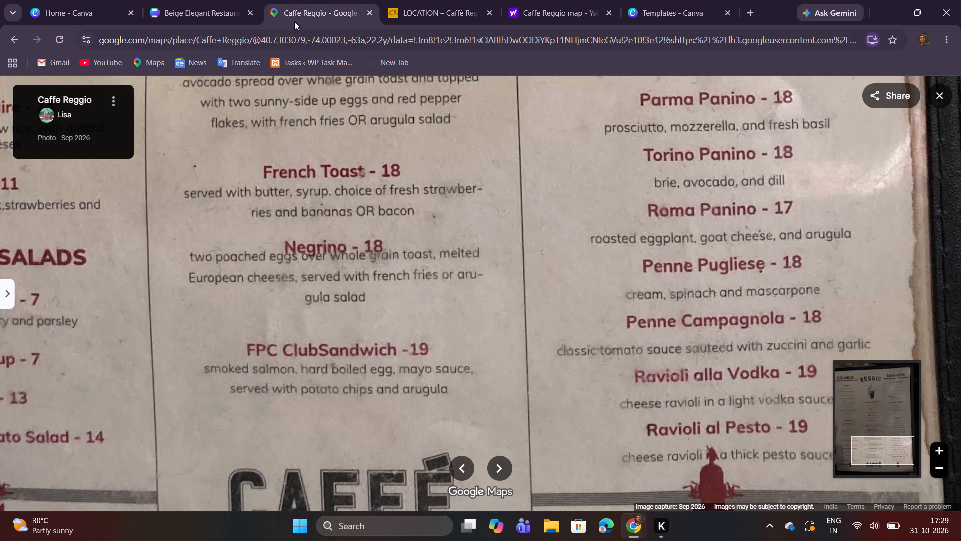
left_click(213, 6)
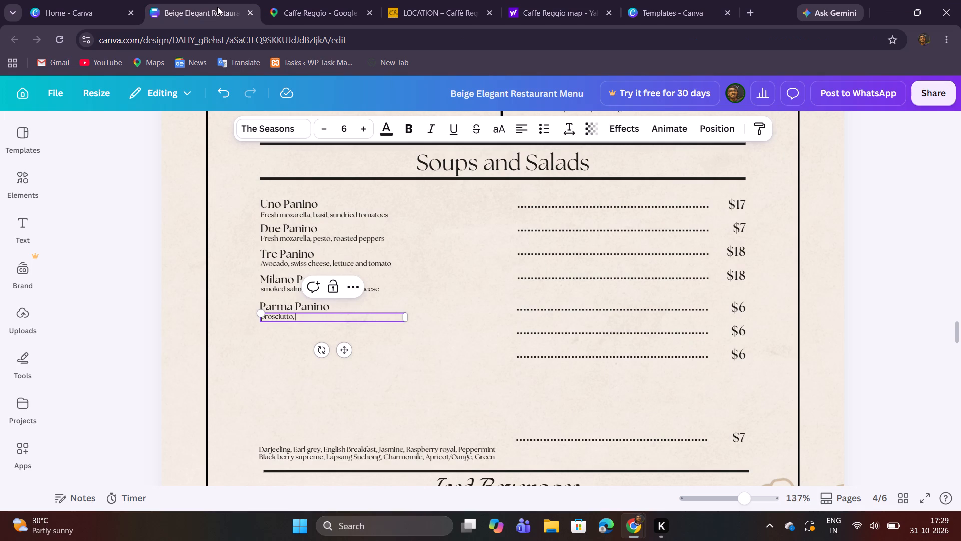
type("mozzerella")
left_click(307, 0)
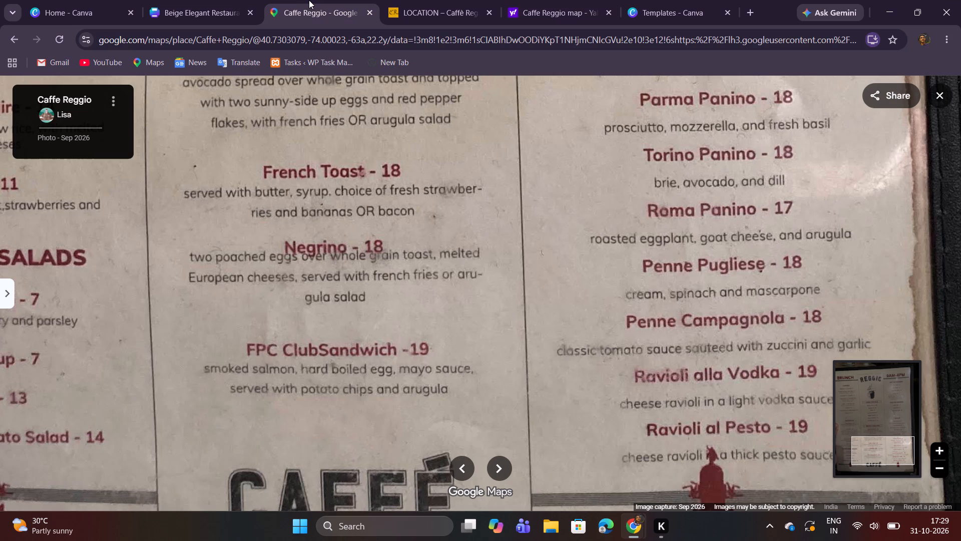
left_click(233, 0)
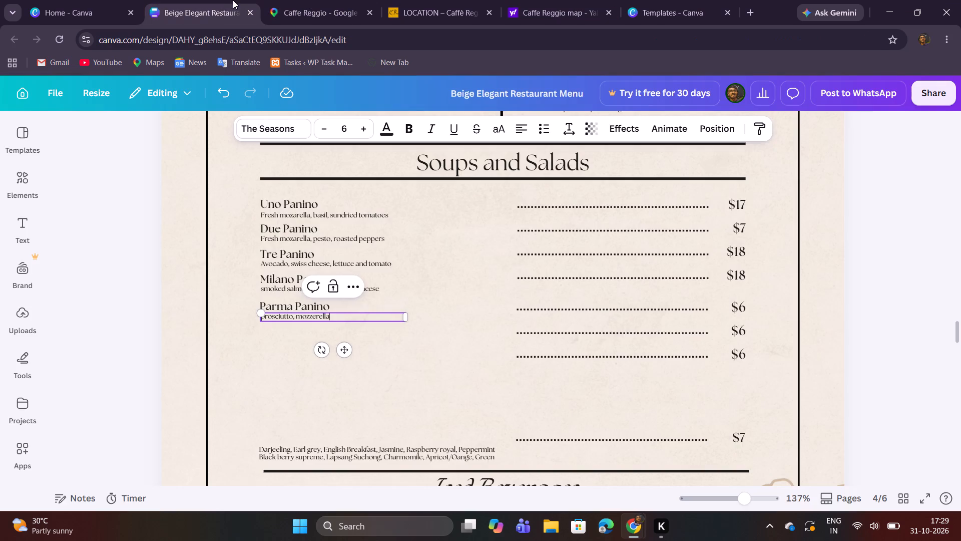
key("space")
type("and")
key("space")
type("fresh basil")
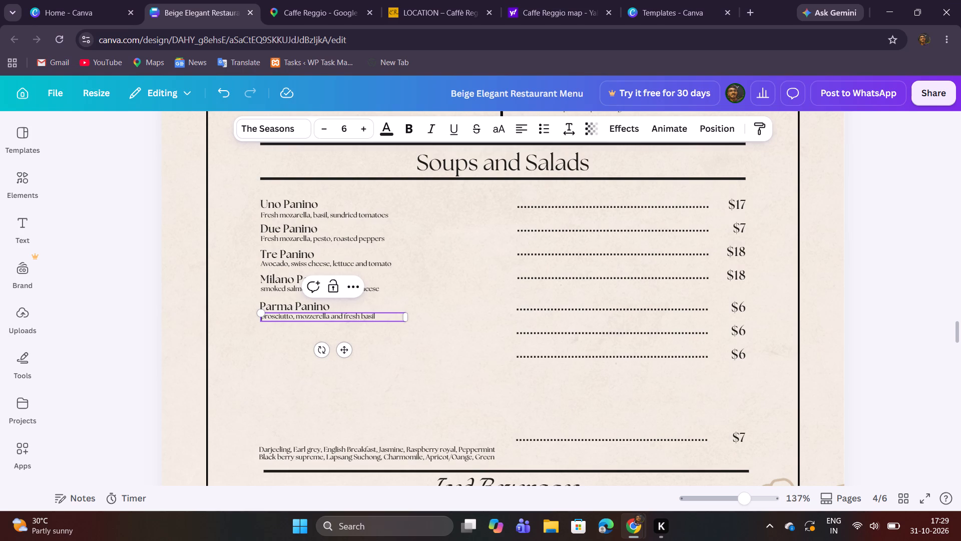
left_click(420, 378)
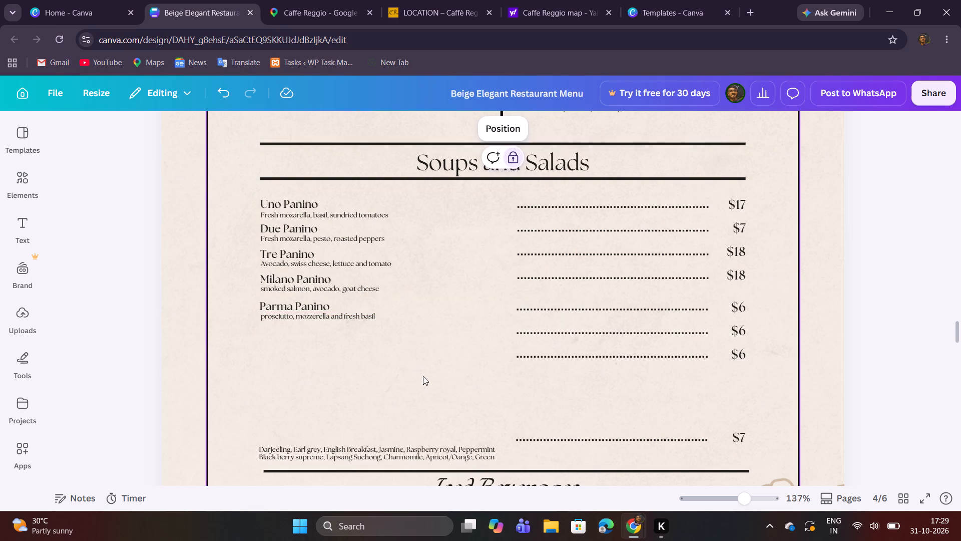
Check the Parma Panino price in the menu photo and set it to $18 on page 4.
left_click(344, 0)
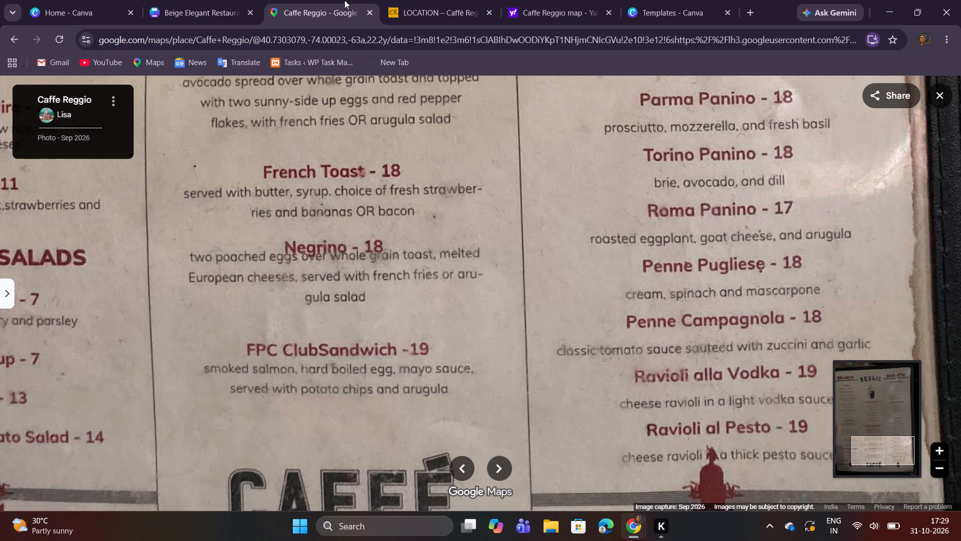
left_click(233, 0)
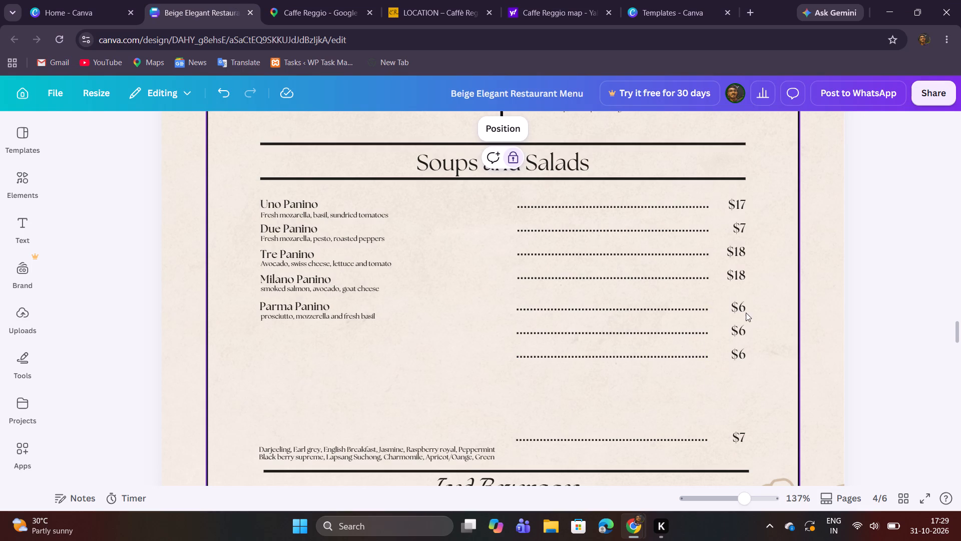
double_click(743, 310)
double_click(743, 310)
double_click(740, 309)
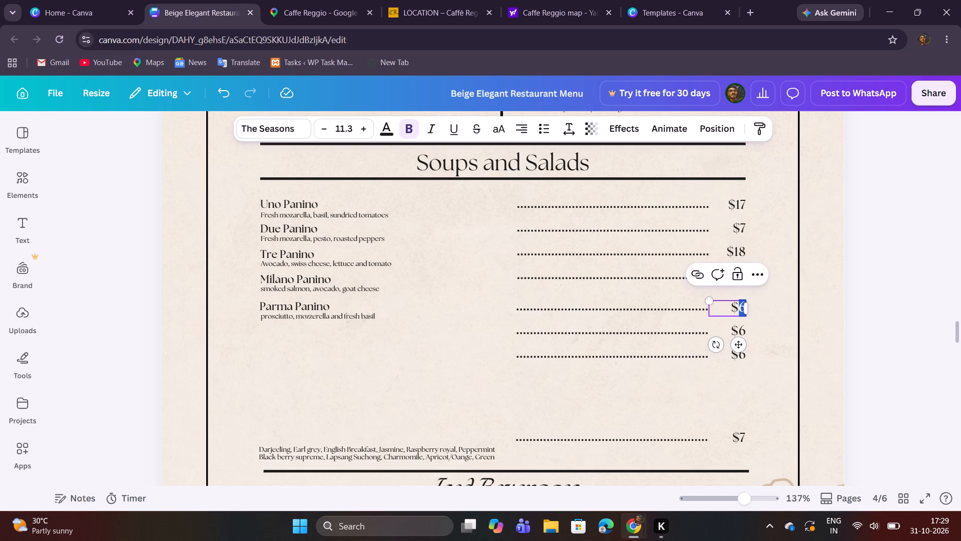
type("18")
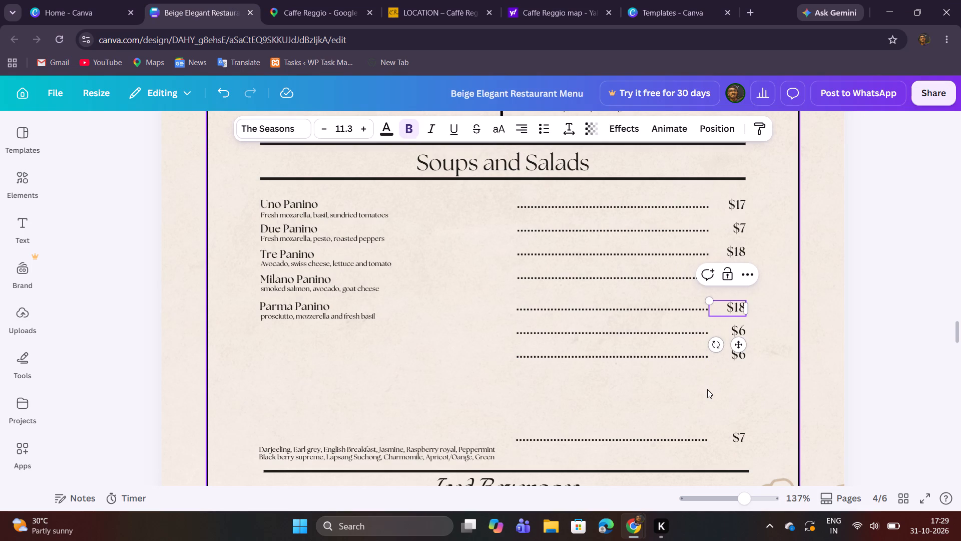
left_click(701, 390)
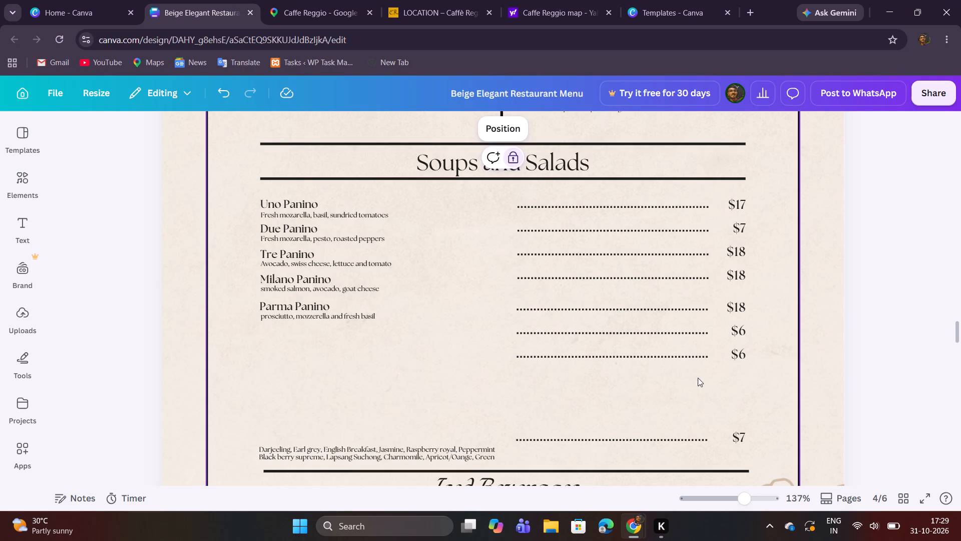
Look up the panino after Parma in the menu photo and add "Torino Panino" below it, followed by a blank line.
double_click(418, 322)
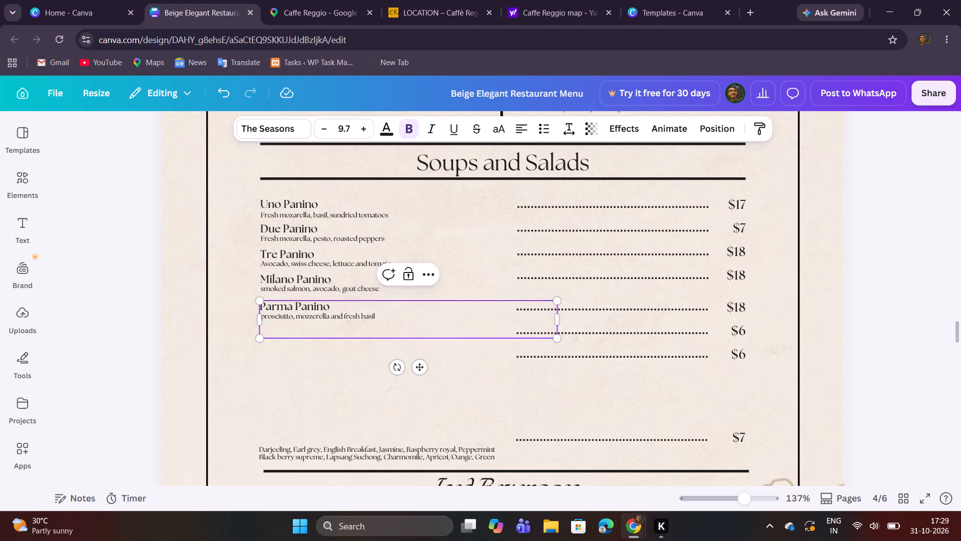
left_click(319, 0)
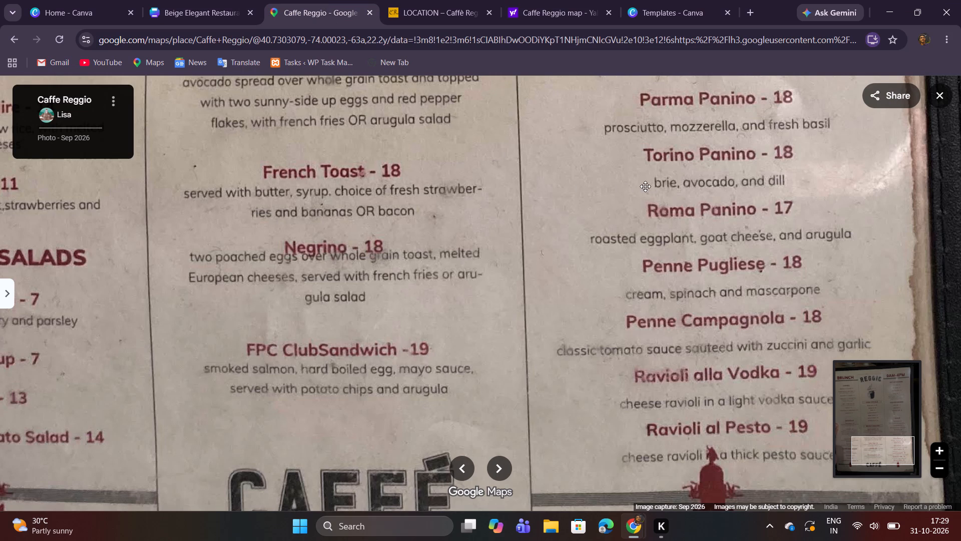
left_click(221, 7)
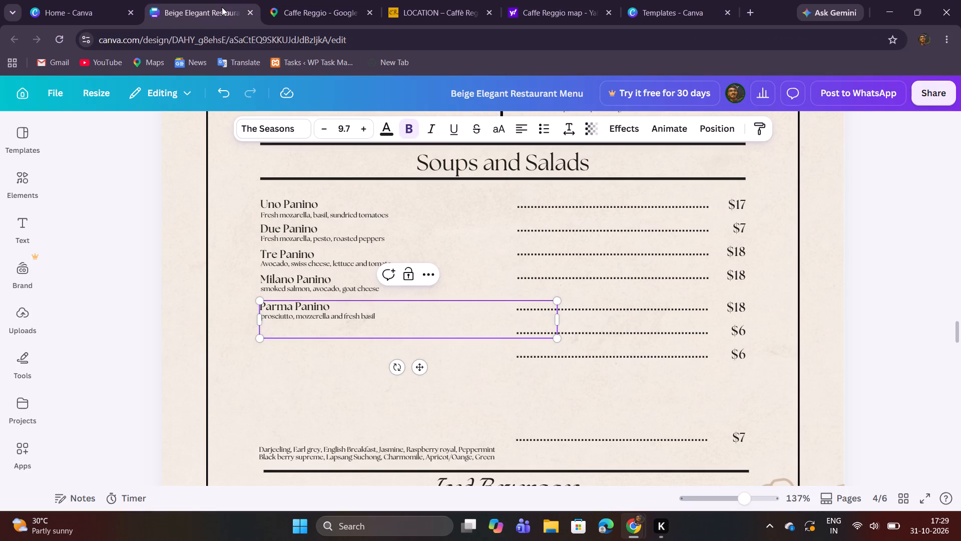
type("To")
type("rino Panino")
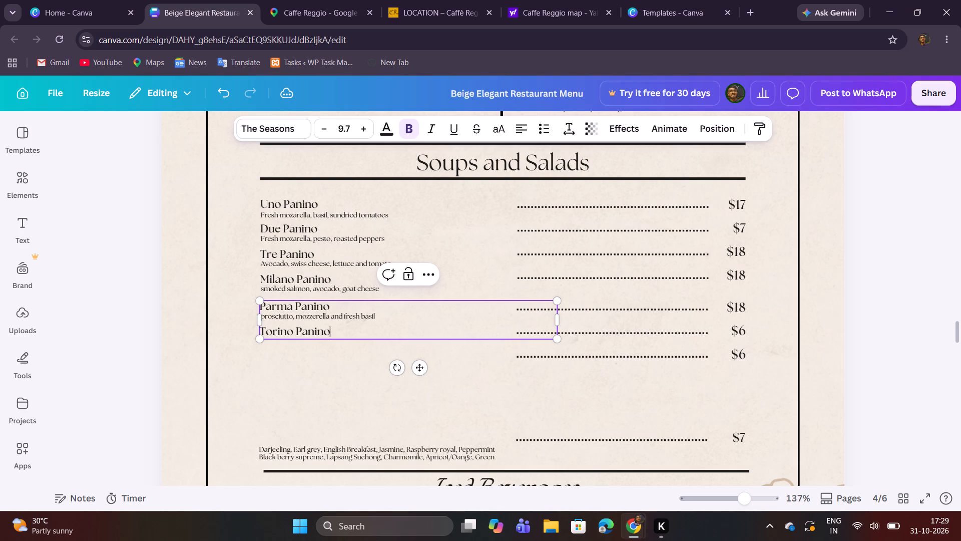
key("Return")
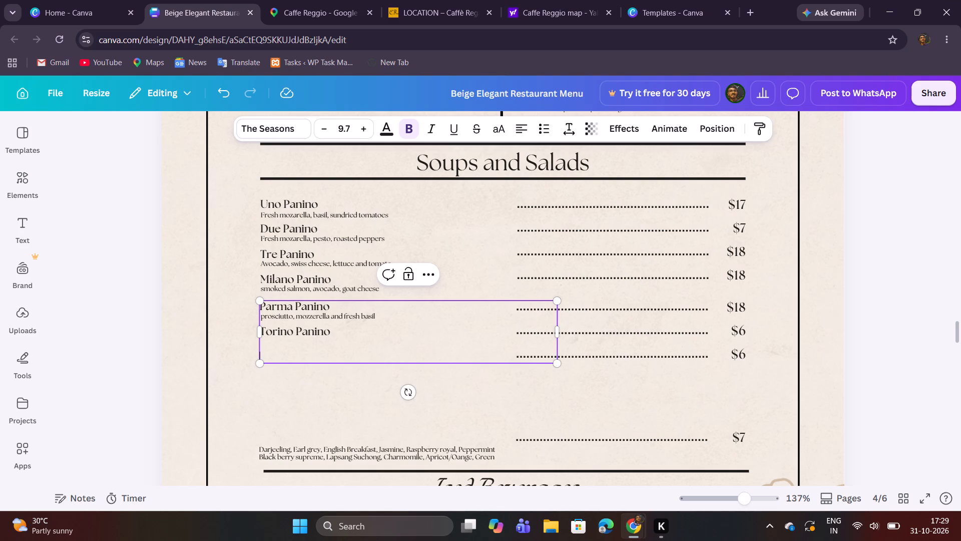
left_click(350, 404)
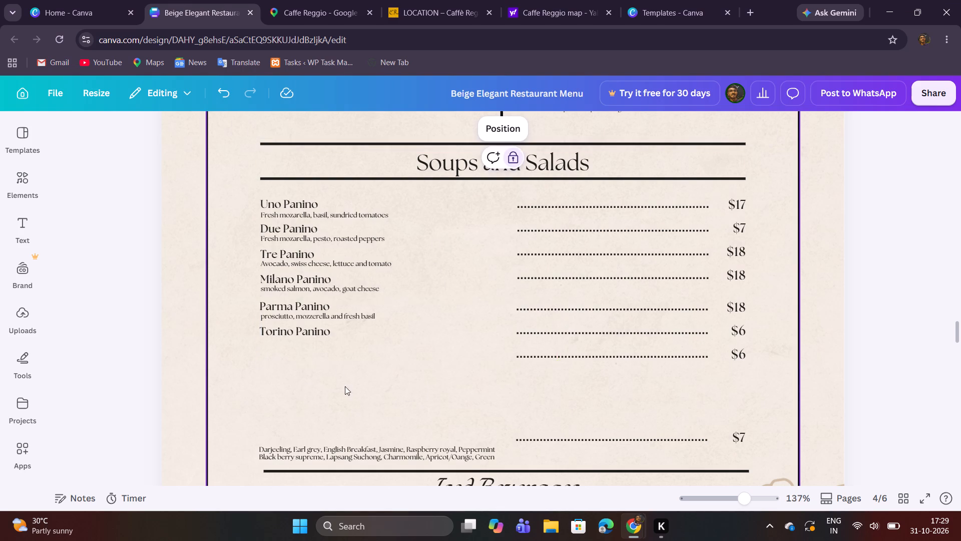
Duplicate the Parma Panino description and place the copy directly beneath Torino Panino.
left_click(338, 317)
left_click(337, 285)
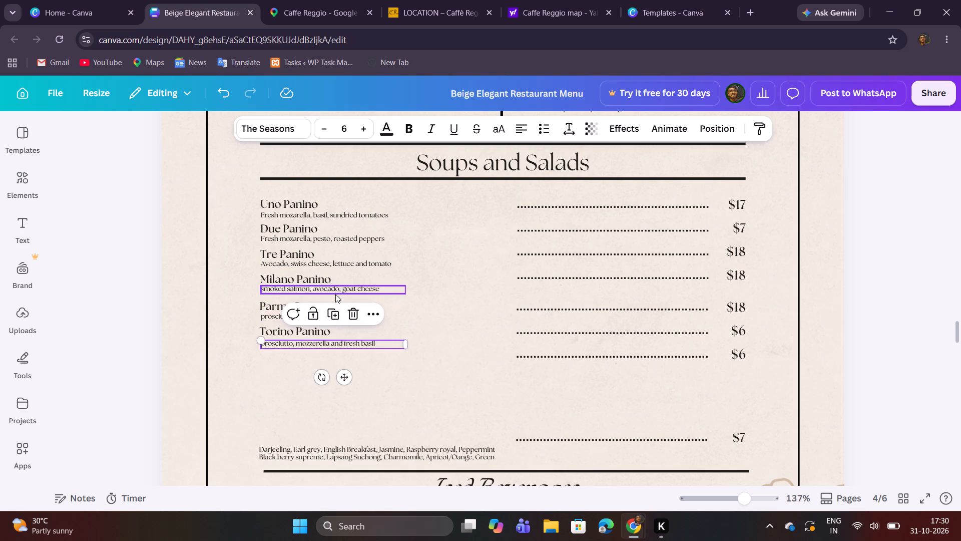
left_click(349, 376)
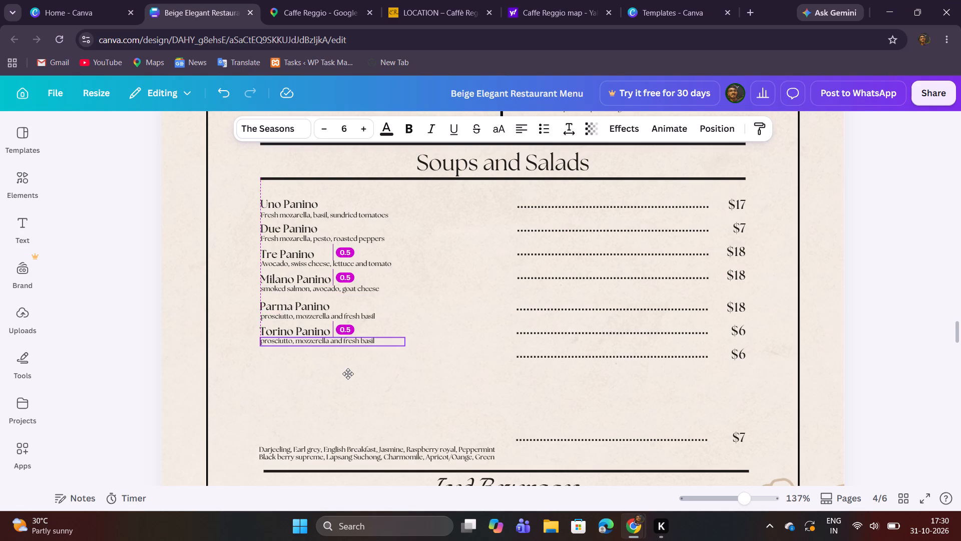
left_click(386, 388)
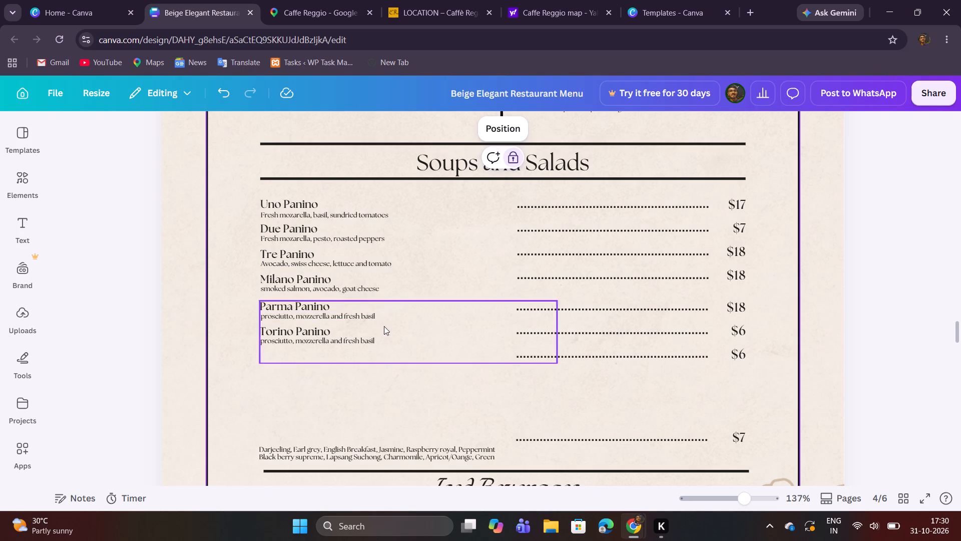
Look up the Torino Panino ingredients in the menu photo and replace its copied description with "brie, avocado, dill".
left_click(300, 0)
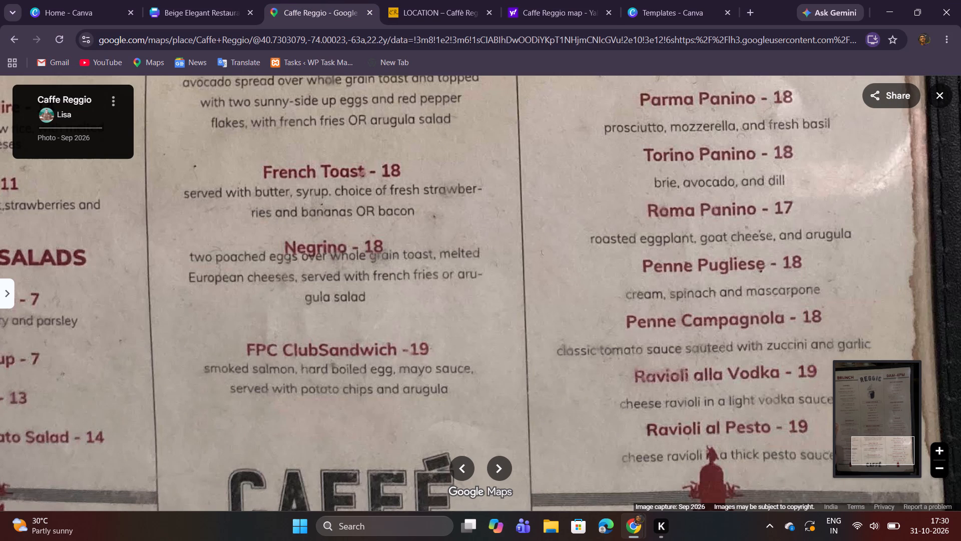
left_click(211, 0)
left_click(287, 0)
left_click(174, 0)
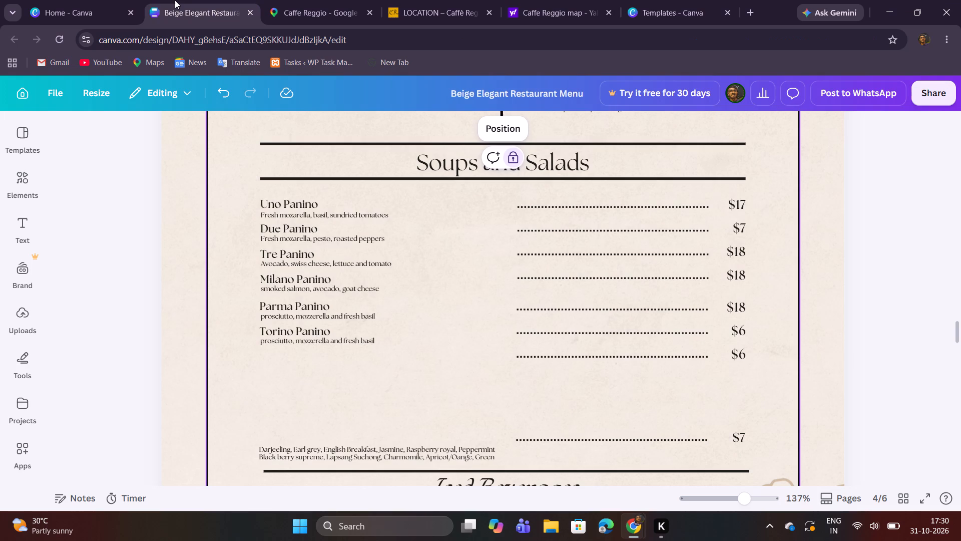
double_click(356, 341)
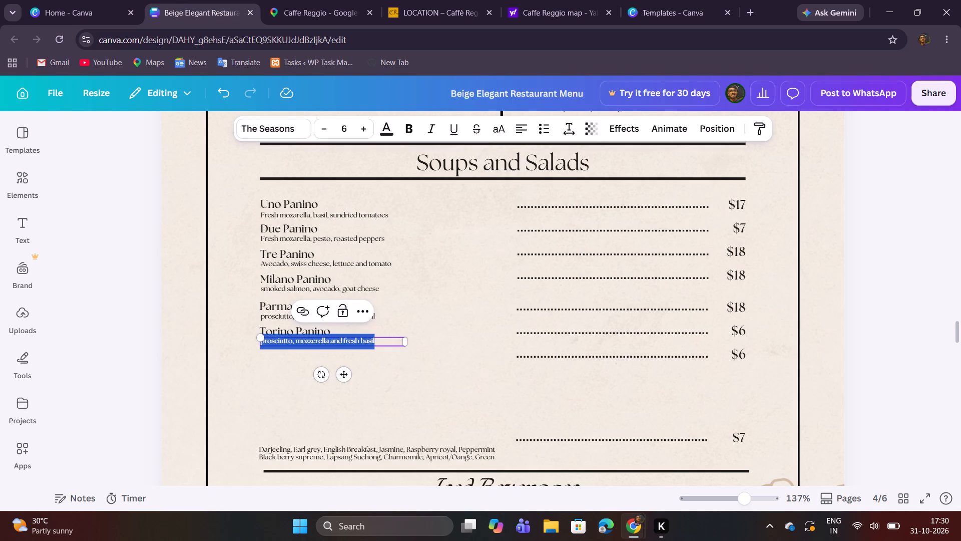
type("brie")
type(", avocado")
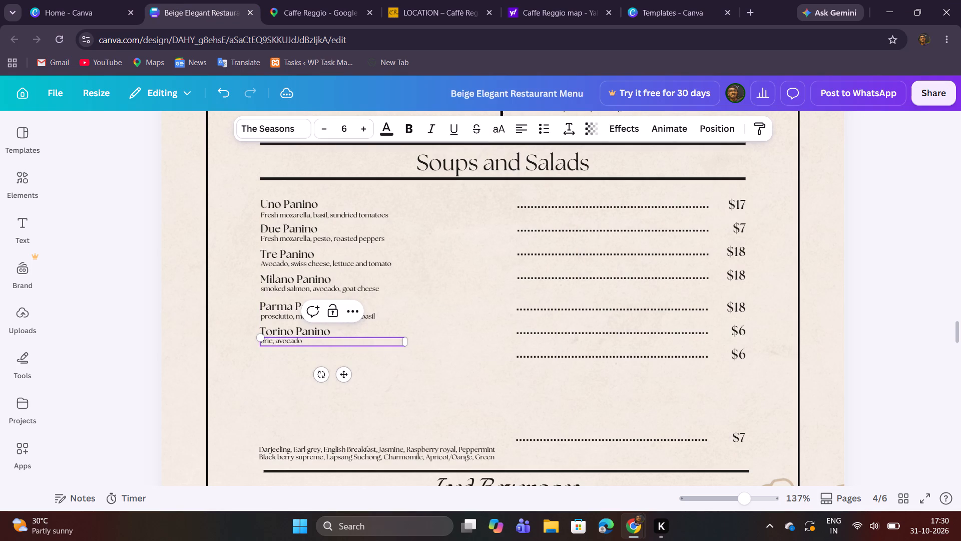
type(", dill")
Recheck the Torino Panino wording in the menu photo and correct its description to "brie, avocado and dill".
left_click(333, 0)
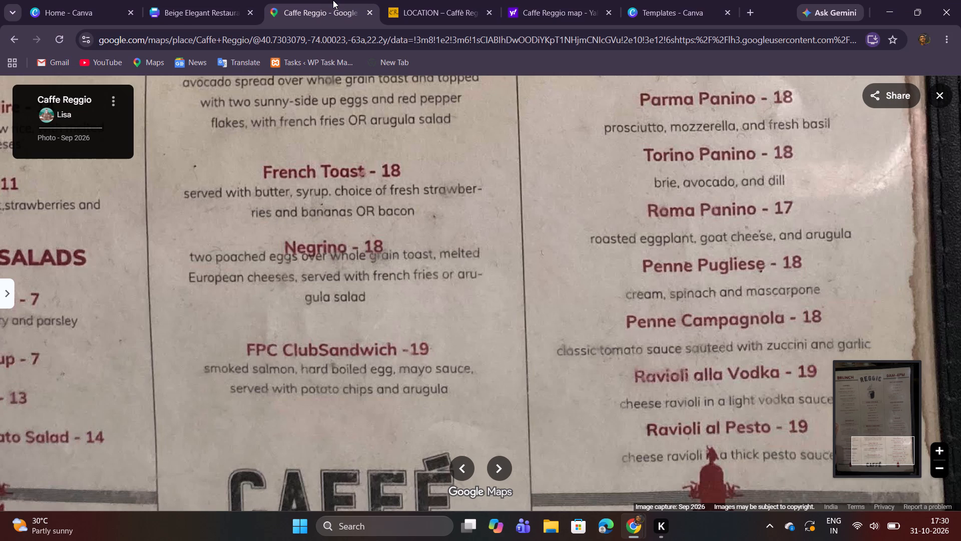
left_click(183, 0)
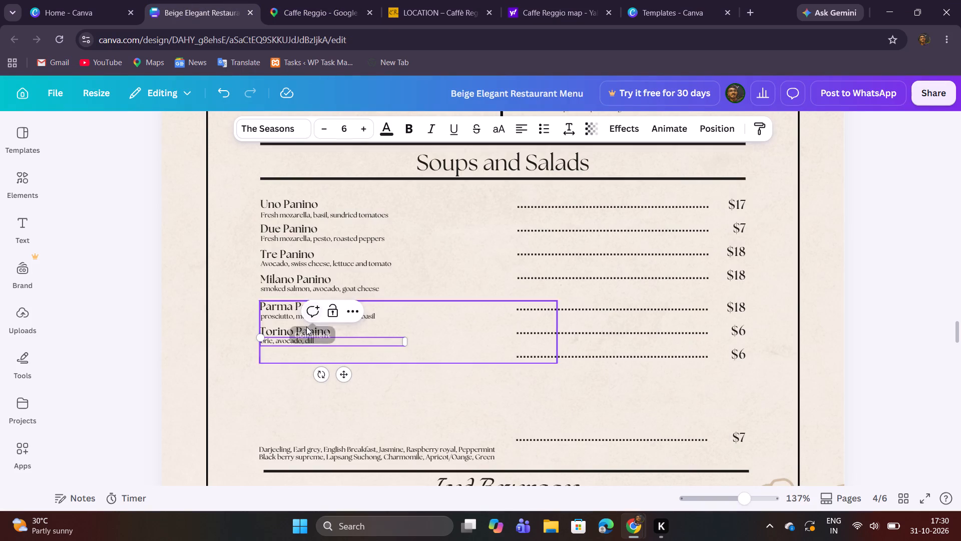
left_click(305, 342)
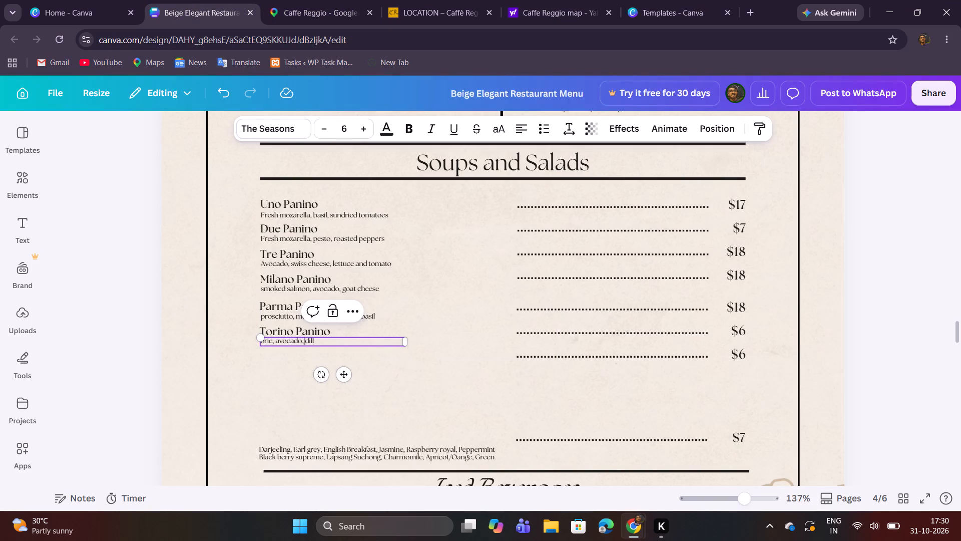
key("BackSpace")
key("BackSpace")
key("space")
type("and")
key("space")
left_click(418, 413)
Check the Torino Panino price in the menu photo and set it to $18 on page 4.
left_click(366, 359)
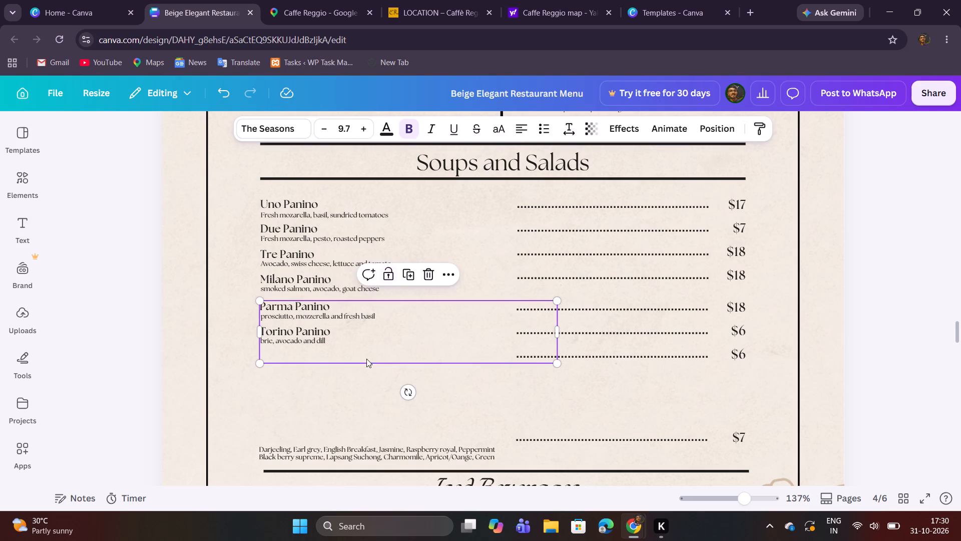
left_click(356, 355)
left_click(319, 0)
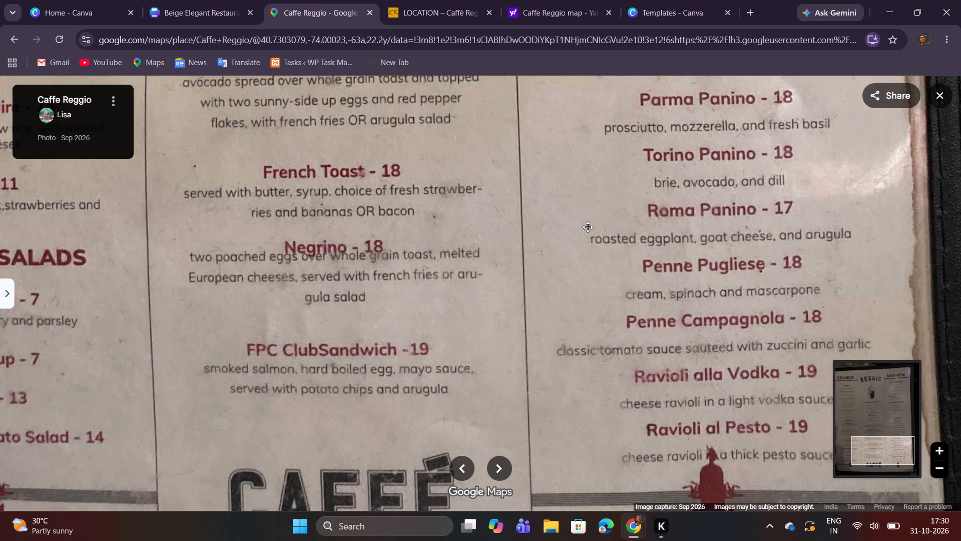
left_click(210, 0)
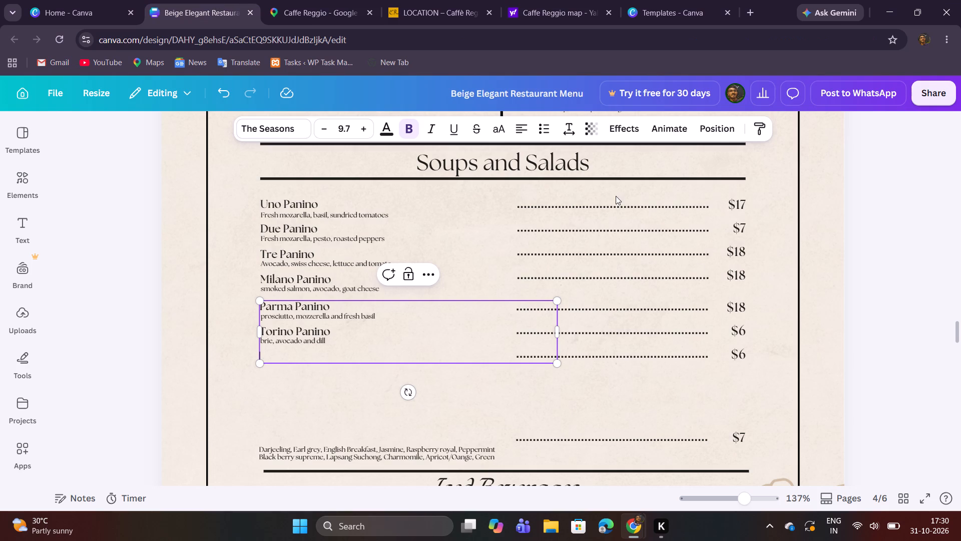
double_click(741, 333)
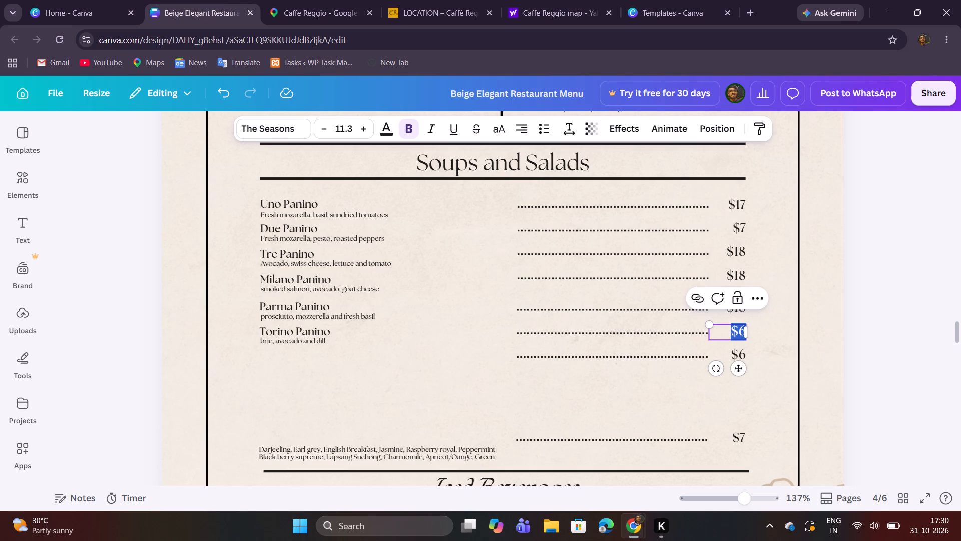
double_click(741, 331)
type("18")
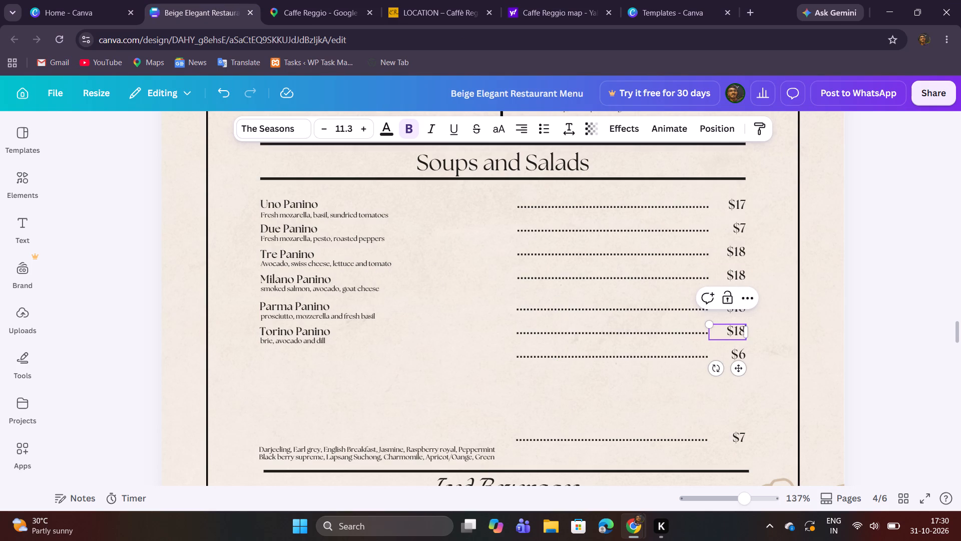
left_click(620, 408)
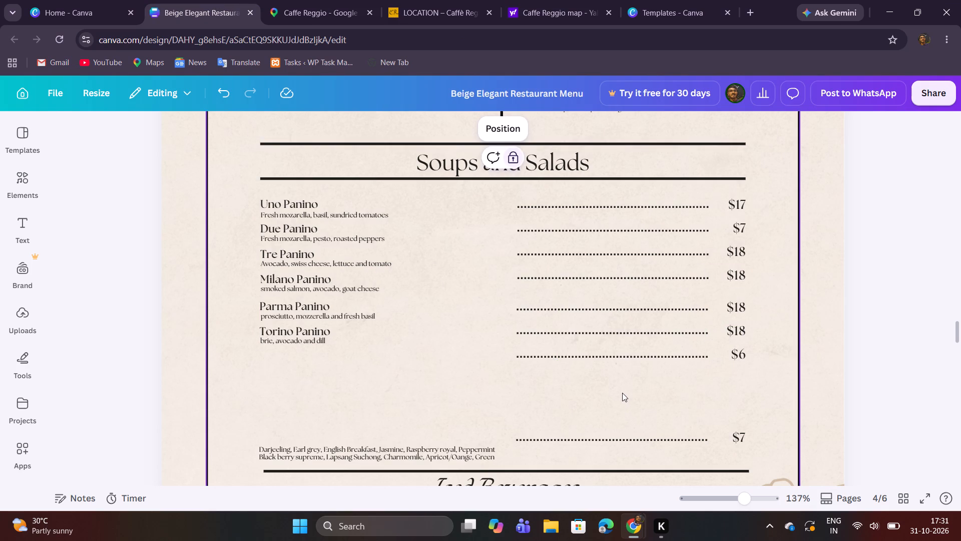
Look up the panino after Torino in the menu photo and add "Roma Panino" below it, followed by a blank line.
left_click(329, 12)
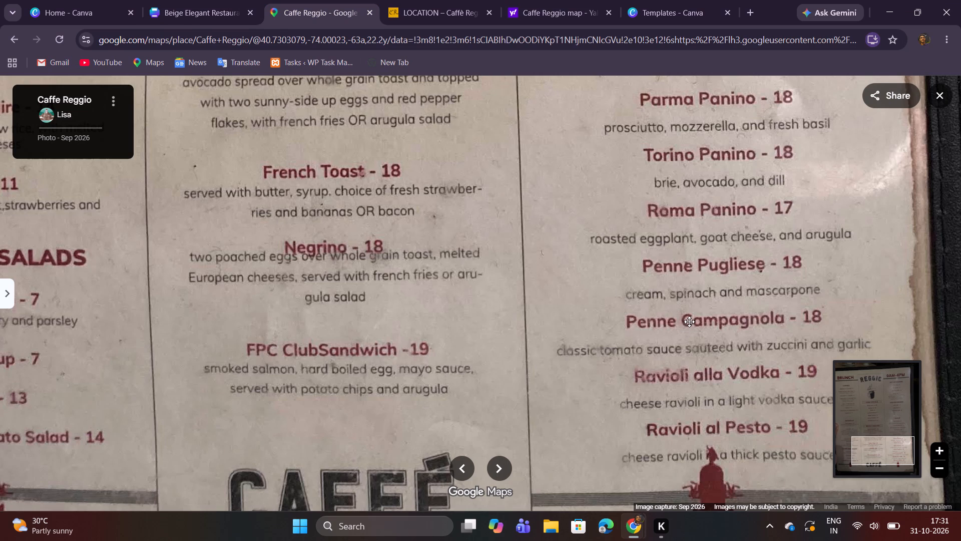
left_click(200, 0)
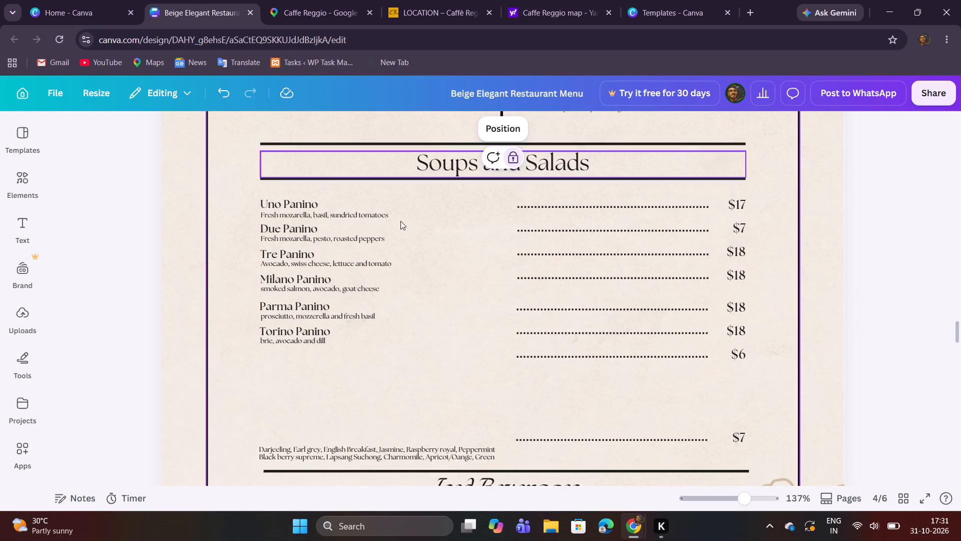
double_click(362, 354)
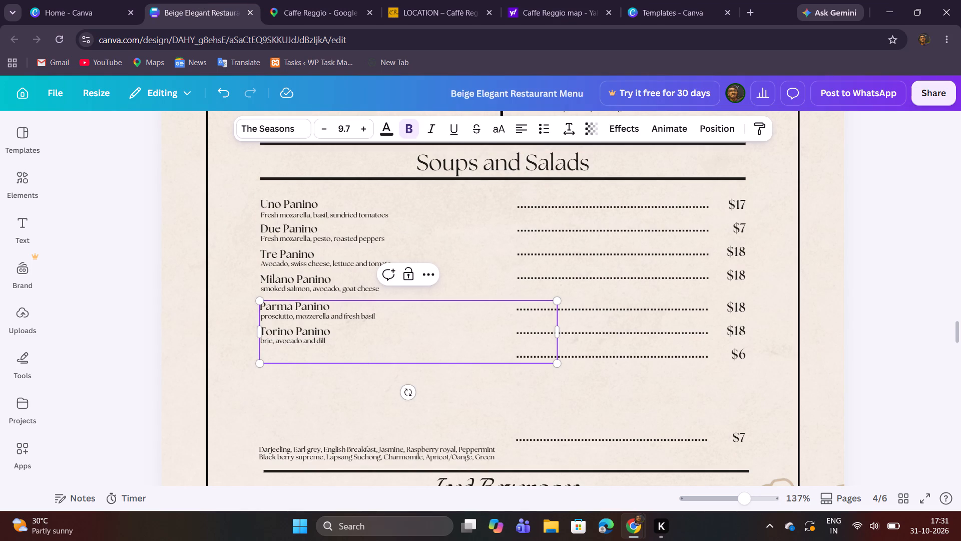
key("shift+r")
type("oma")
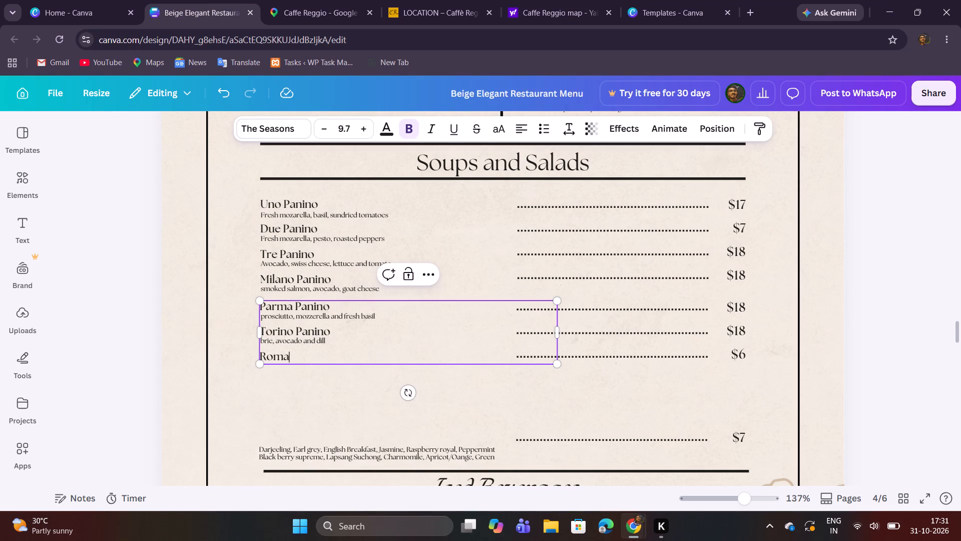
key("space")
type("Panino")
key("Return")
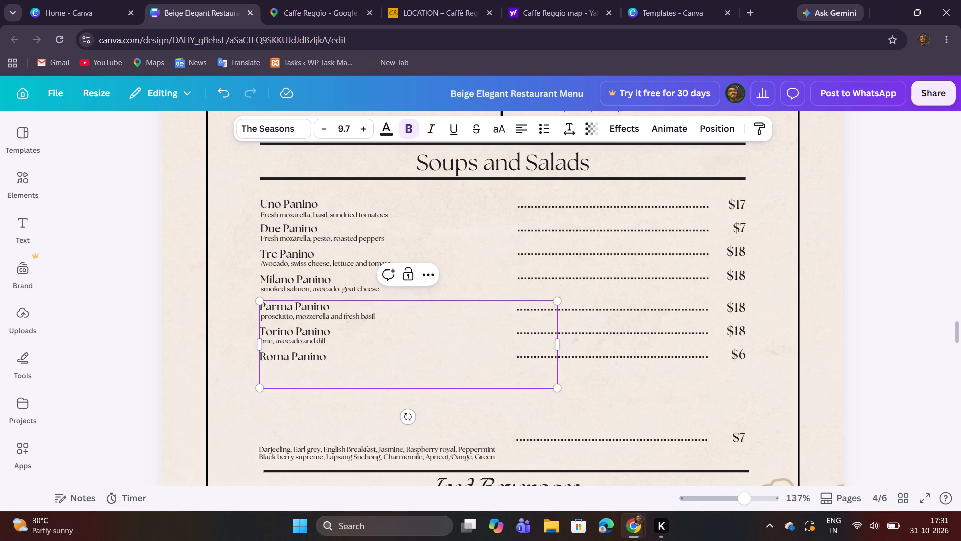
left_click(317, 406)
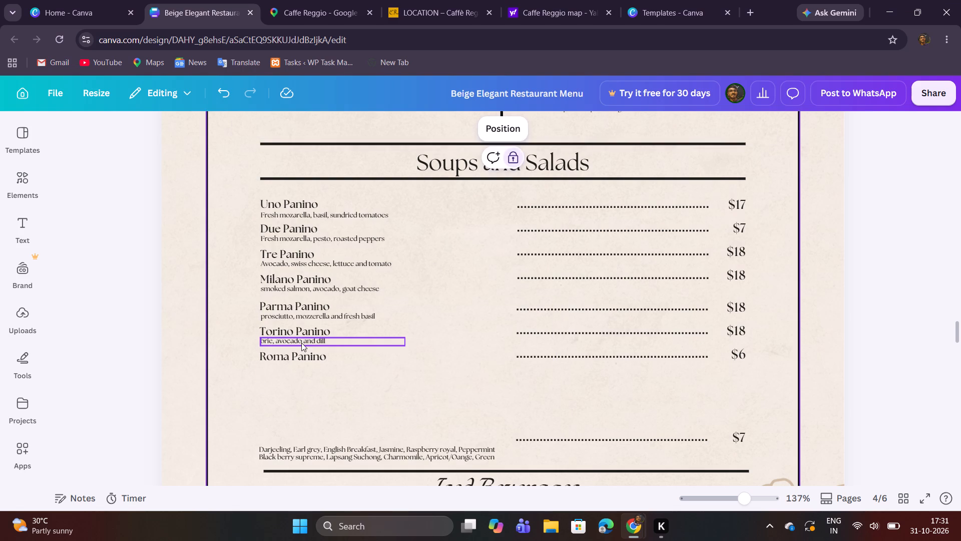
Duplicate the Torino Panino description and place the copy directly beneath Roma Panino.
left_click(301, 343)
left_click(332, 315)
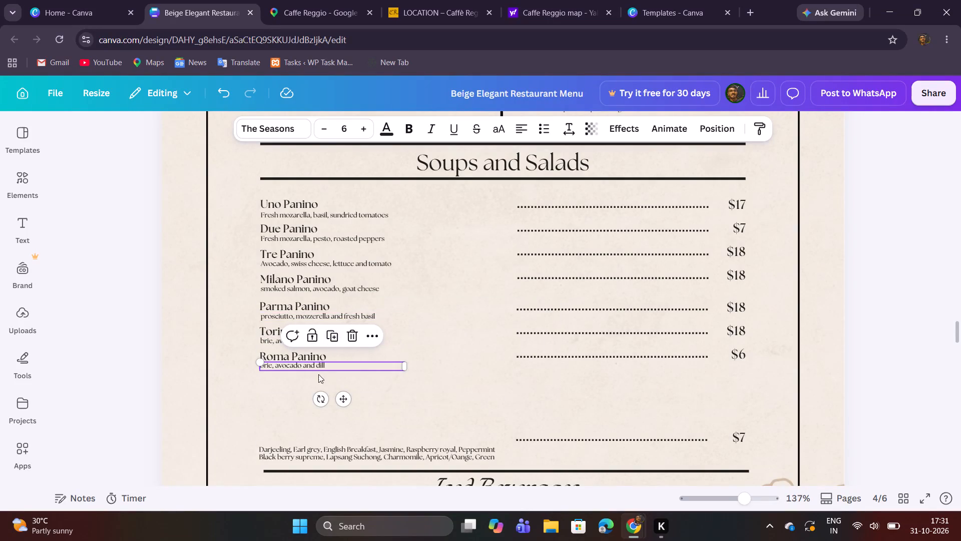
left_click(265, 405)
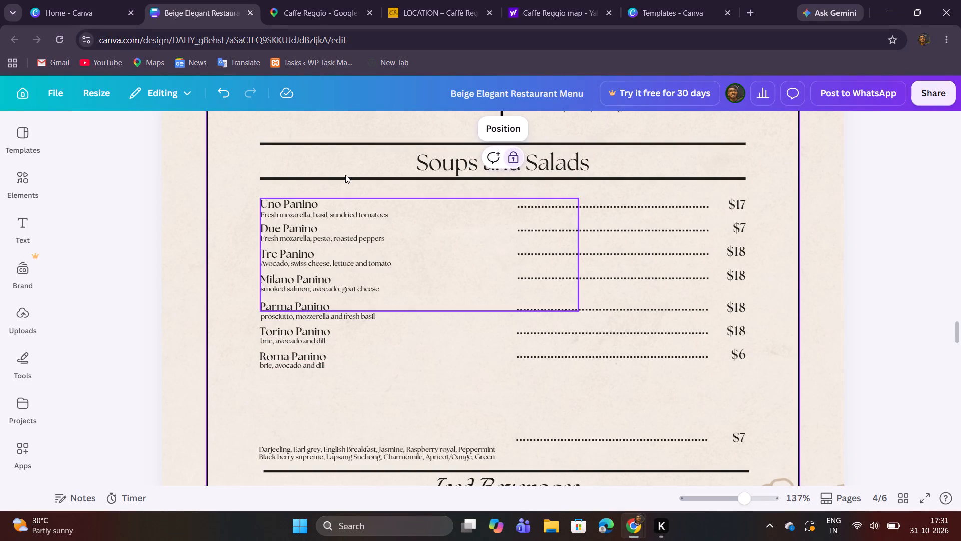
Check the Roma Panino ingredients in the menu photo and replace its copied description with "roasted eggplant,".
left_click(316, 2)
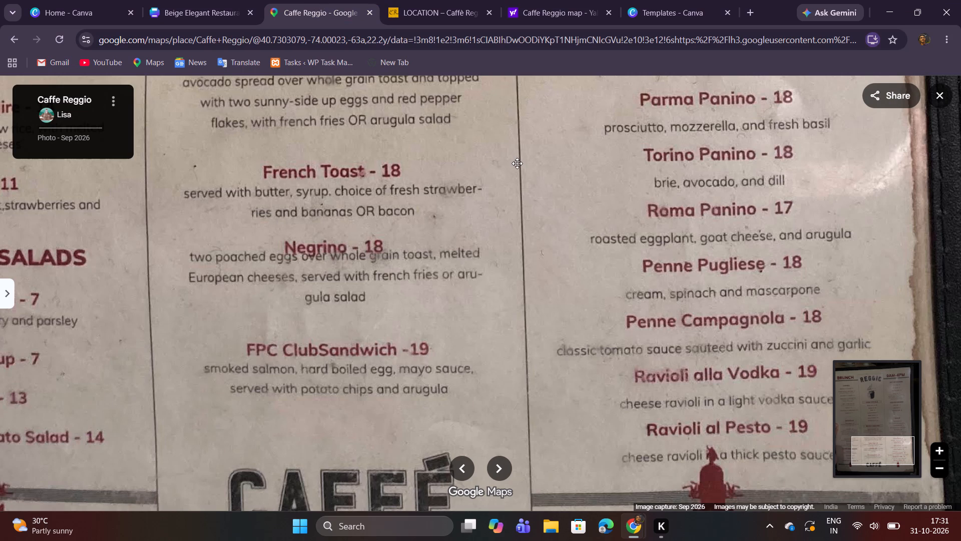
left_click(218, 3)
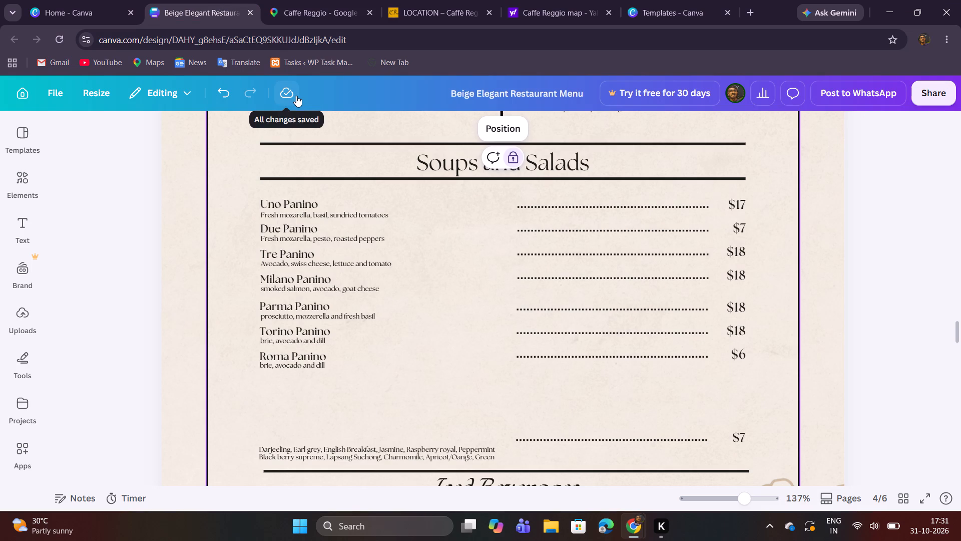
double_click(302, 370)
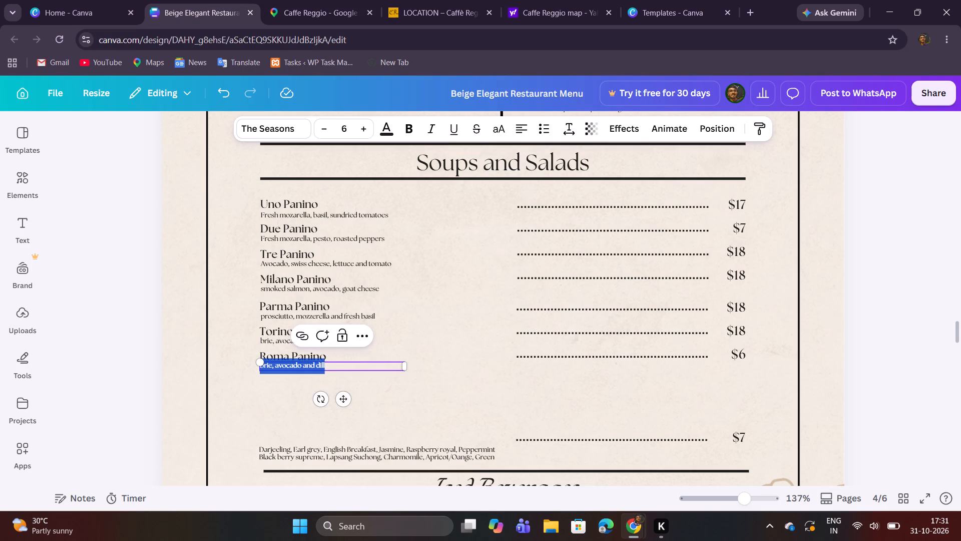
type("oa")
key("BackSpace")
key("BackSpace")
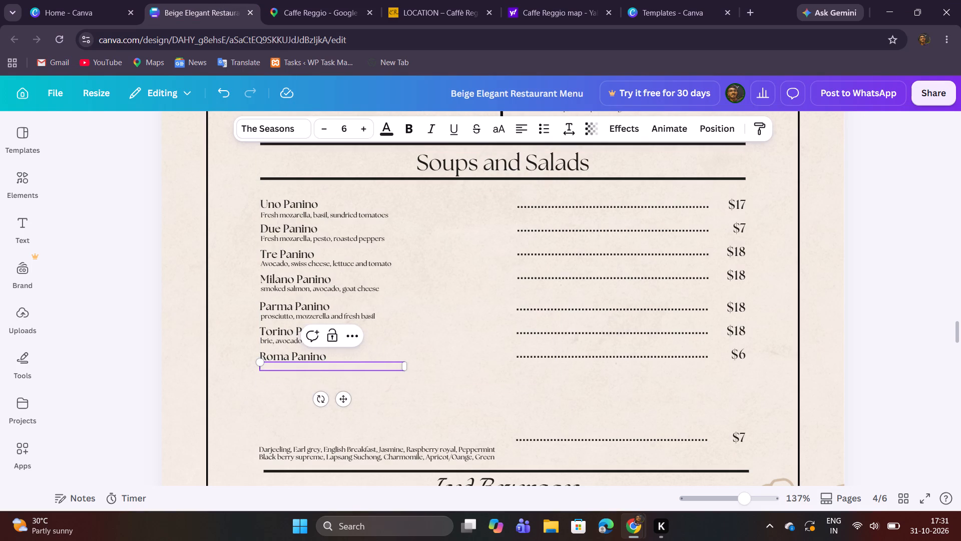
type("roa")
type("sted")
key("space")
left_click(331, 0)
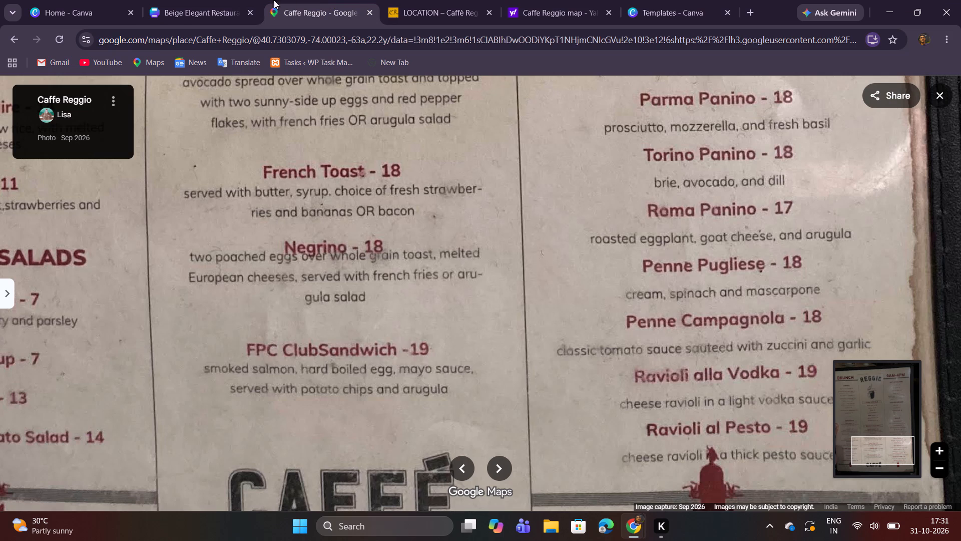
left_click(215, 0)
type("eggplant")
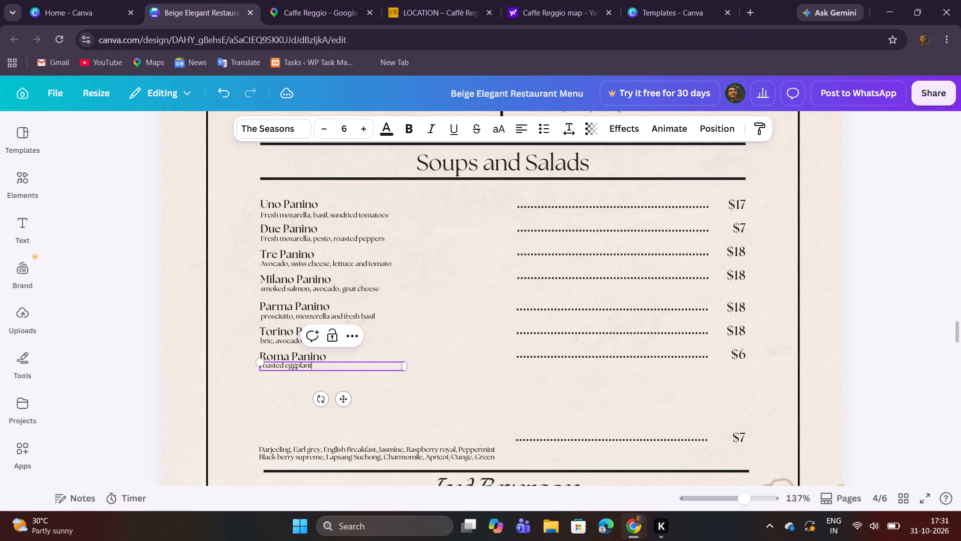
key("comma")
Recheck the menu photo and complete the Roma Panino description as "roasted eggplant, goat cheese and arugula".
left_click(309, 2)
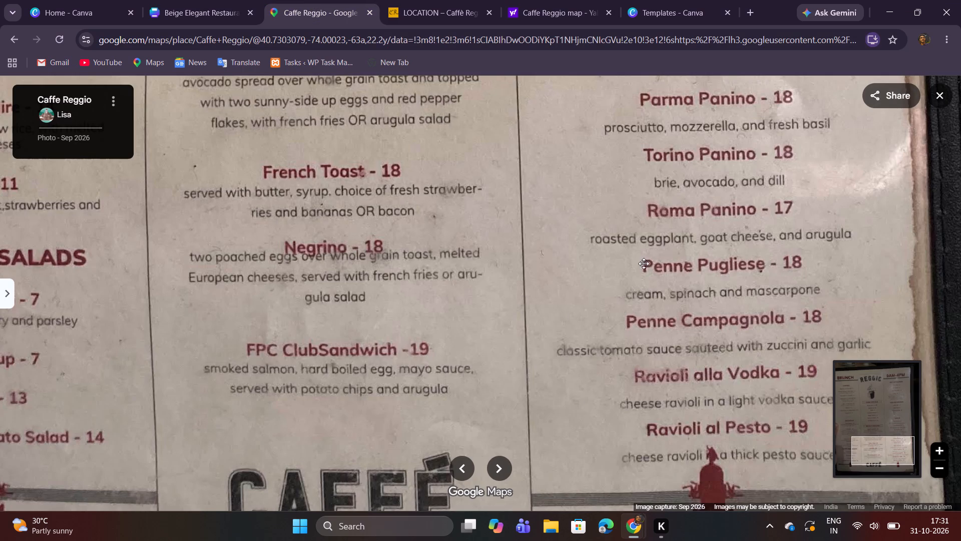
left_click(188, 16)
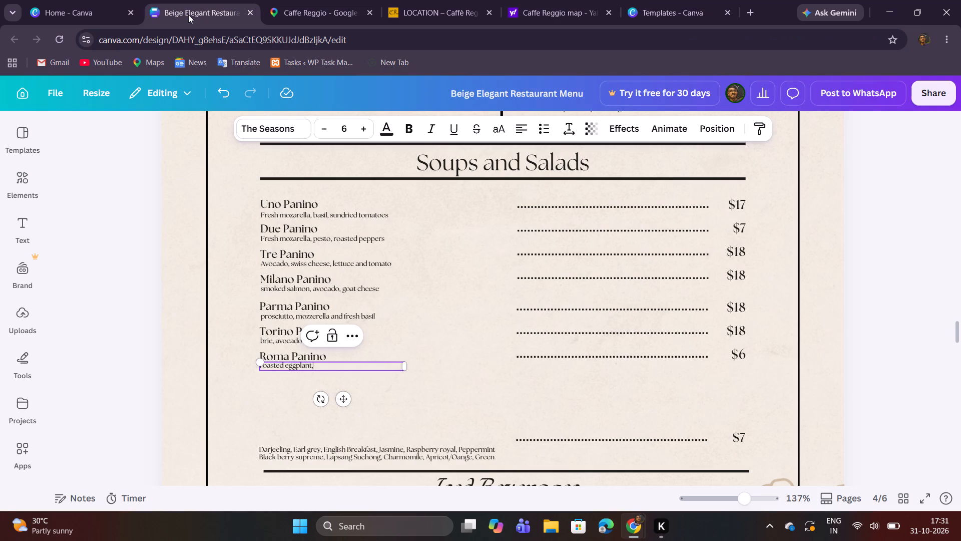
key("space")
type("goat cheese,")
left_click(296, 0)
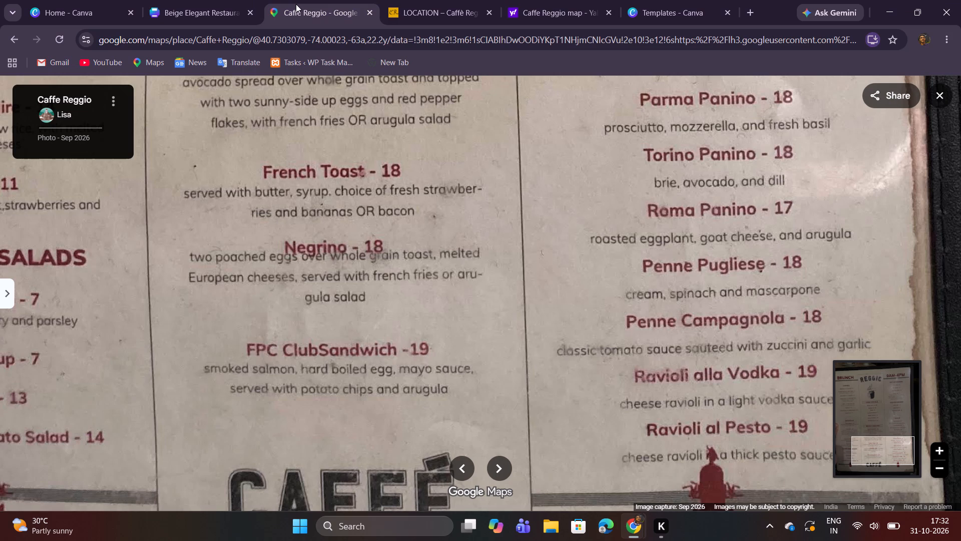
left_click(169, 0)
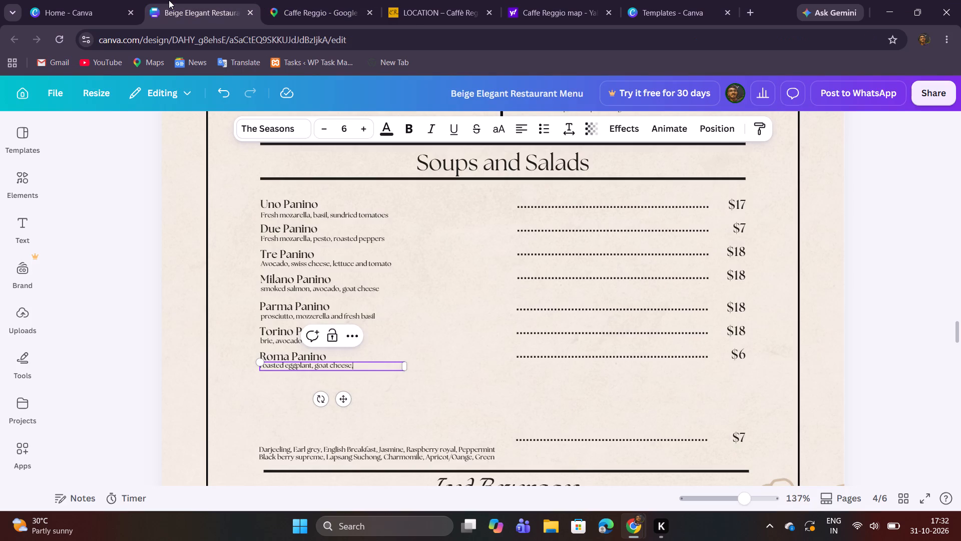
key("BackSpace")
key("BackSpace")
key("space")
key("BackSpace")
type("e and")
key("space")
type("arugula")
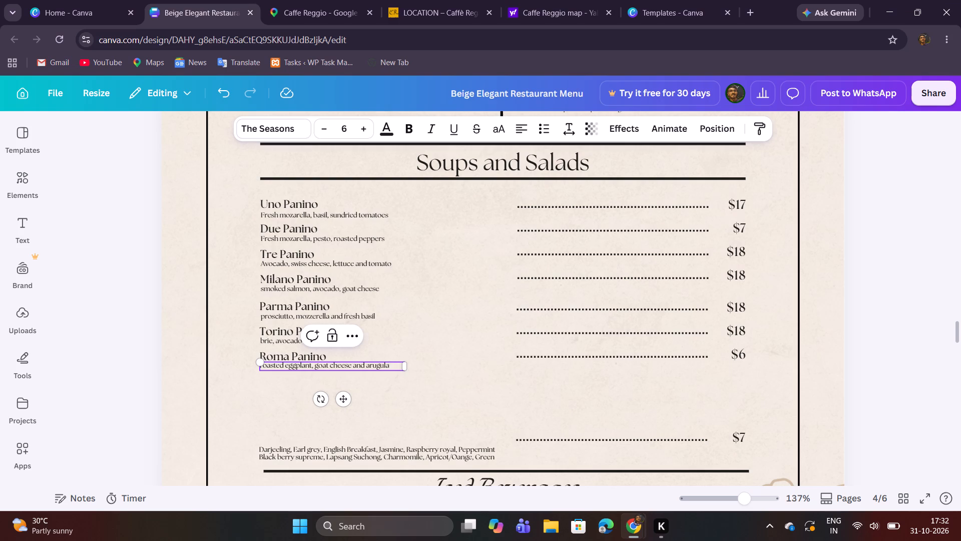
left_click(552, 388)
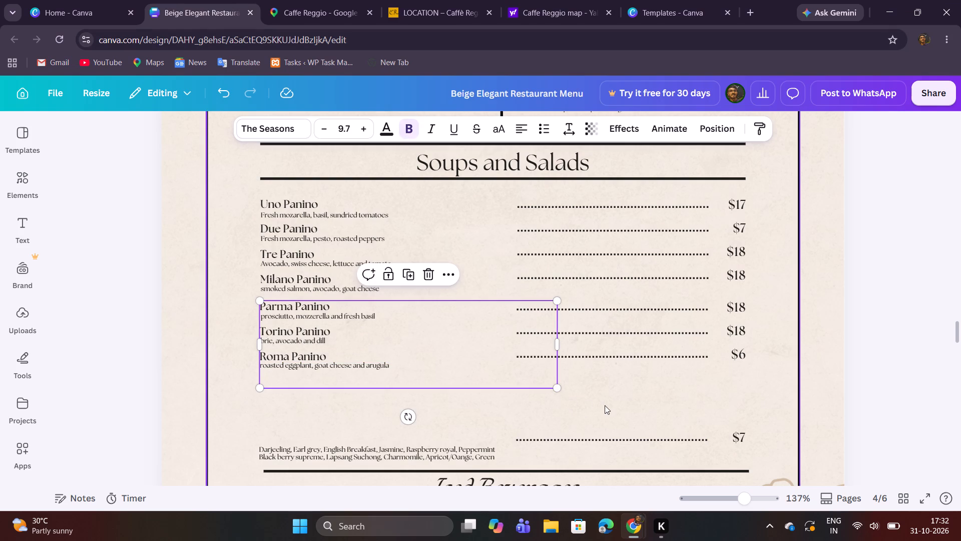
left_click(605, 405)
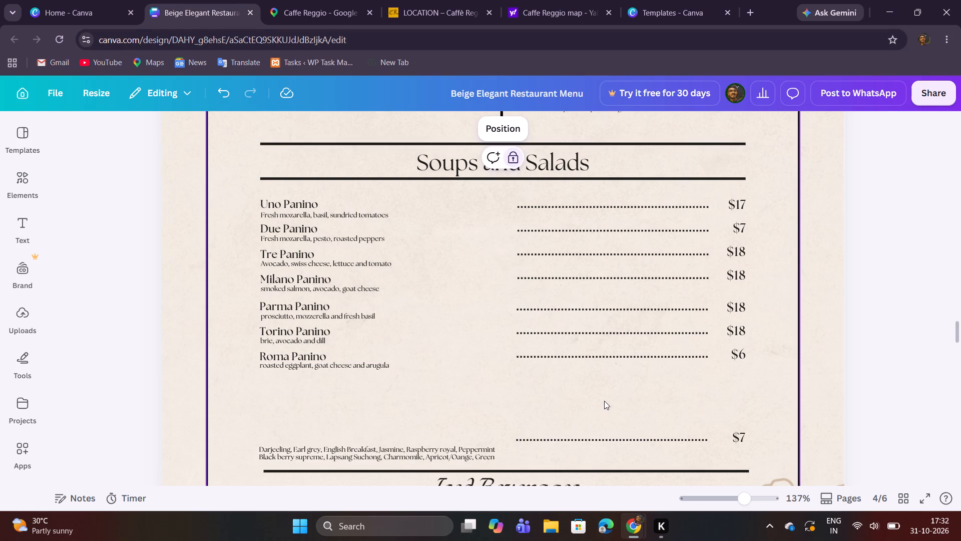
Check the Roma Panino price in the menu photo and set it to $17 on page 4.
left_click(302, 0)
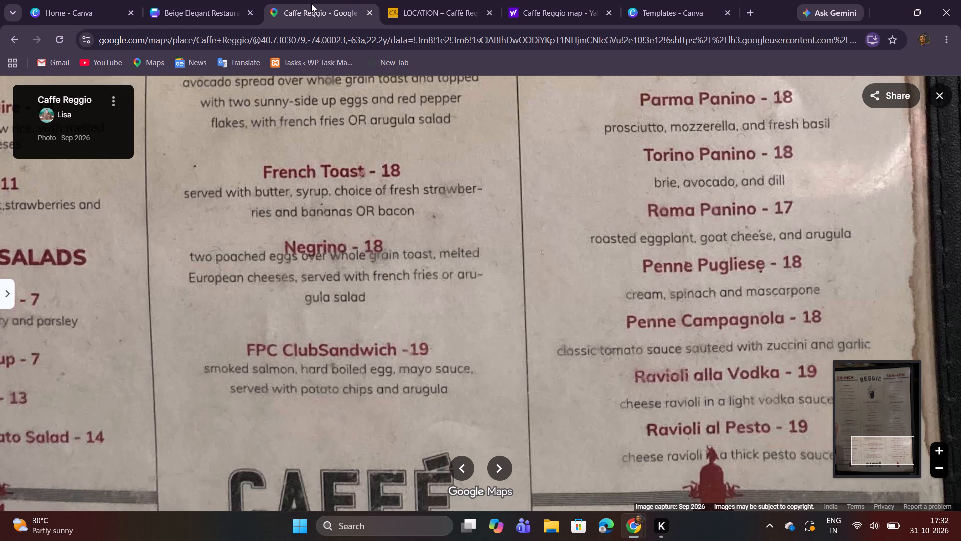
left_click(191, 8)
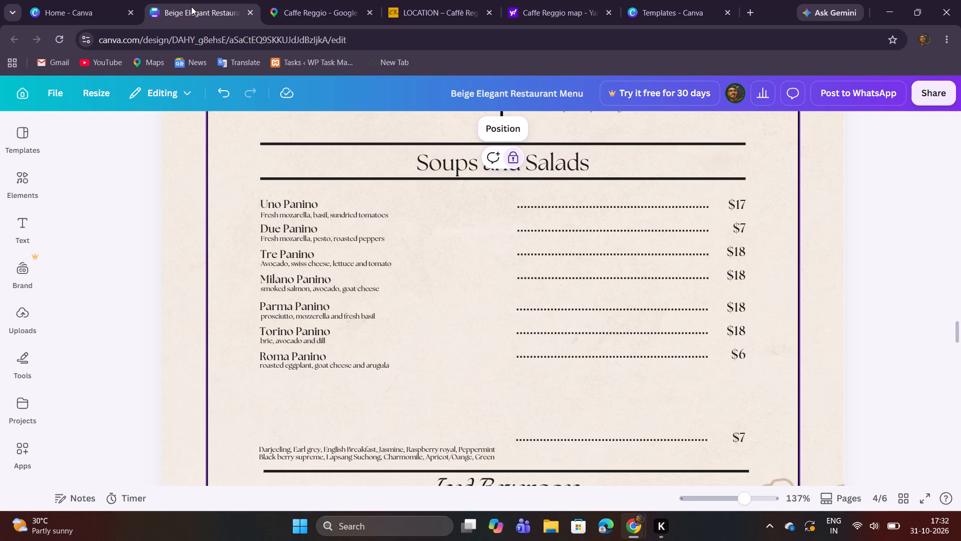
left_click(326, 4)
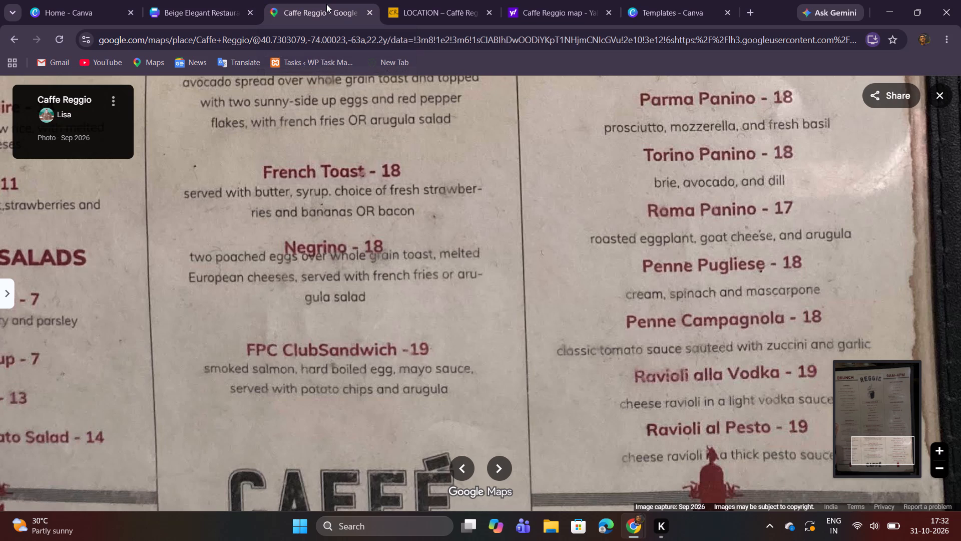
left_click(213, 12)
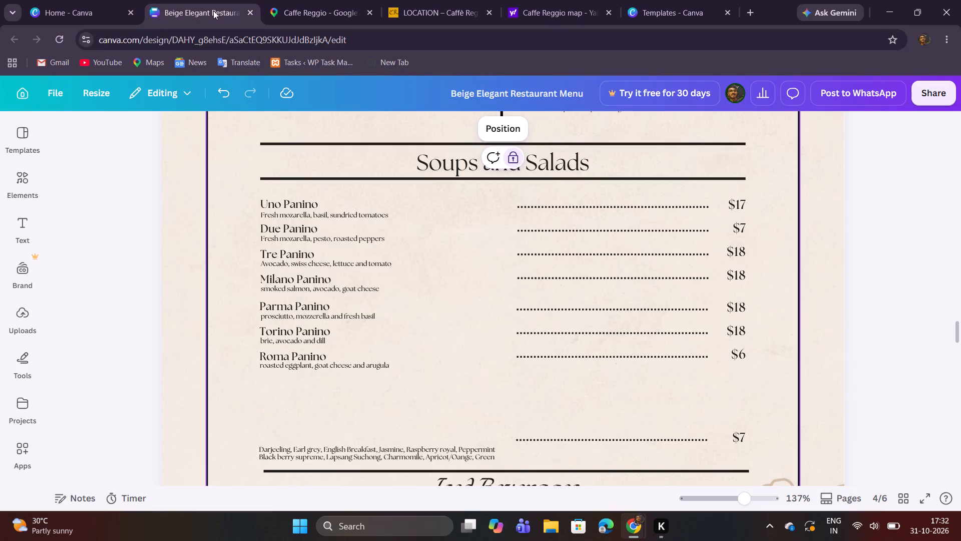
double_click(744, 354)
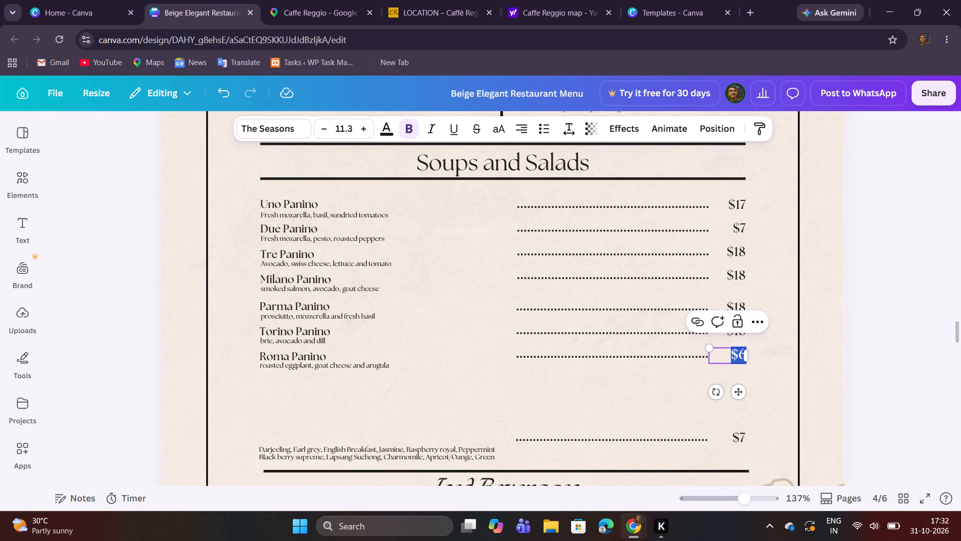
left_click(741, 354)
double_click(741, 354)
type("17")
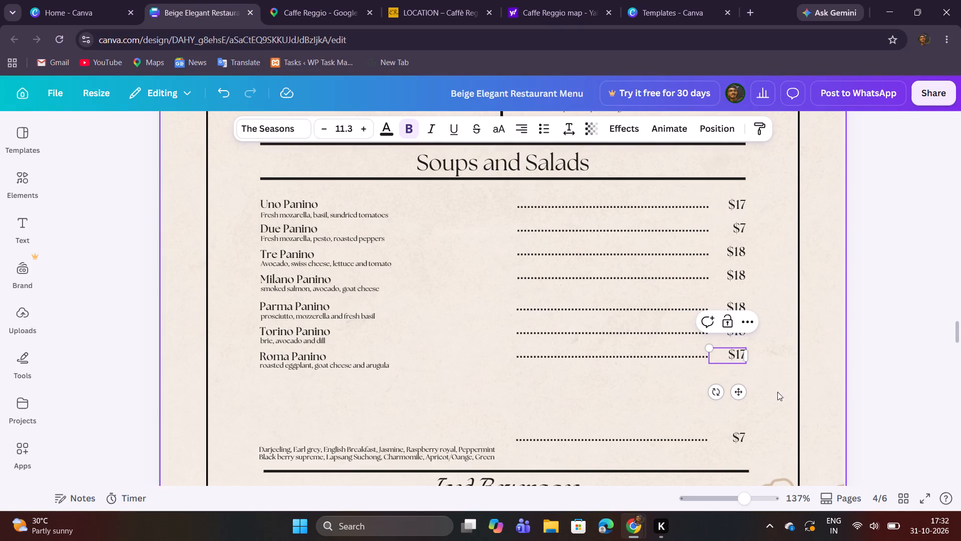
left_click(757, 398)
Delete the leftover tea description with its dotted line and $7 price, plus the entire Iced Beverages section beneath the paninos.
scroll(768, 357, "down", 1)
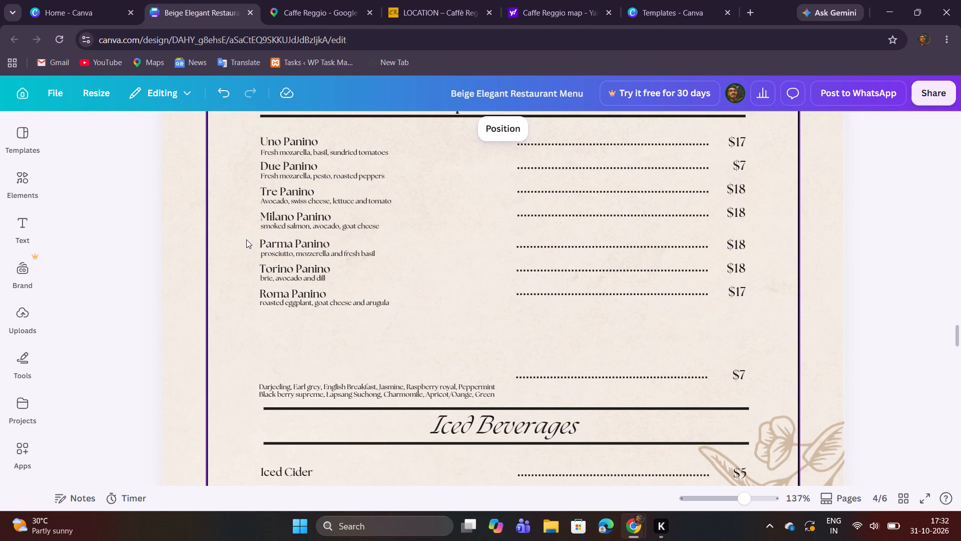
left_click_drag(248, 239, 664, 331)
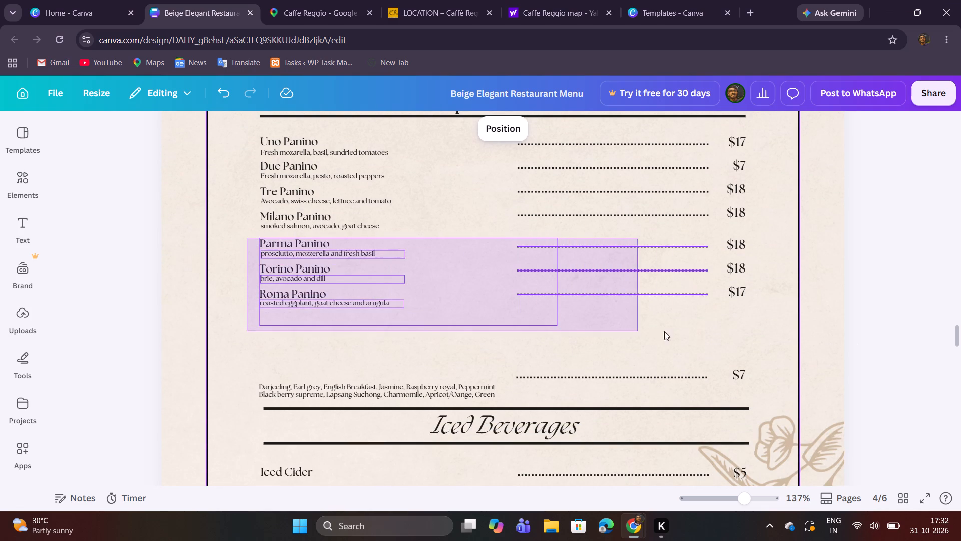
left_click_drag(664, 331, 756, 336)
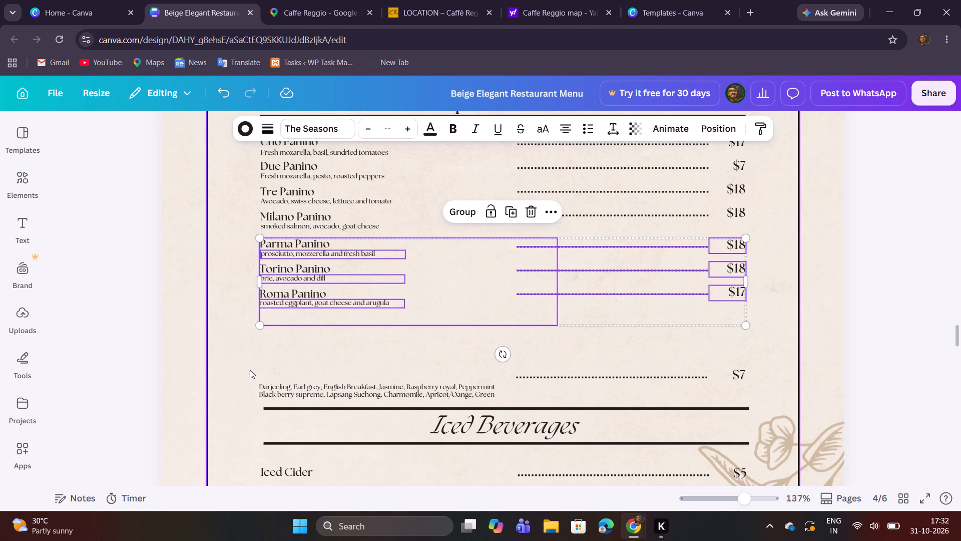
scroll(255, 364, "down", 1)
left_click_drag(258, 308, 670, 395)
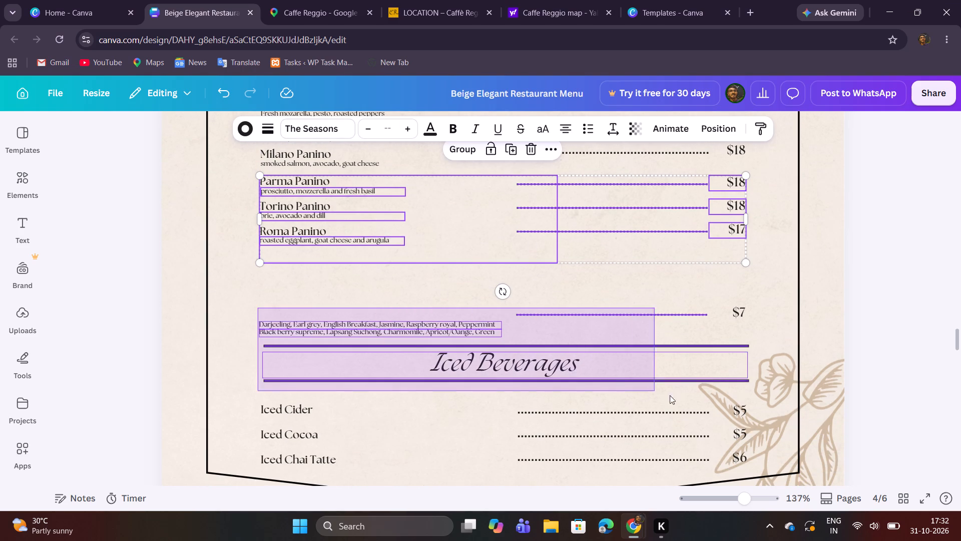
left_click_drag(670, 395, 746, 467)
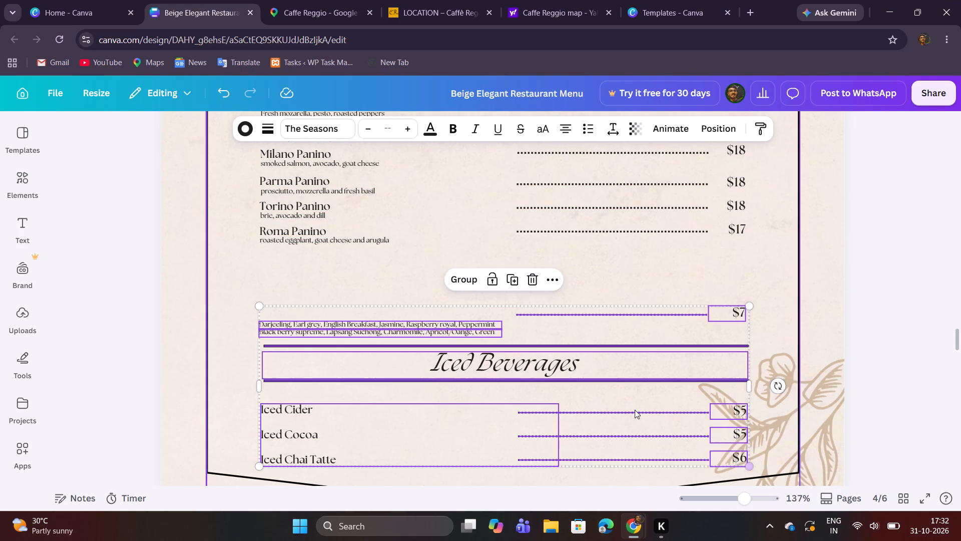
left_click(529, 286)
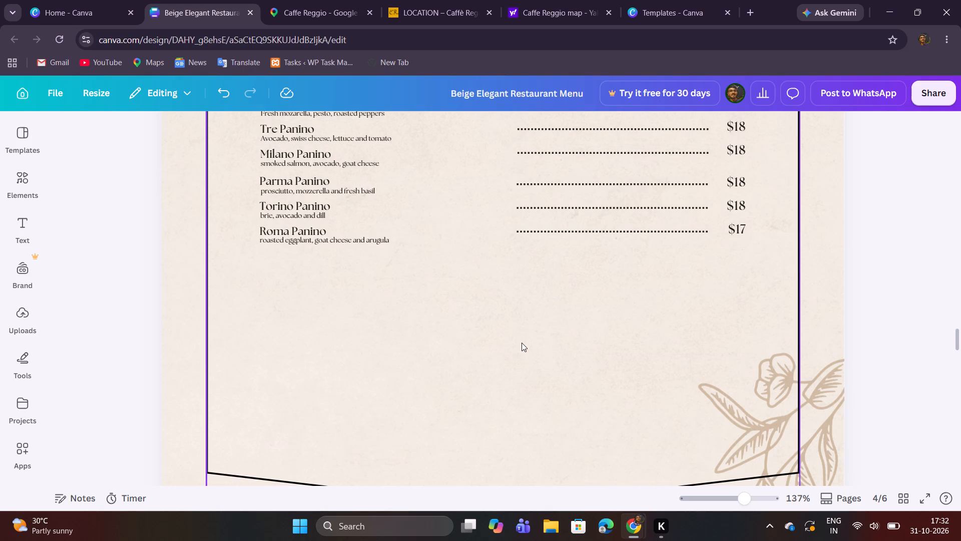
Duplicate the Parma, Torino and Roma Panino rows with descriptions, dotted lines and prices, and align the copy directly below Roma Panino.
scroll(522, 343, "up", 2)
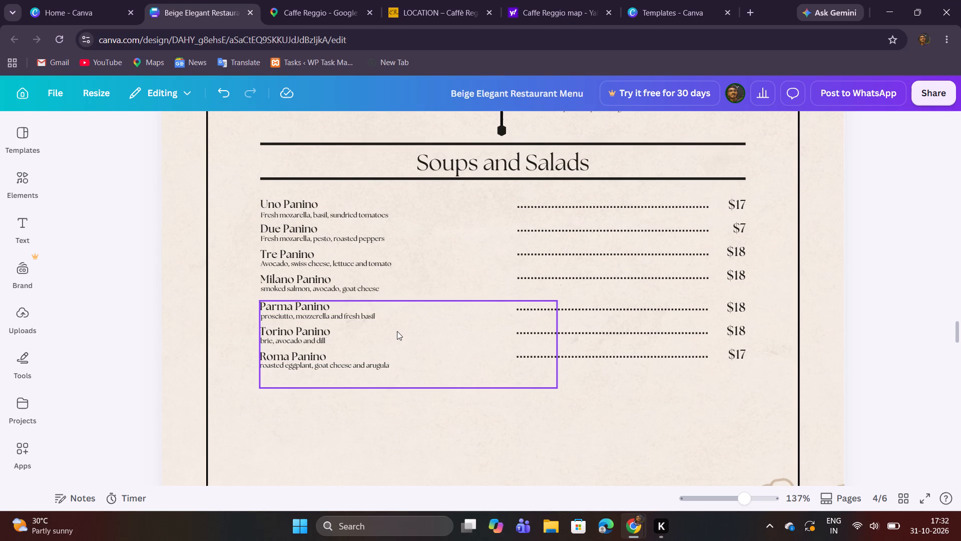
left_click_drag(249, 306, 678, 388)
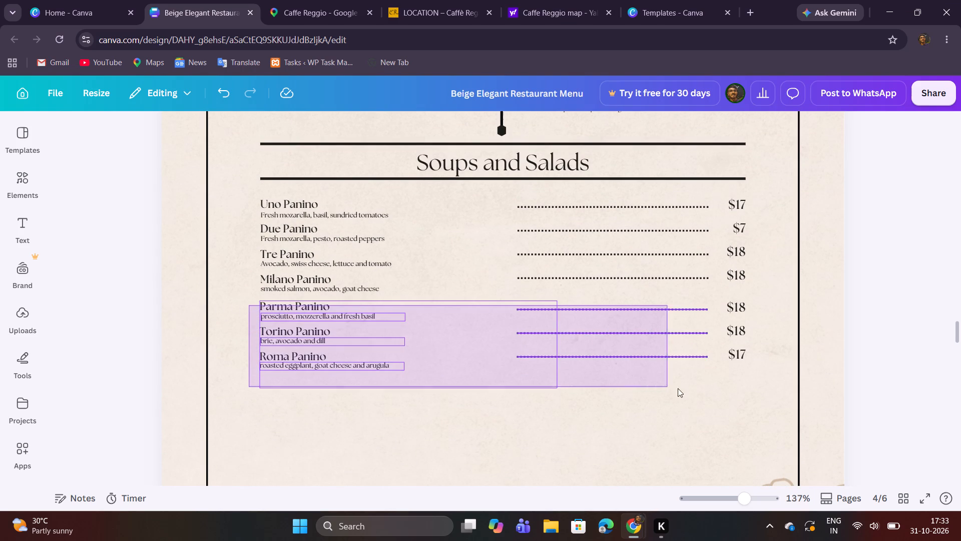
left_click_drag(678, 388, 747, 389)
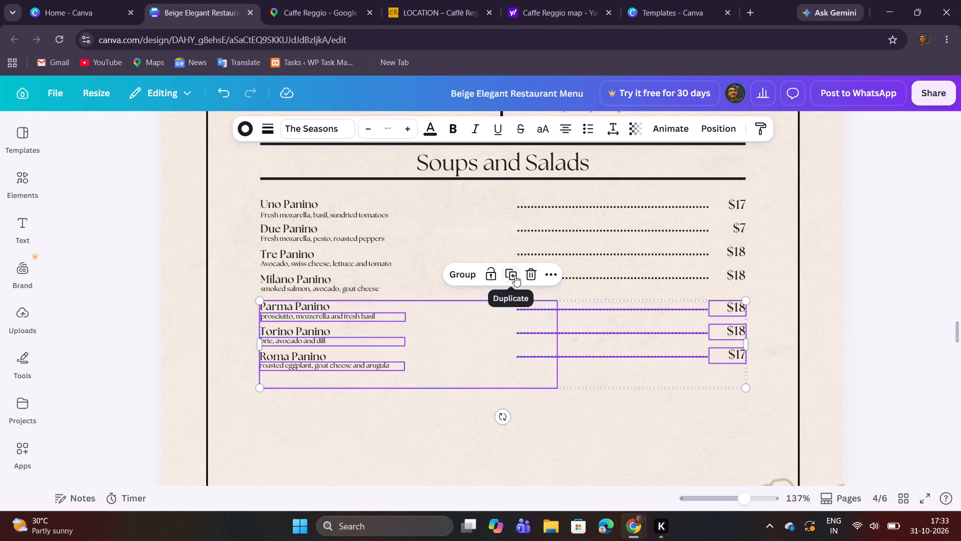
left_click(515, 276)
left_click_drag(495, 328, 476, 395)
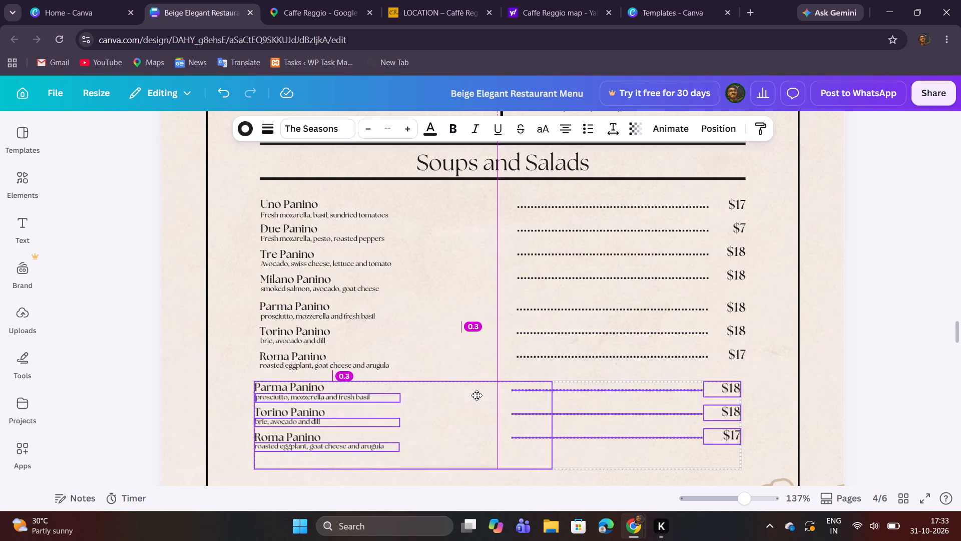
left_click_drag(476, 395, 481, 395)
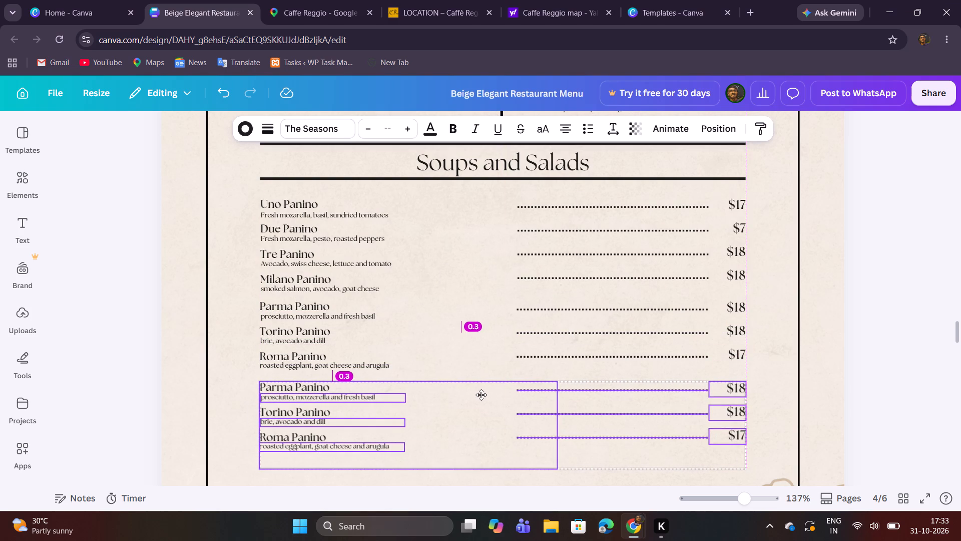
Fine-tune the position of the duplicated three-panino block so it sits evenly spaced below the first Roma Panino row.
left_click_drag(481, 395, 482, 393)
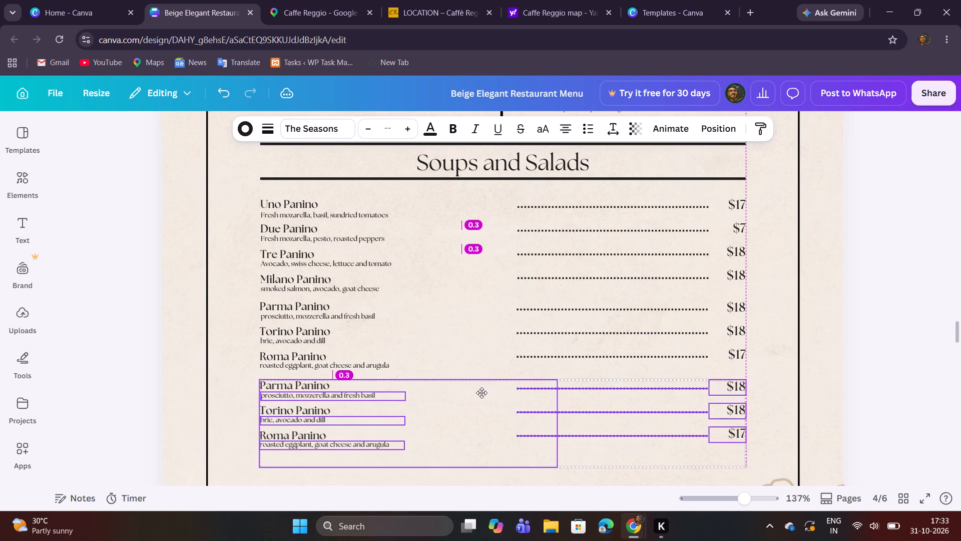
left_click_drag(482, 393, 482, 392)
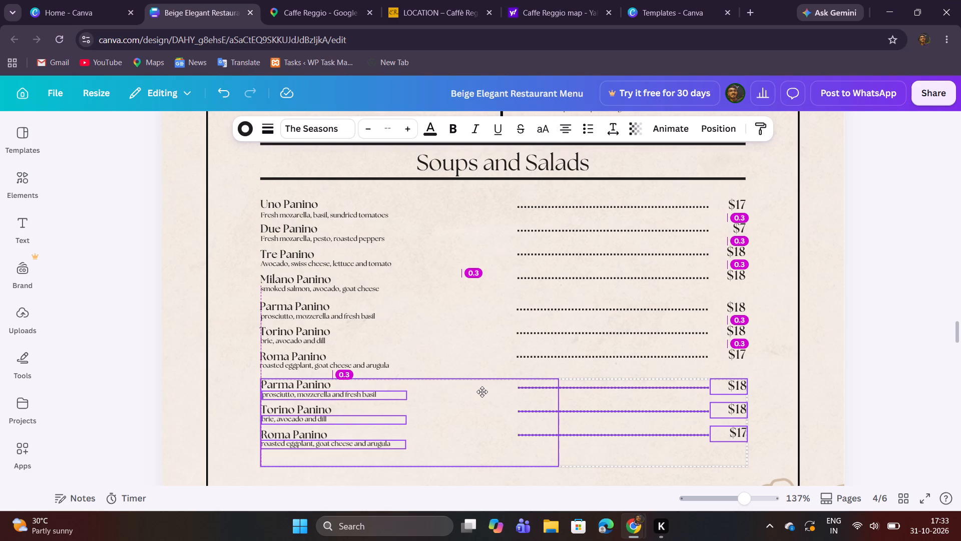
left_click_drag(482, 392, 480, 386)
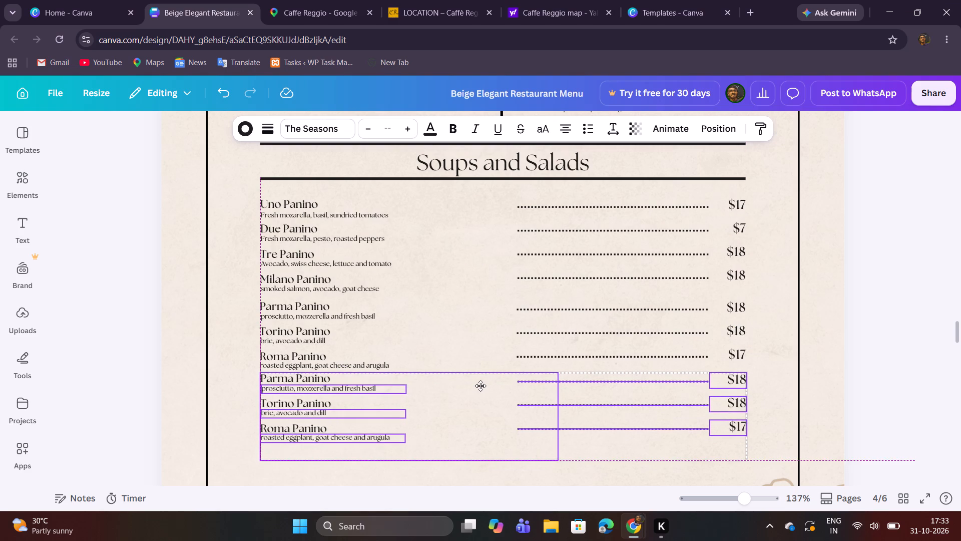
left_click_drag(480, 386, 480, 385)
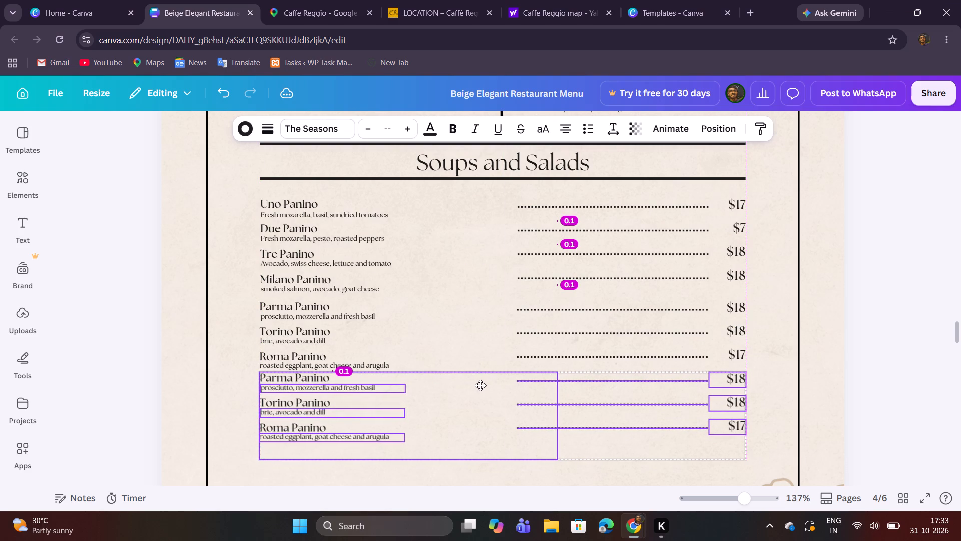
left_click_drag(480, 385, 480, 386)
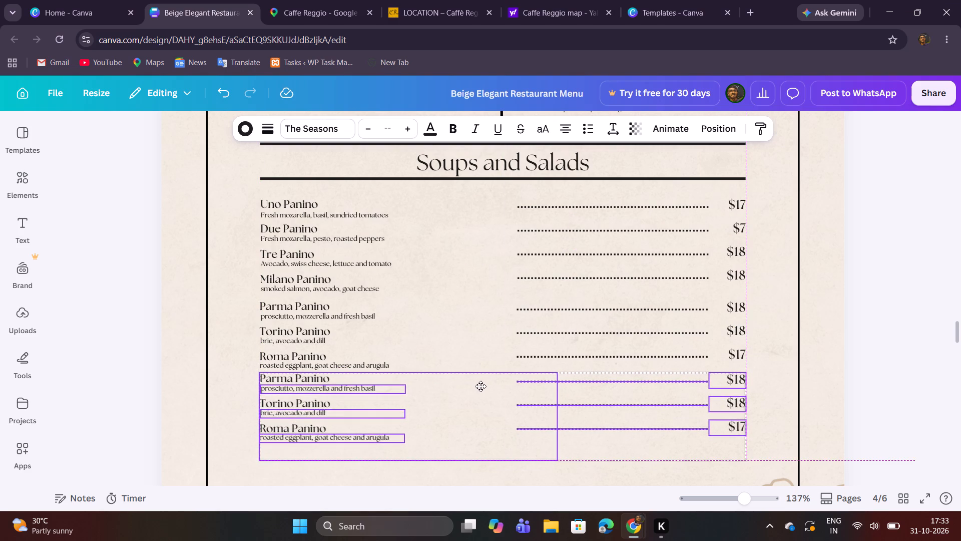
left_click_drag(480, 386, 480, 390)
left_click(588, 462)
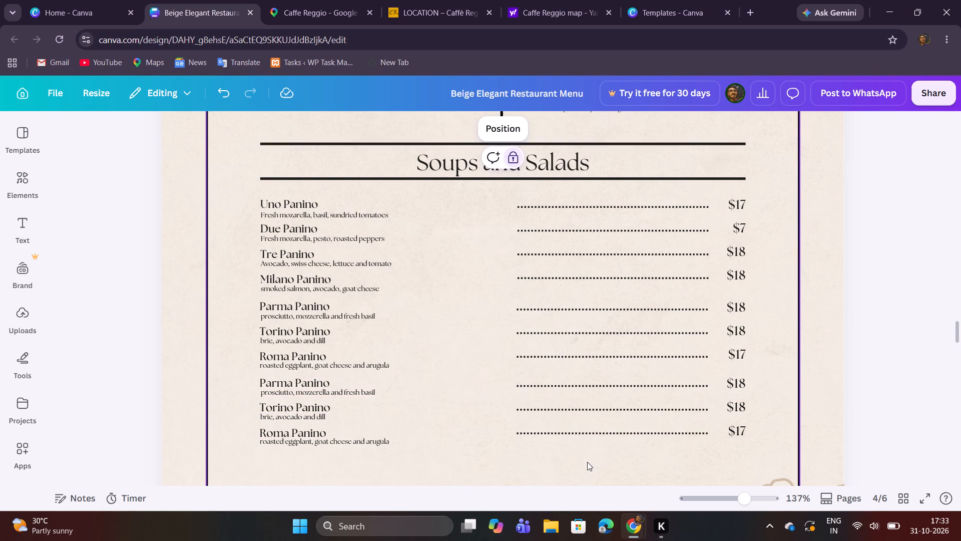
Check the menu photo for the dish after Roma Panino and replace the three duplicated names with "Penne".
scroll(600, 454, "down", 1)
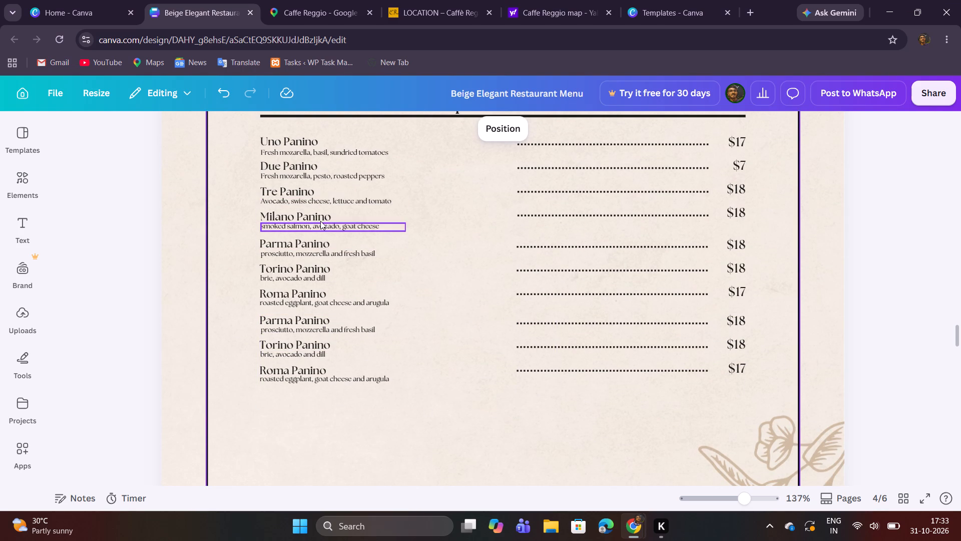
left_click(339, 0)
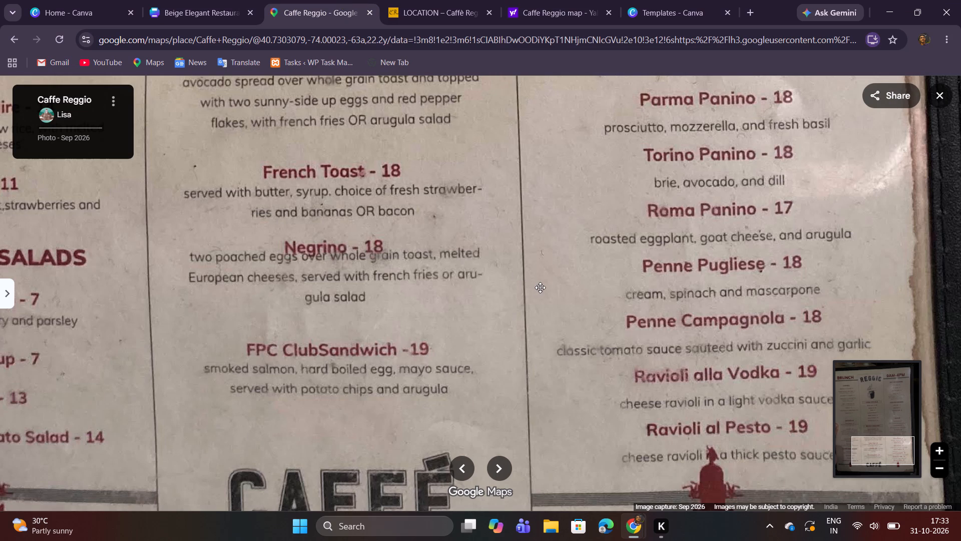
left_click(173, 3)
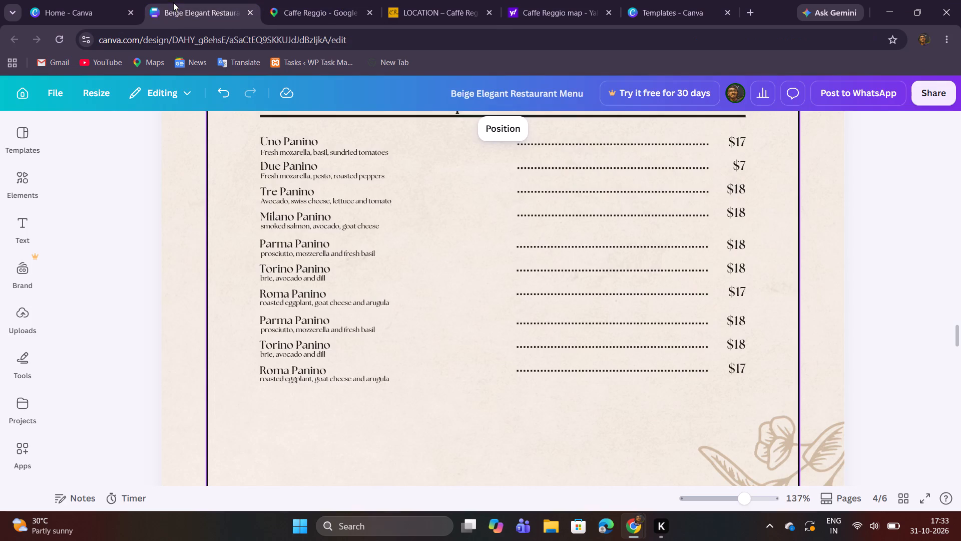
left_click(307, 0)
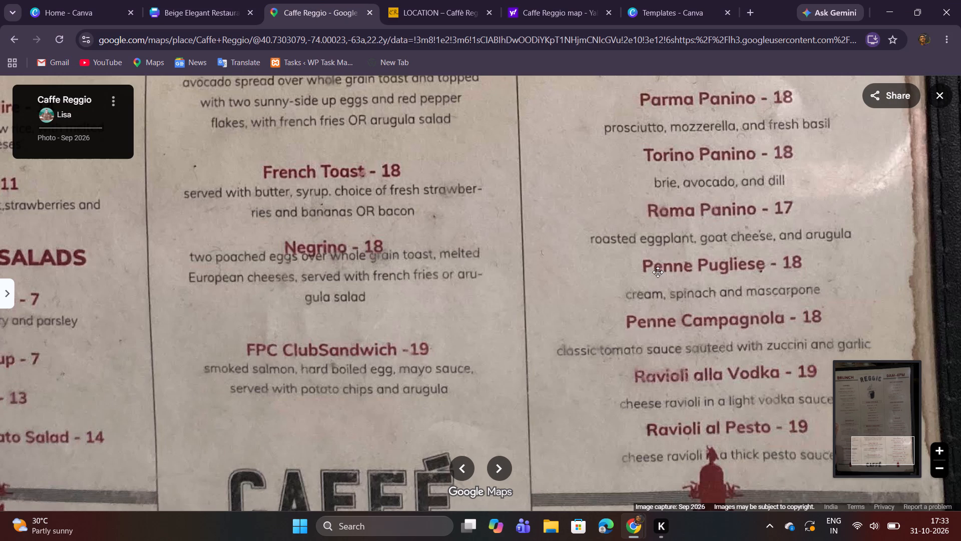
left_click(240, 0)
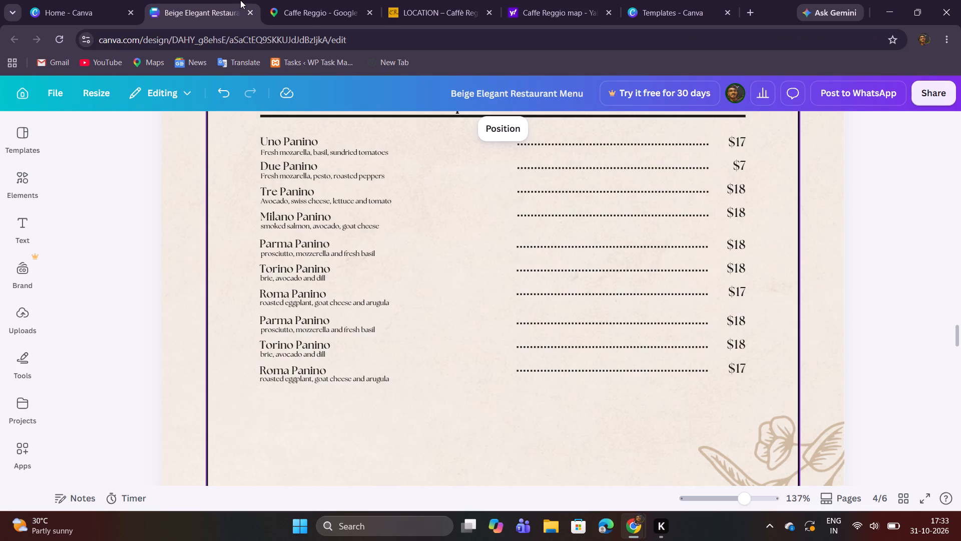
double_click(312, 322)
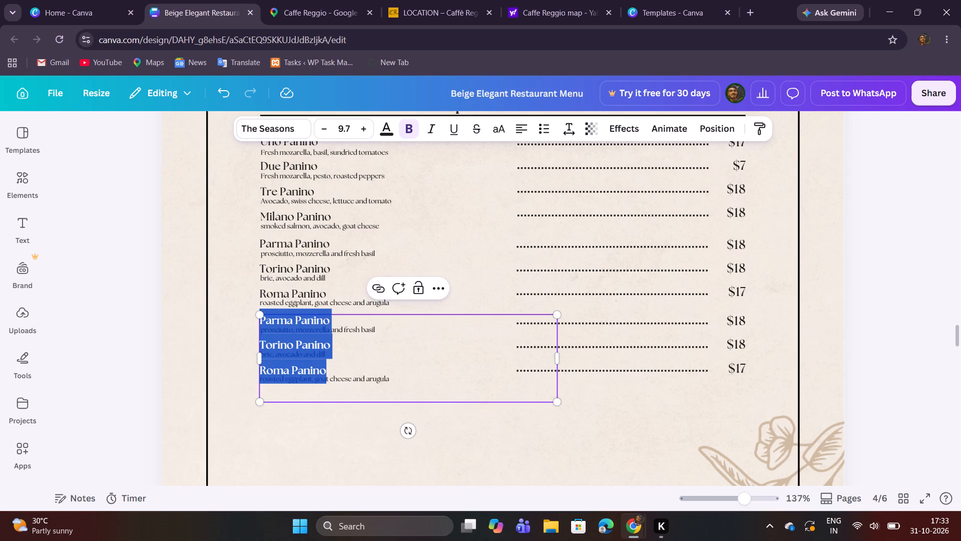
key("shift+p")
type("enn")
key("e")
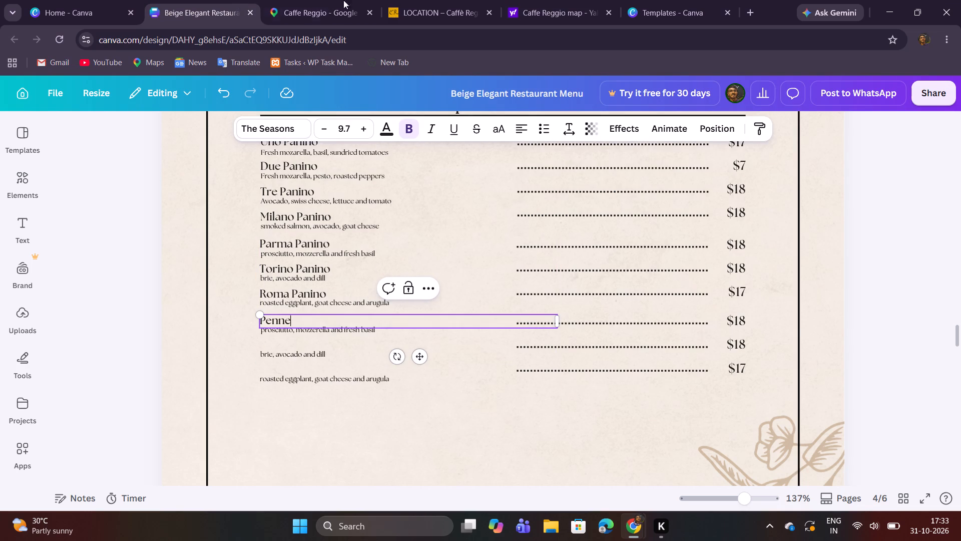
Recheck the menu photo, complete the dish name as "Penne Pugliese" and start a new line beneath it.
left_click(318, 0)
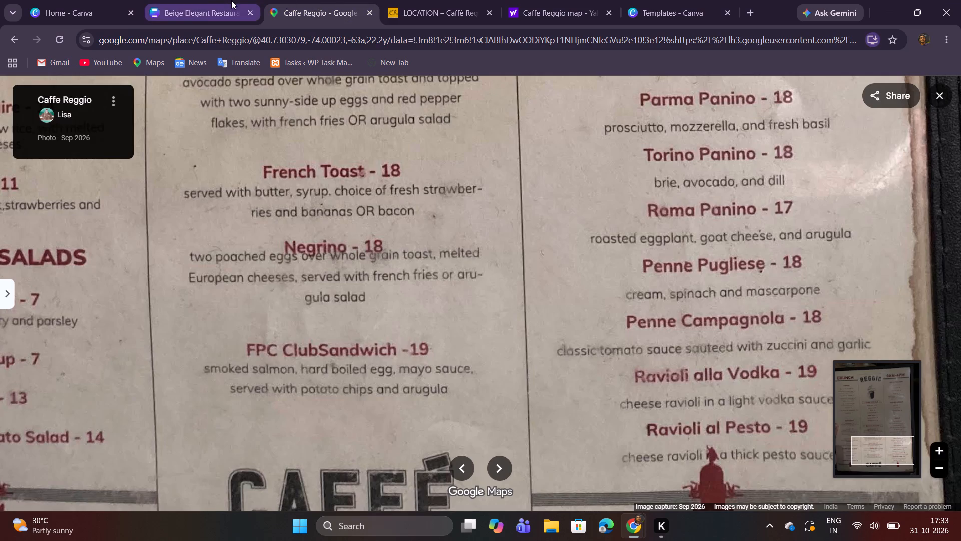
left_click(201, 0)
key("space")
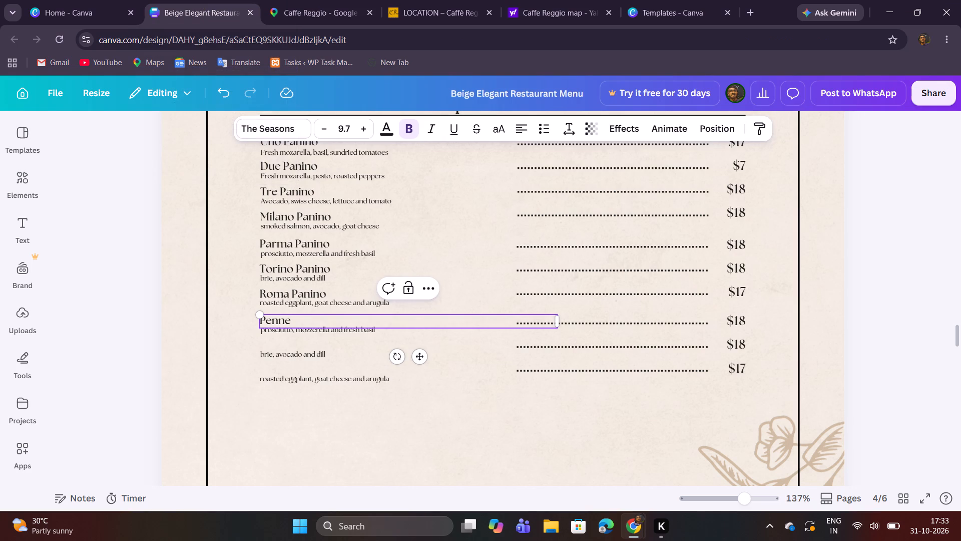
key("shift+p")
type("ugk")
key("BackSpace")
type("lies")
left_click(336, 0)
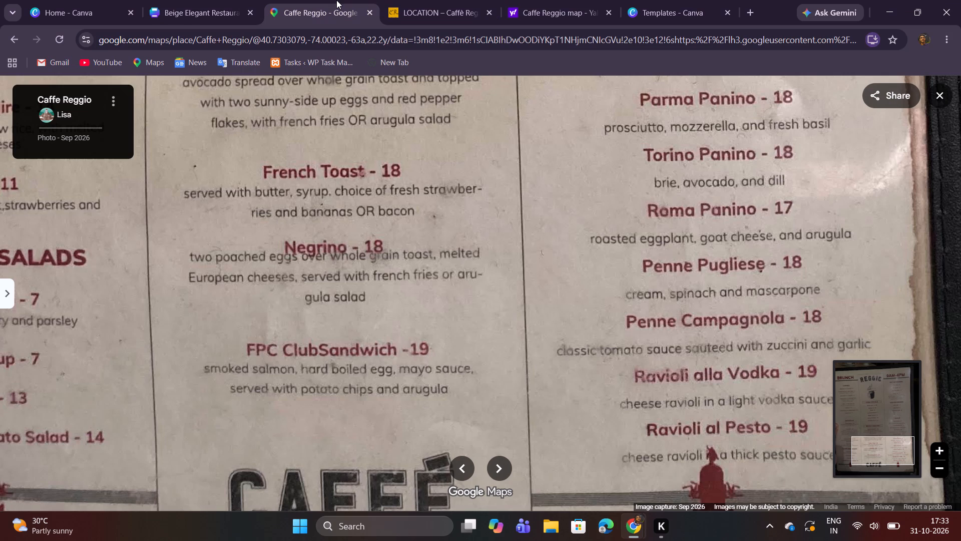
left_click(210, 0)
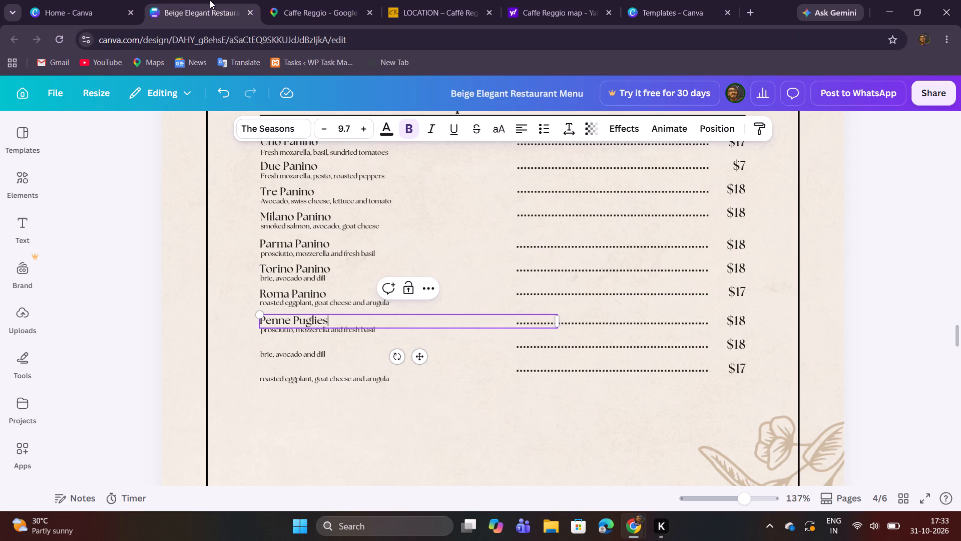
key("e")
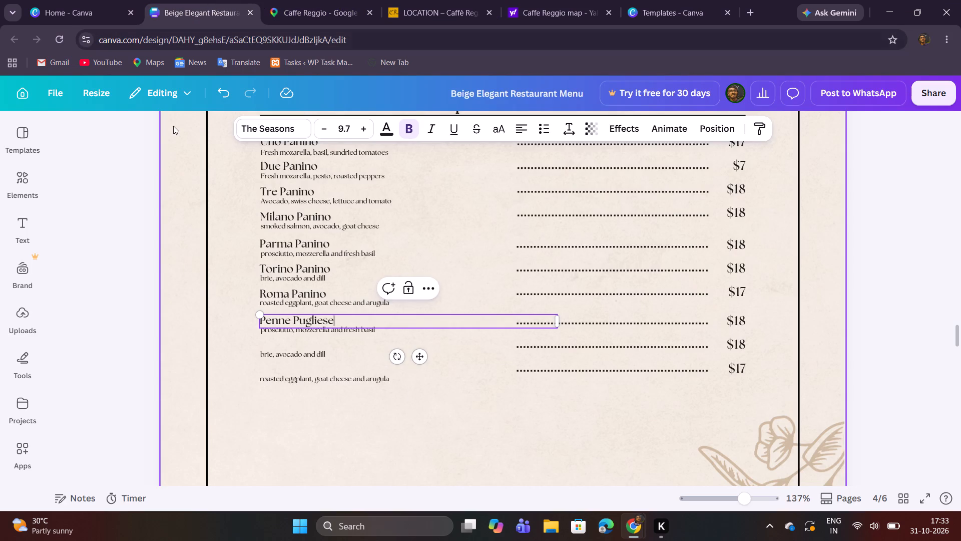
key("Return")
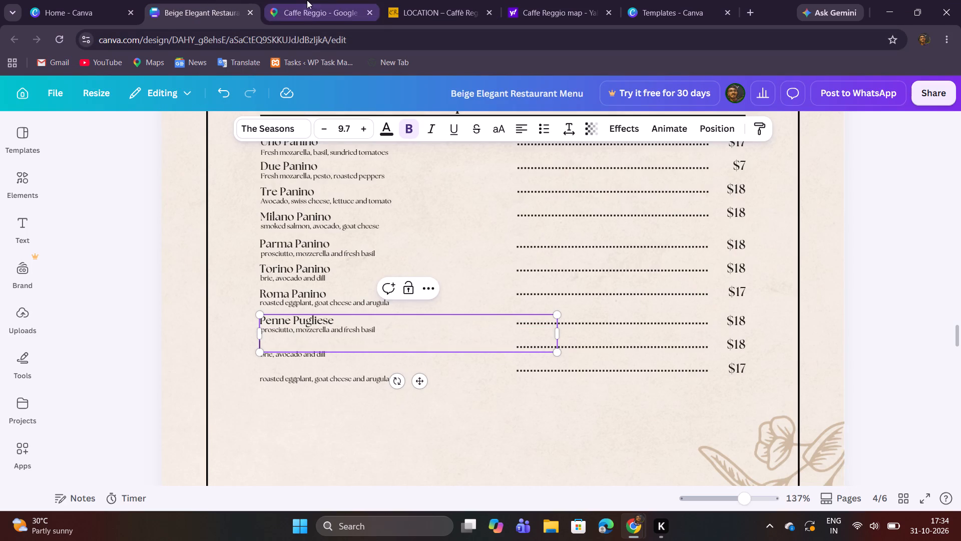
Check the Penne Pugliese description in the menu photo and replace the duplicated prosciutto description under it with "cream, spinach and".
left_click(308, 0)
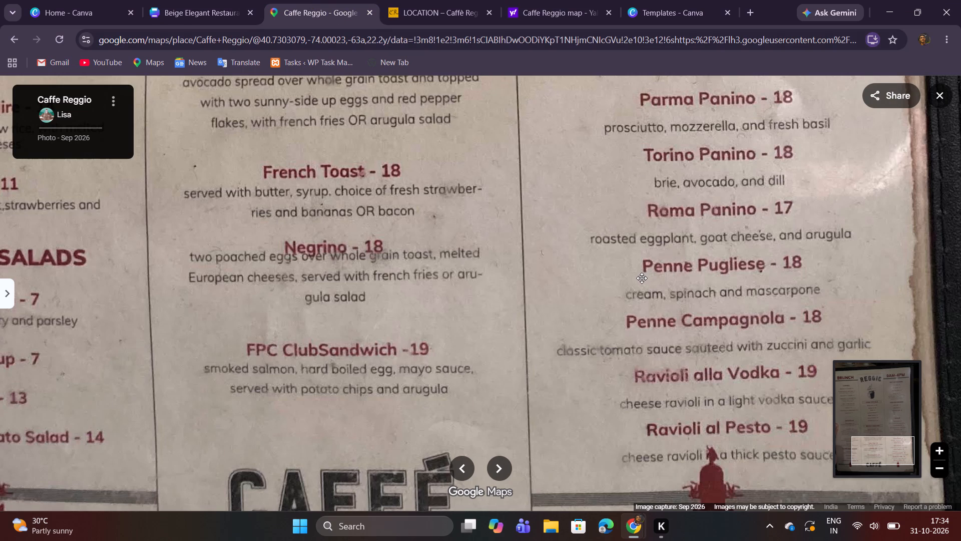
left_click(207, 0)
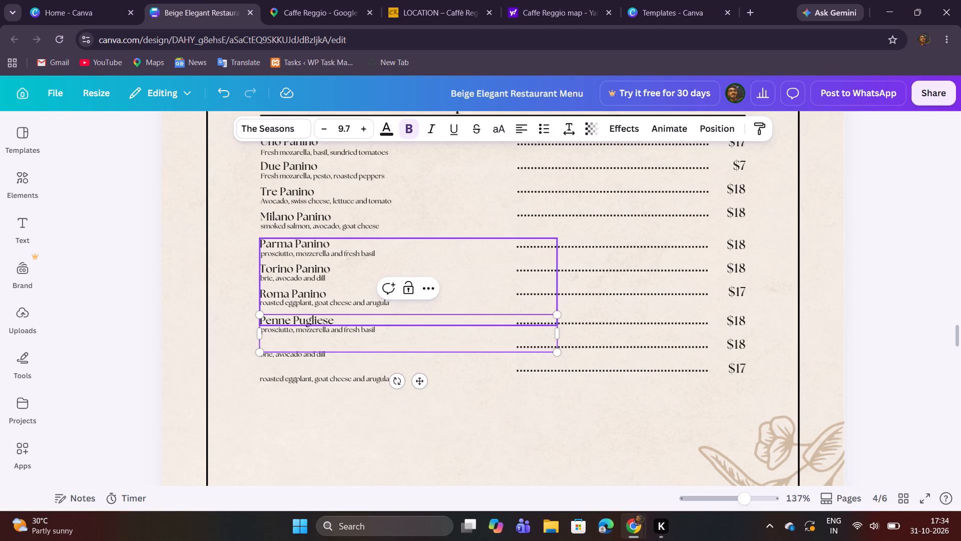
left_click(321, 414)
double_click(337, 334)
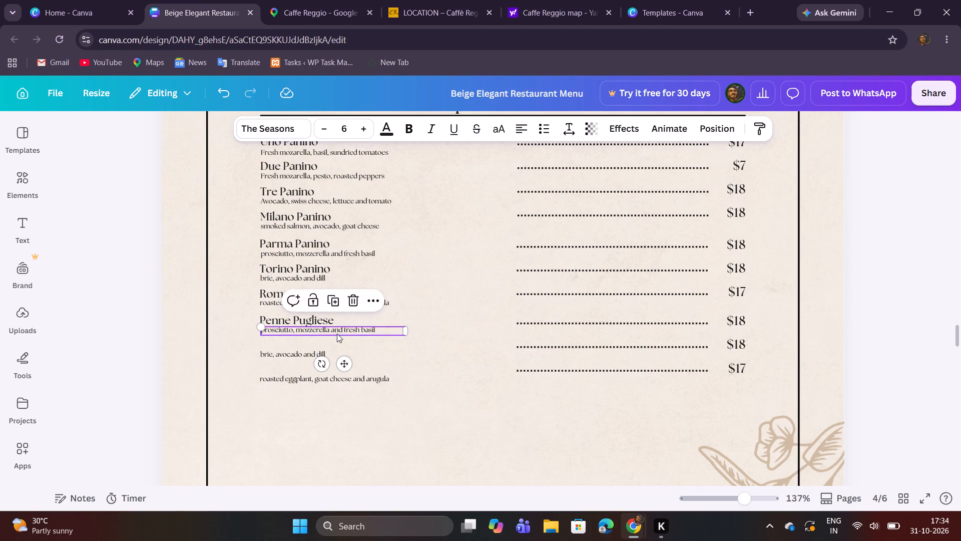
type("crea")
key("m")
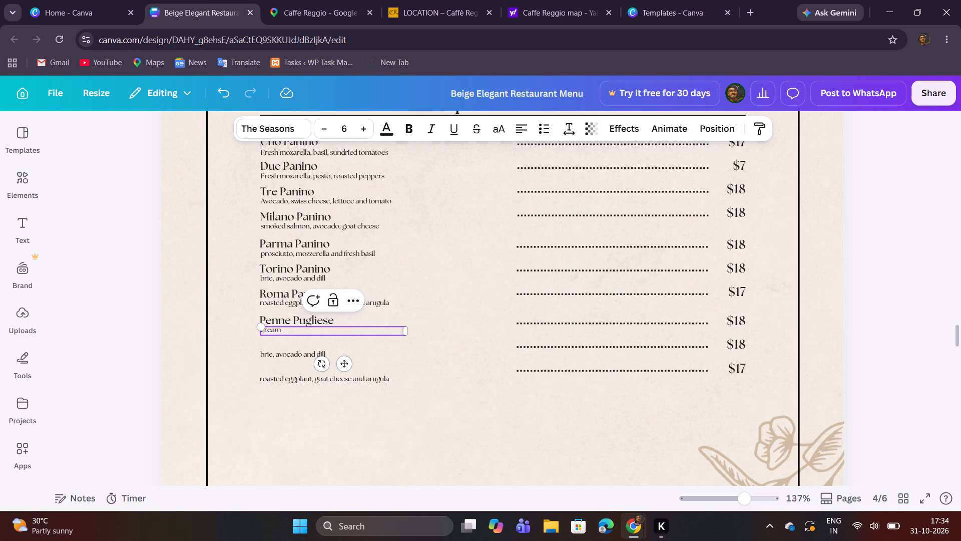
left_click(310, 0)
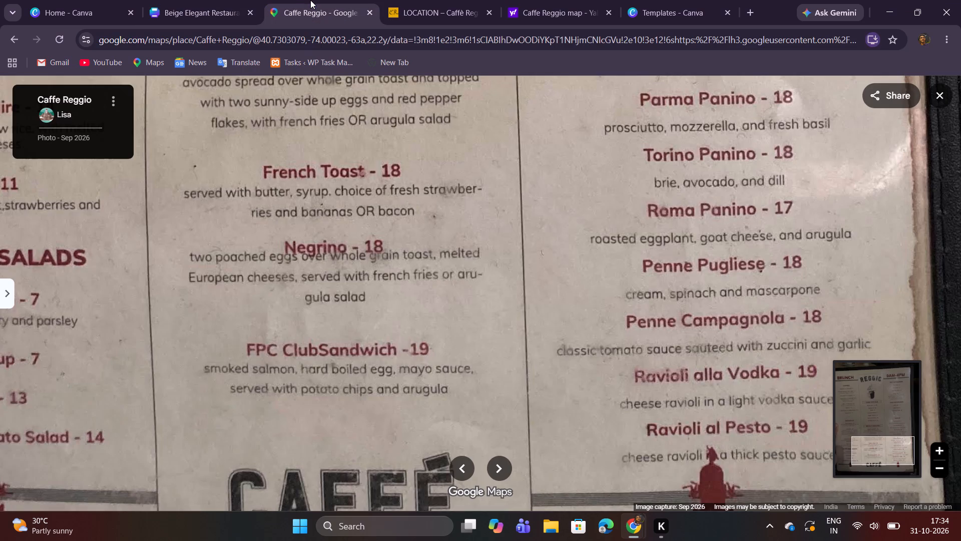
left_click(221, 0)
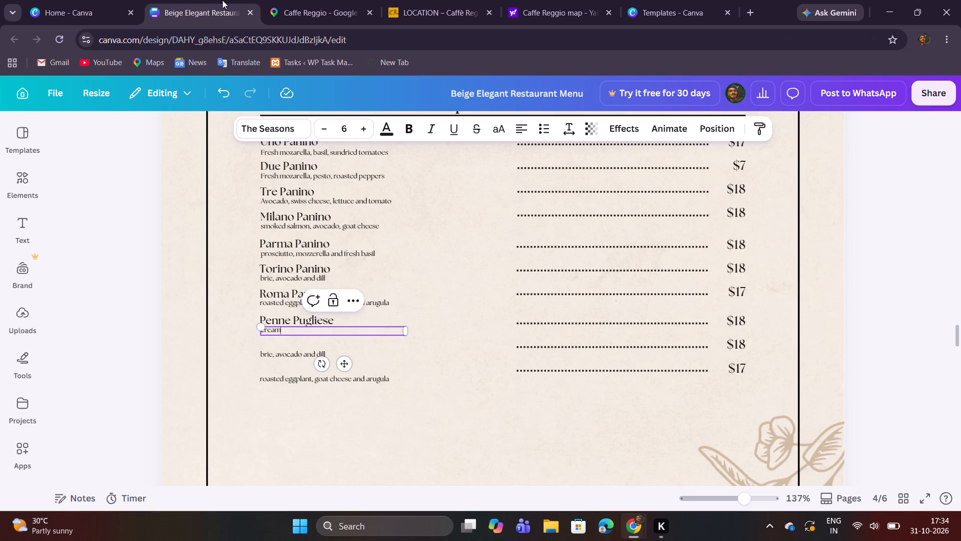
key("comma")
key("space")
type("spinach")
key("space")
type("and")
Recheck the menu photo and complete the Penne Pugliese description as "cream, spinach and mascarpone".
left_click(329, 0)
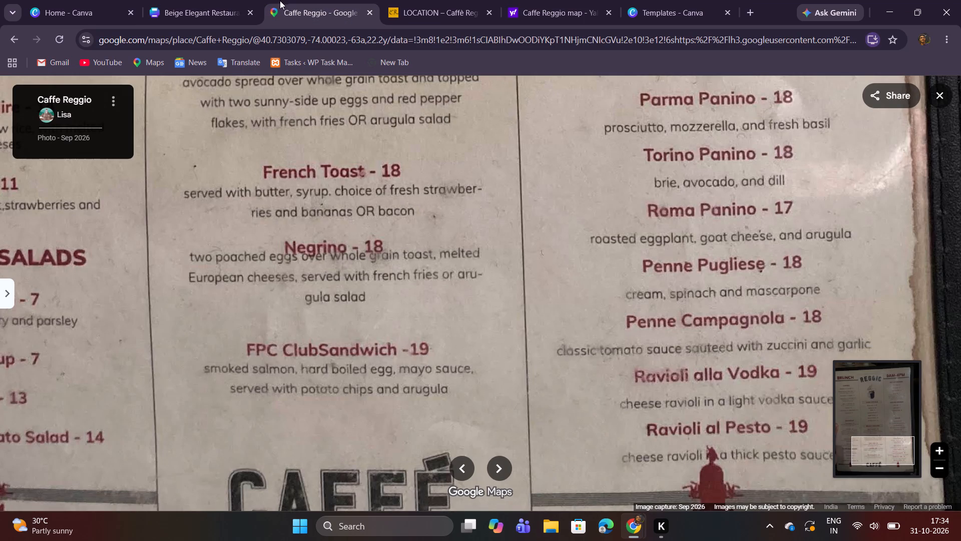
left_click(220, 3)
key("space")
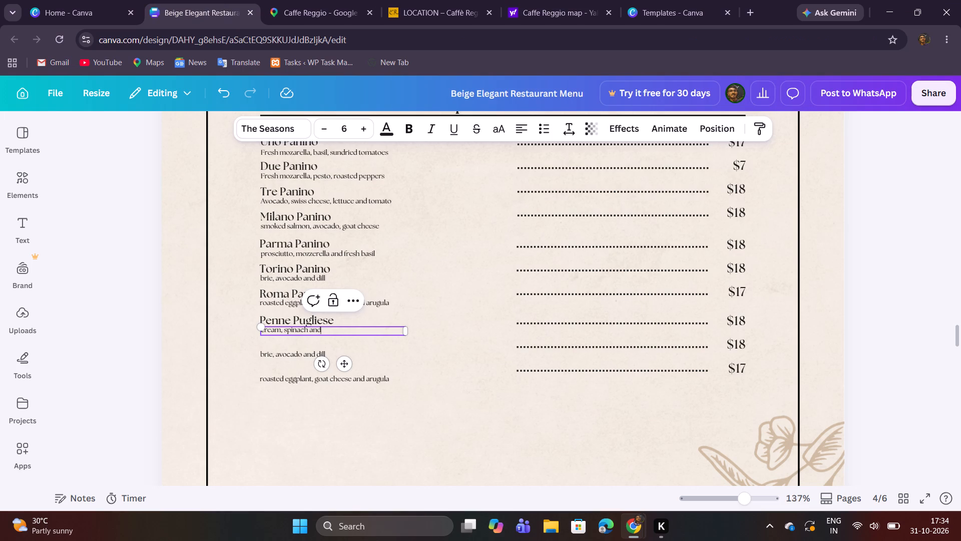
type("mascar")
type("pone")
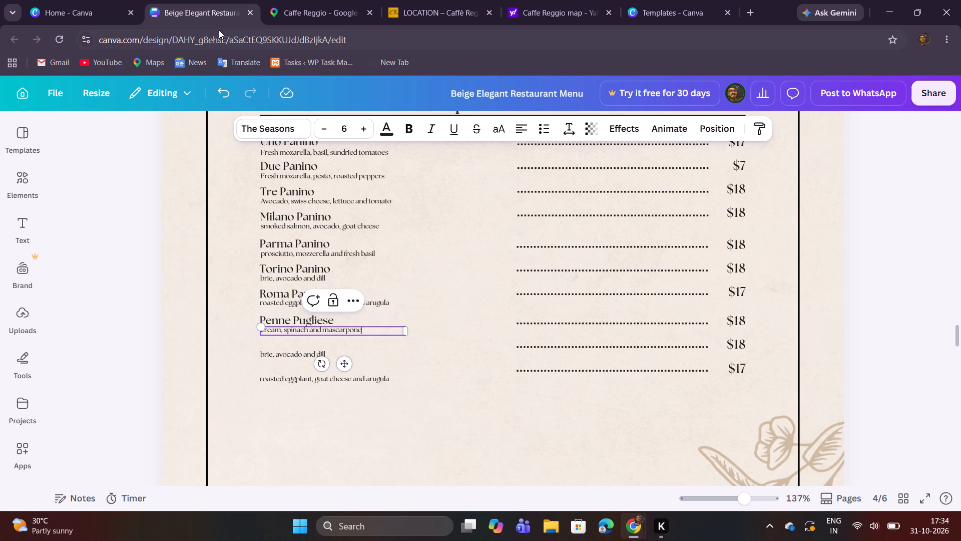
Check the menu photo, add "Penne Campagnola" on the line below Penne Pugliese and start a new line beneath it.
double_click(380, 320)
left_click(362, 337)
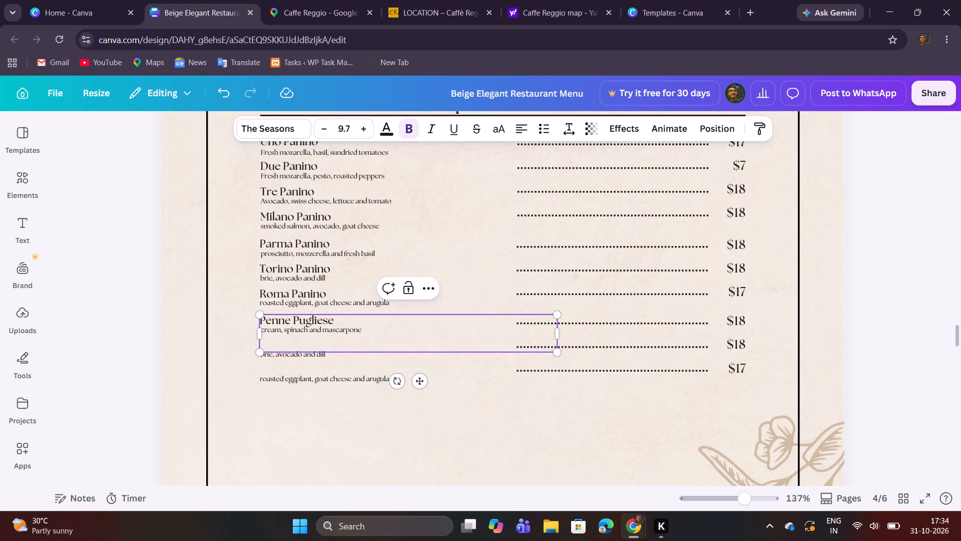
left_click(313, 0)
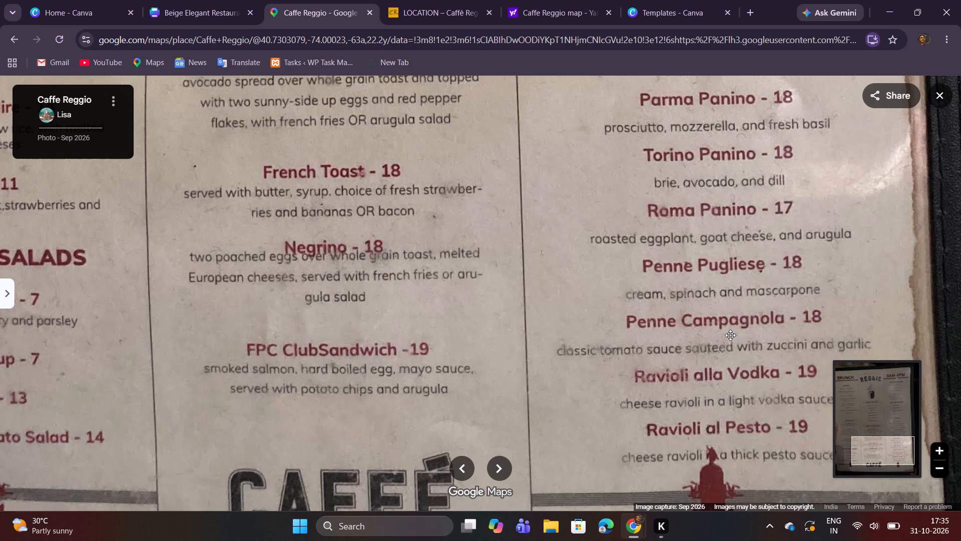
left_click(223, 0)
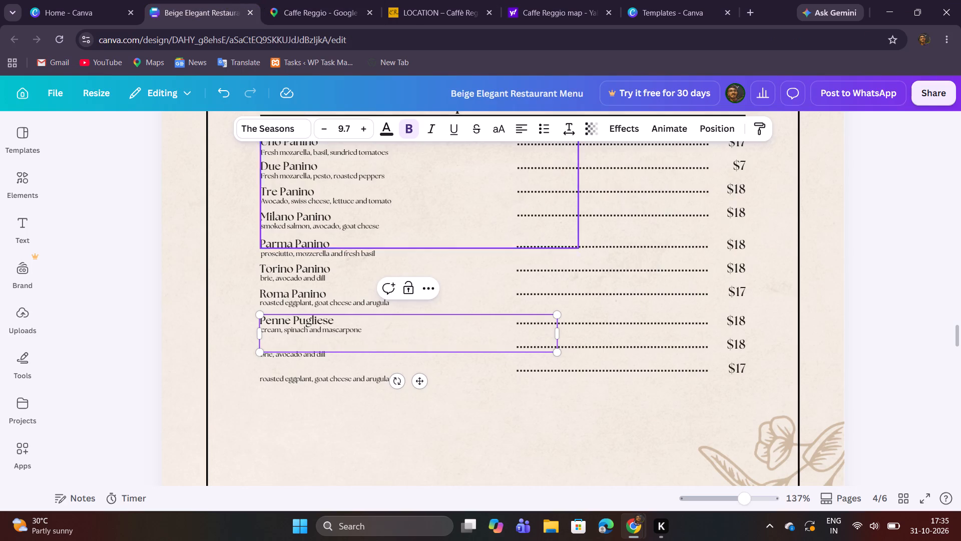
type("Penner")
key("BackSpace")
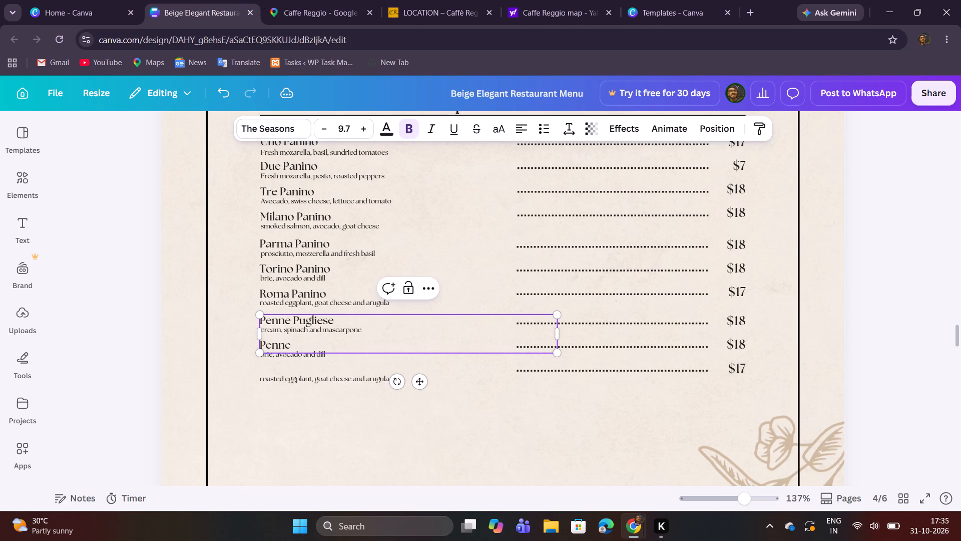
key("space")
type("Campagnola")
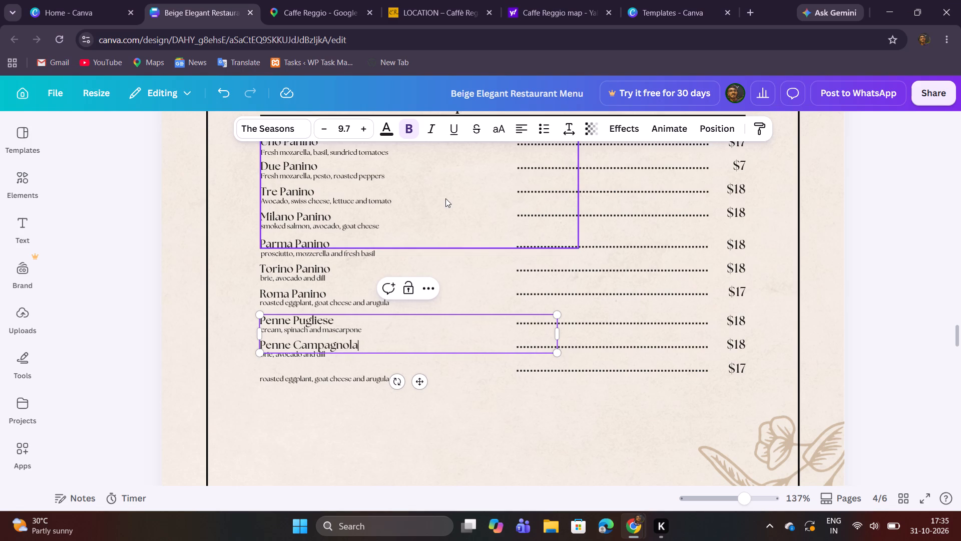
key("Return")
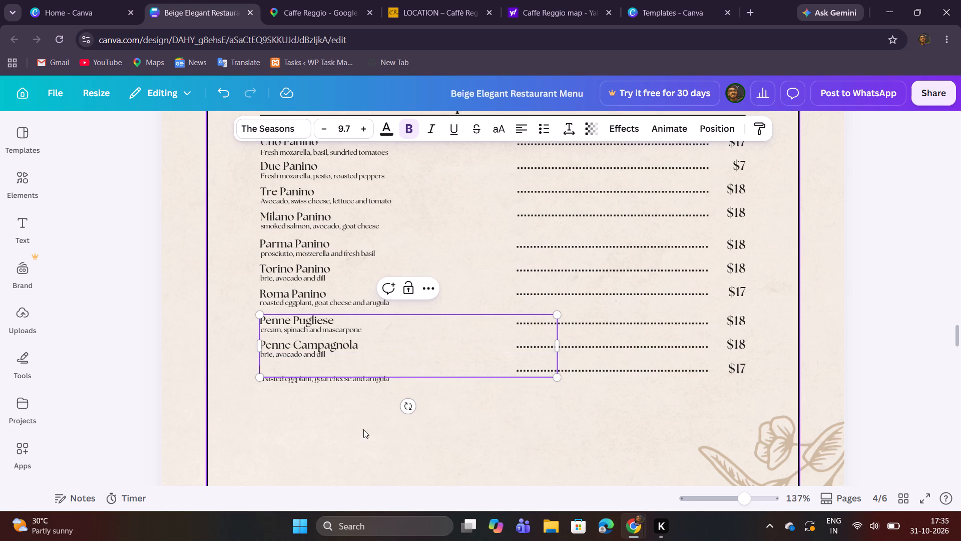
left_click(354, 449)
Check the Penne Campagnola description in the menu photo and replace the duplicated brie description under it with "classic tomato sauce".
left_click(329, 0)
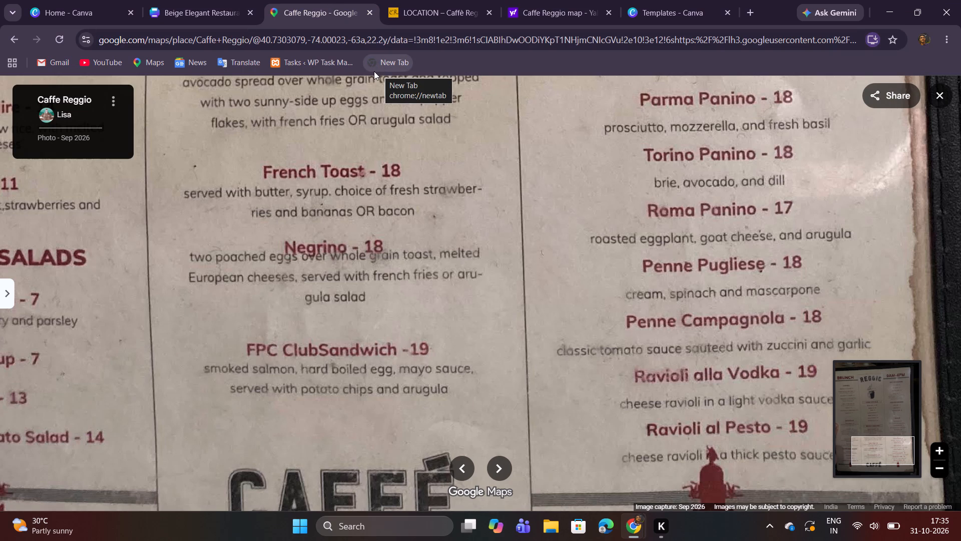
left_click(191, 0)
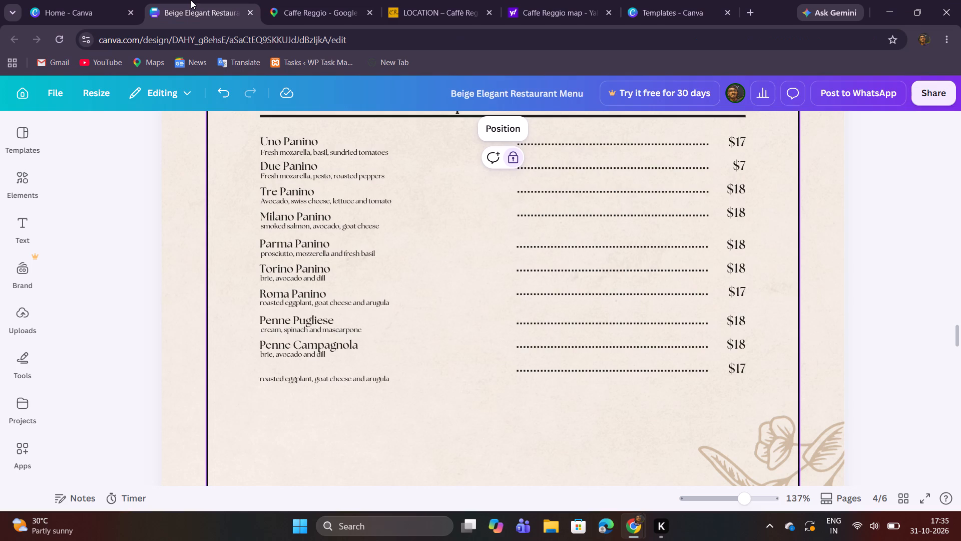
double_click(299, 357)
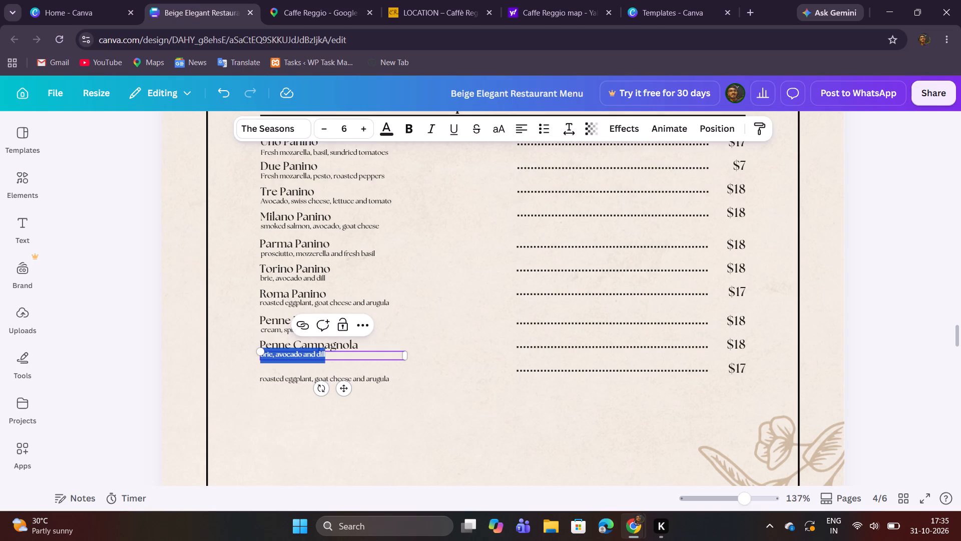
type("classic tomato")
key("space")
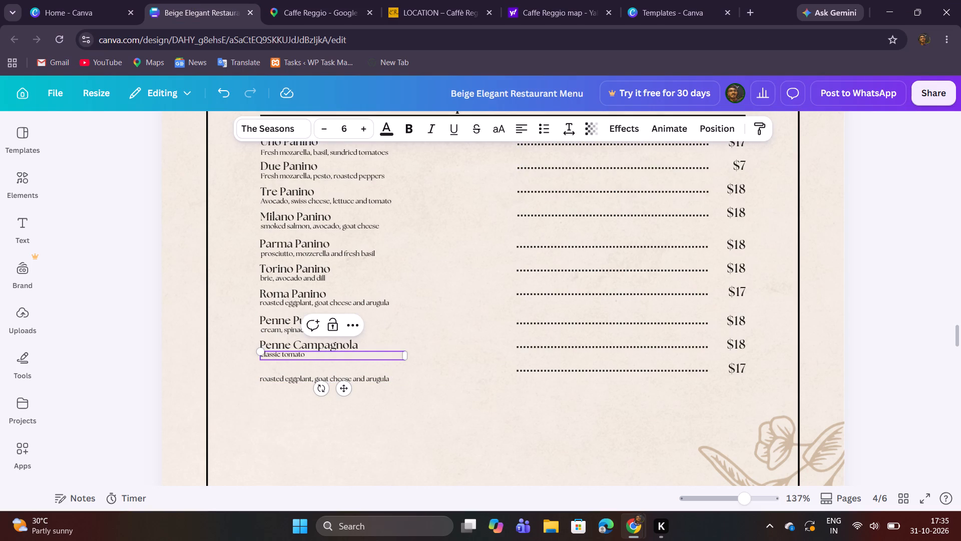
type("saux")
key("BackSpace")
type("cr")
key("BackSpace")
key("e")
Recheck the menu photo and extend the Penne Campagnola description with "sauteed with zuccini".
left_click(297, 0)
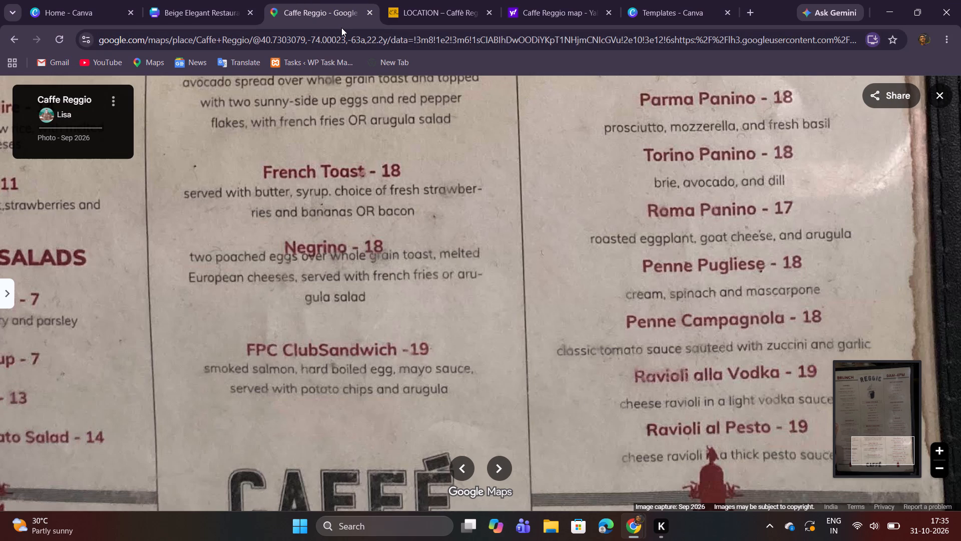
left_click(222, 4)
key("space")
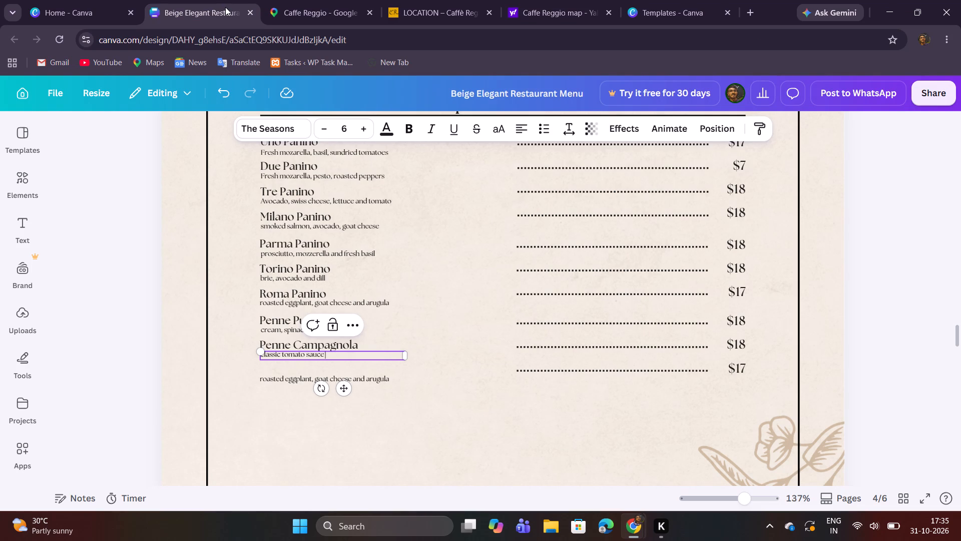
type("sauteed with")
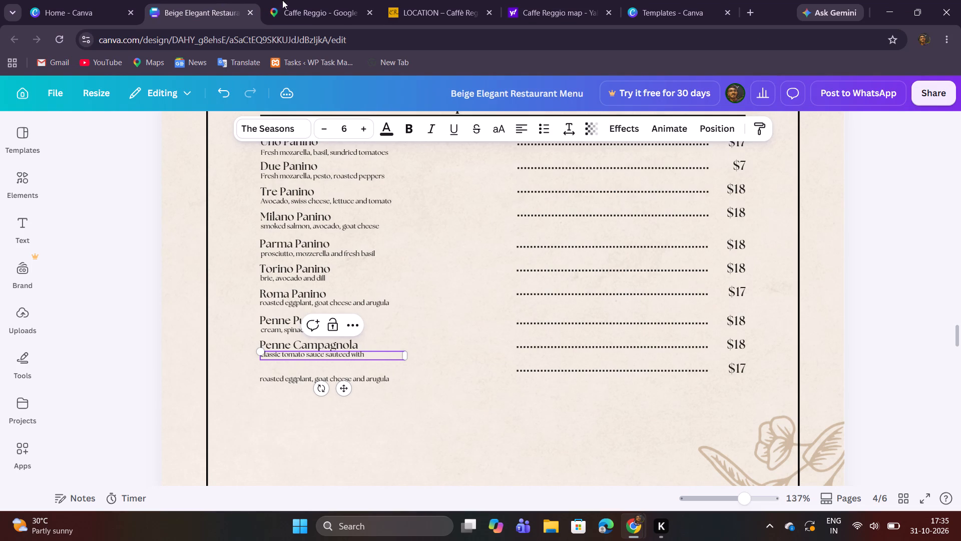
left_click(285, 0)
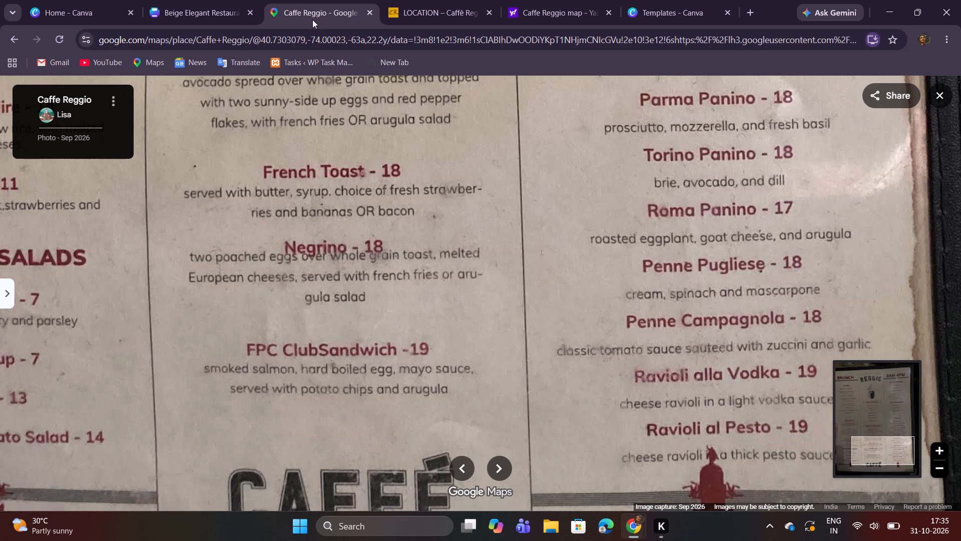
left_click(198, 0)
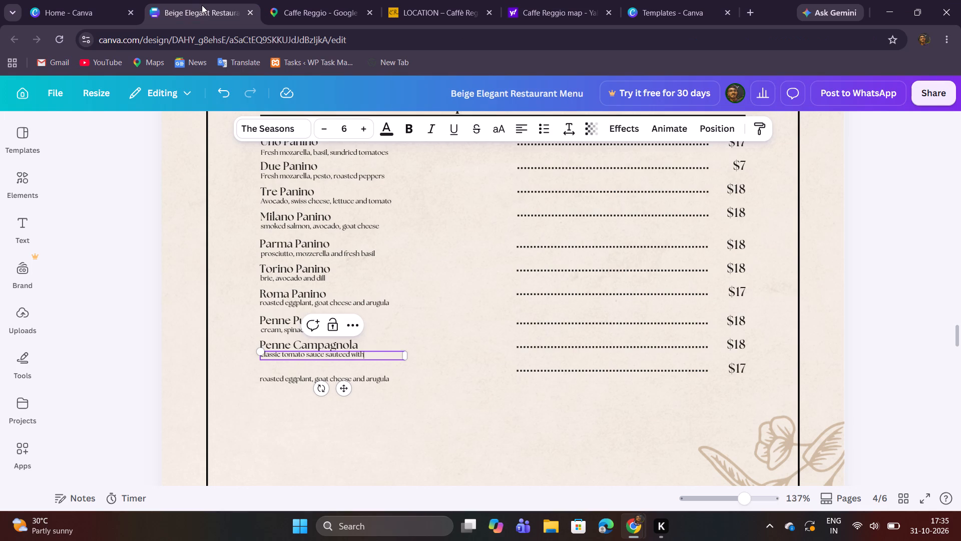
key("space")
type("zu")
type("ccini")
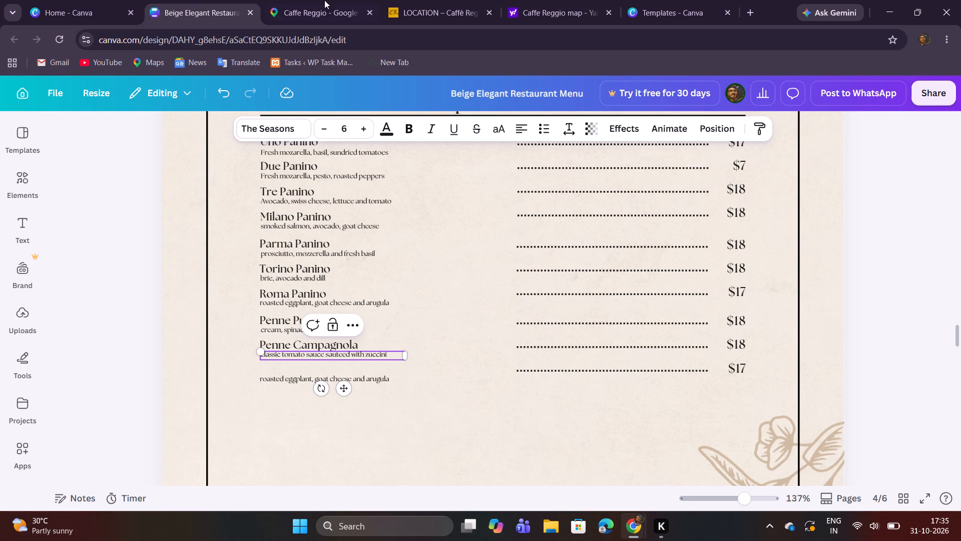
Recheck the menu photo, widen the Penne Campagnola description box and finish its text with "and garlic".
left_click(330, 0)
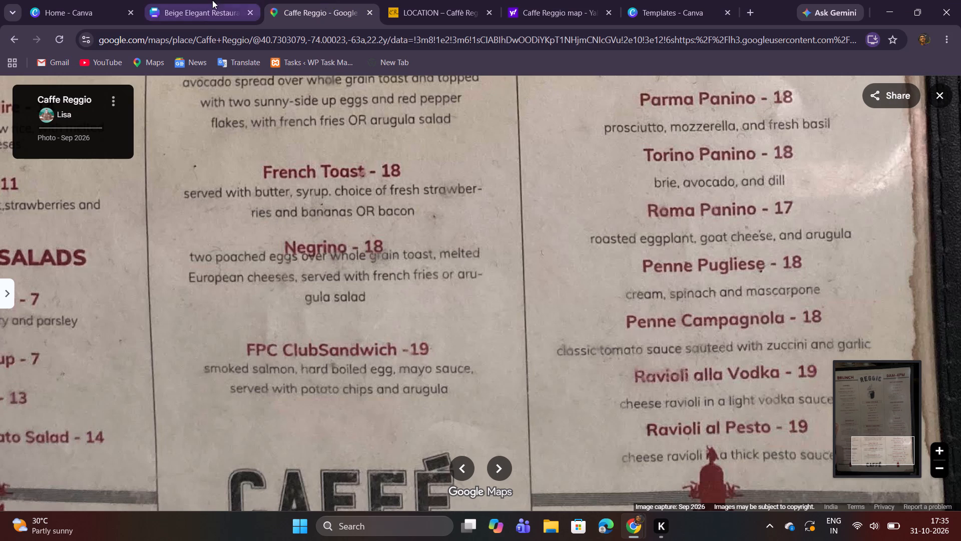
left_click(212, 0)
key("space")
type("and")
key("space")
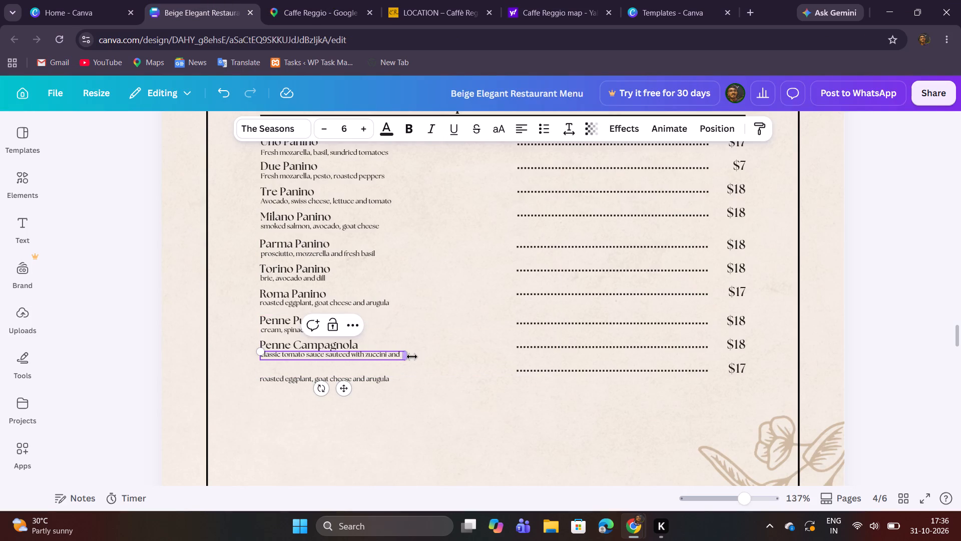
left_click_drag(410, 356, 441, 355)
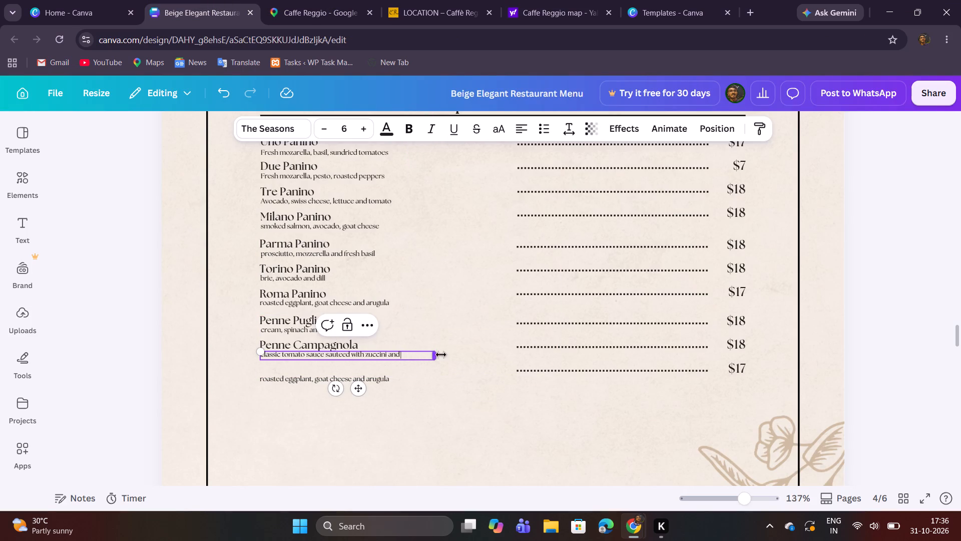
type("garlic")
left_click(443, 418)
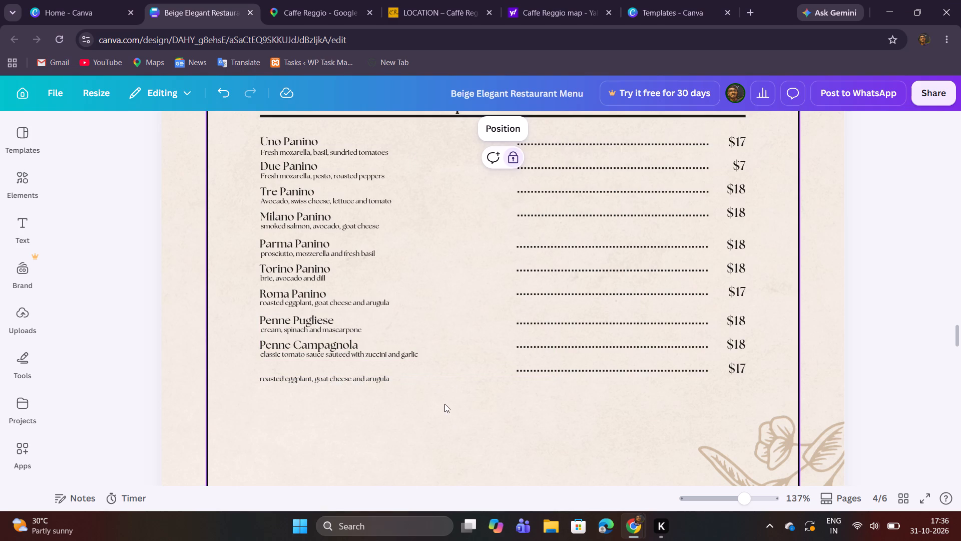
Check the next dish in the menu photo and enter "Ravioli alla Vodka" on the empty line below Penne Campagnola.
left_click(369, 345)
left_click(346, 368)
left_click(343, 368)
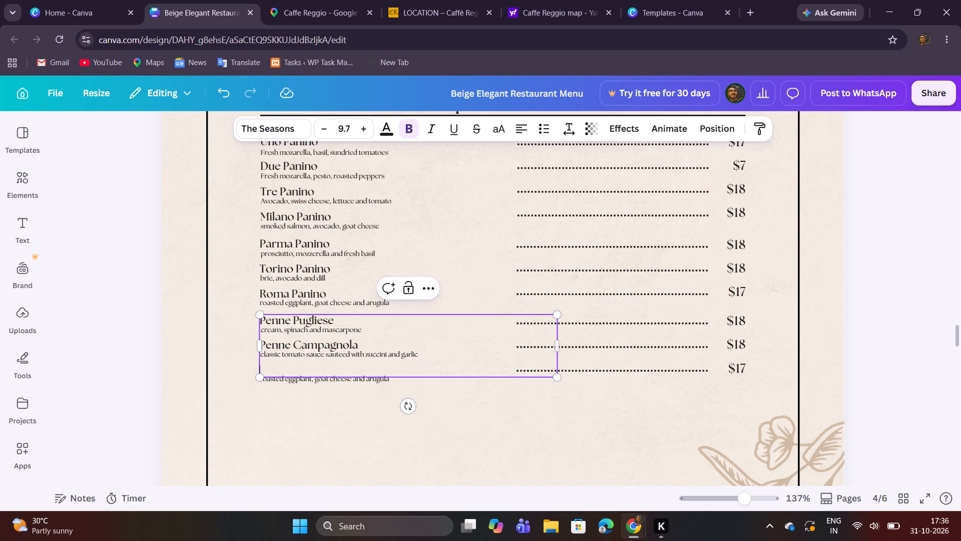
left_click(299, 0)
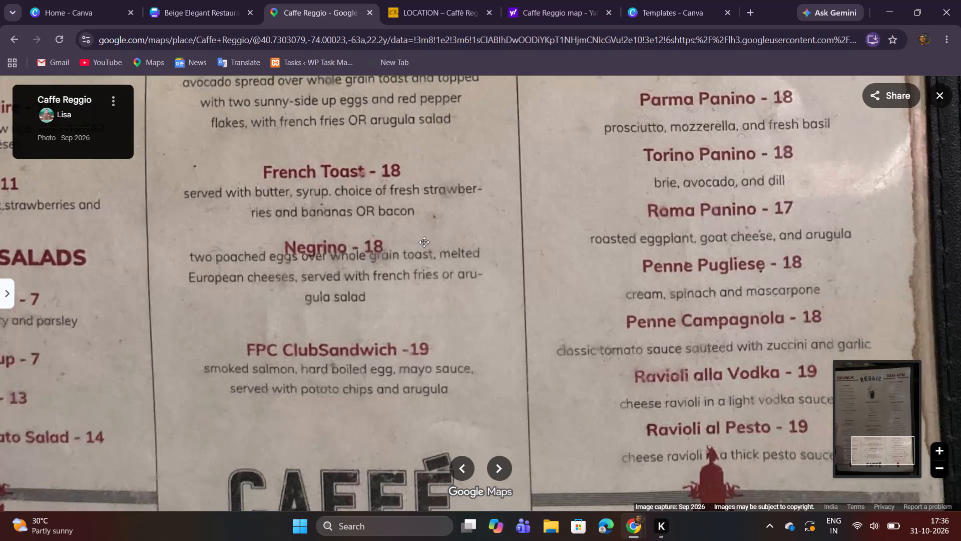
left_click(207, 8)
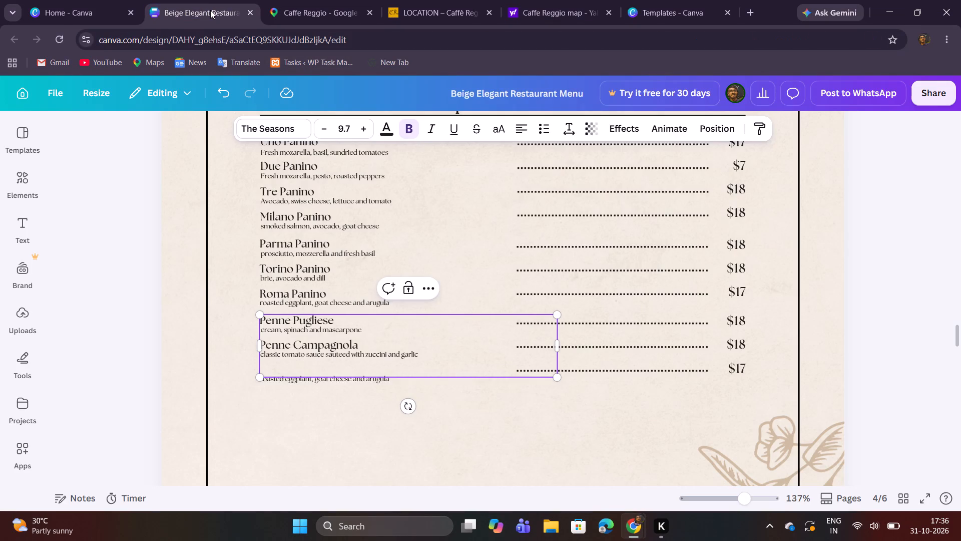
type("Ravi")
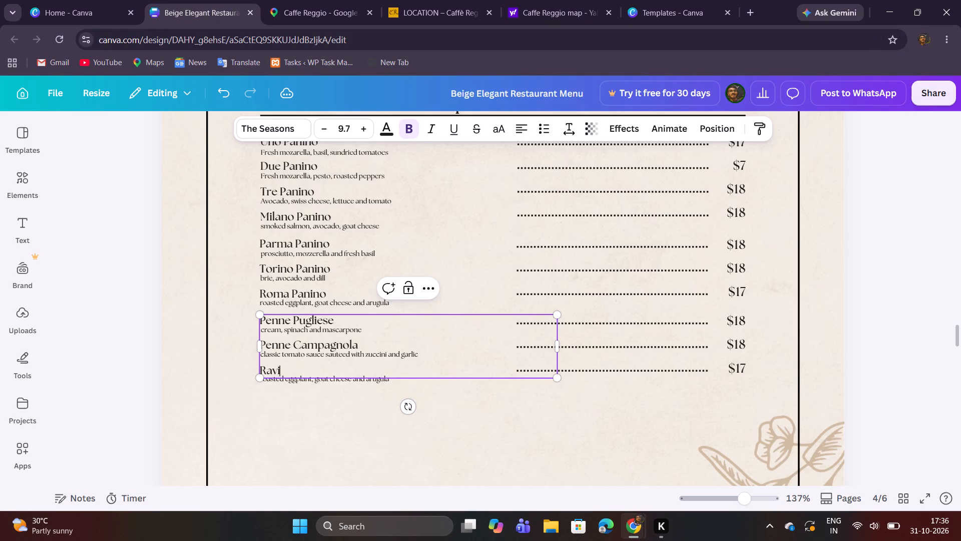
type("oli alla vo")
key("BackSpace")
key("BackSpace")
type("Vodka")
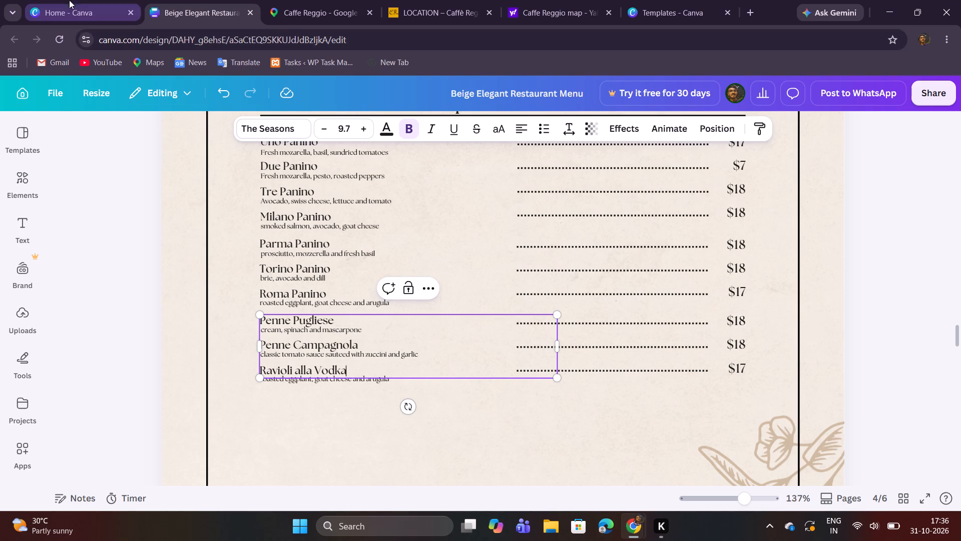
Check the Ravioli alla Vodka price in the menu photo and set its price on the menu page to $19.
left_click(305, 18)
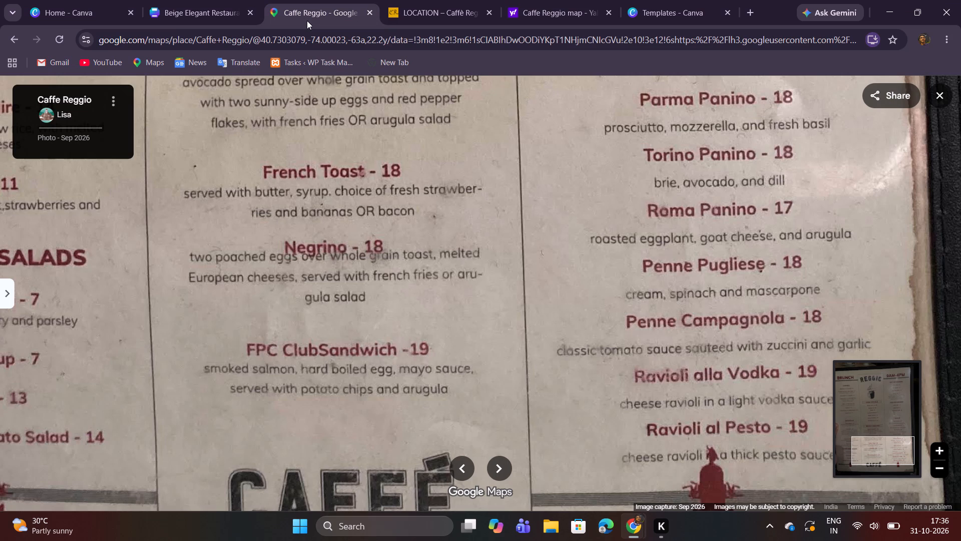
left_click(217, 0)
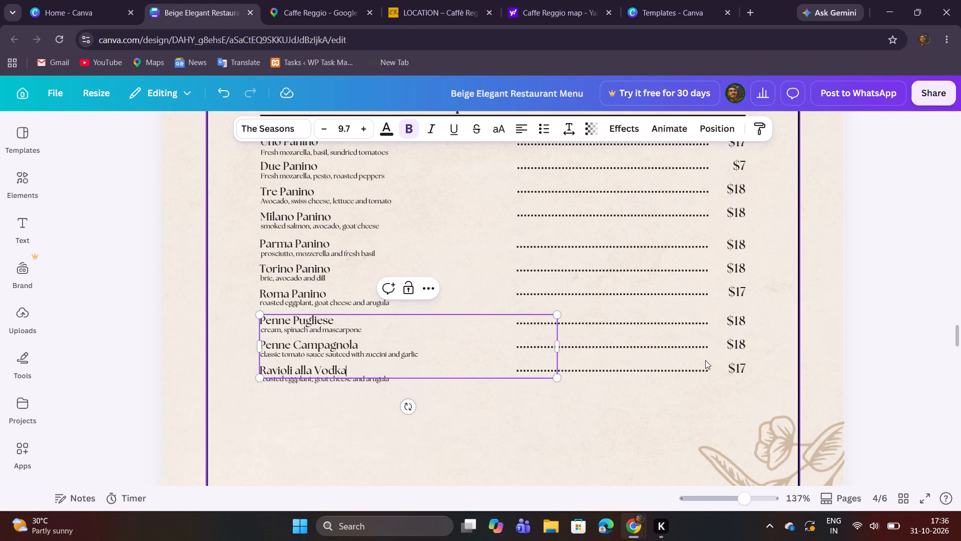
double_click(741, 370)
double_click(741, 373)
left_click(742, 371)
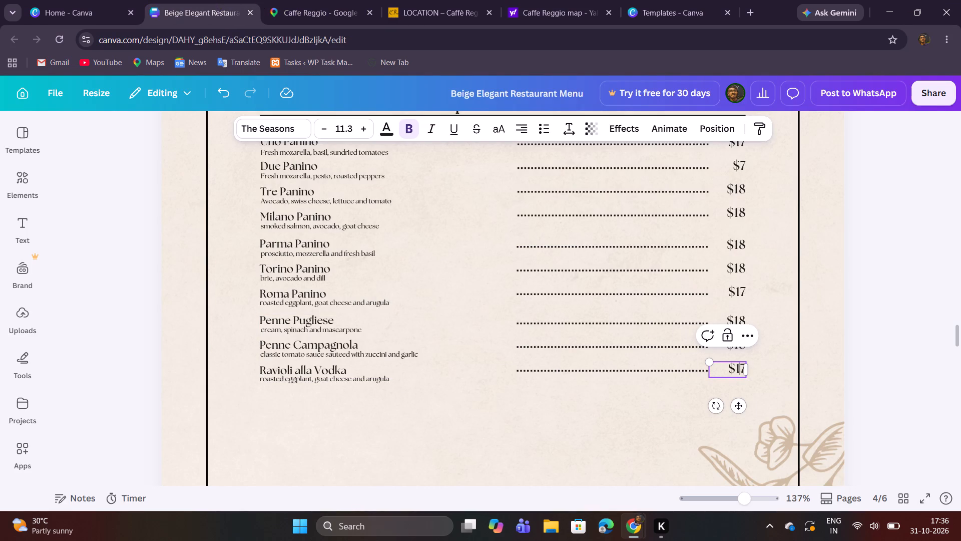
key("Right")
key("BackSpace")
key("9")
left_click(530, 447)
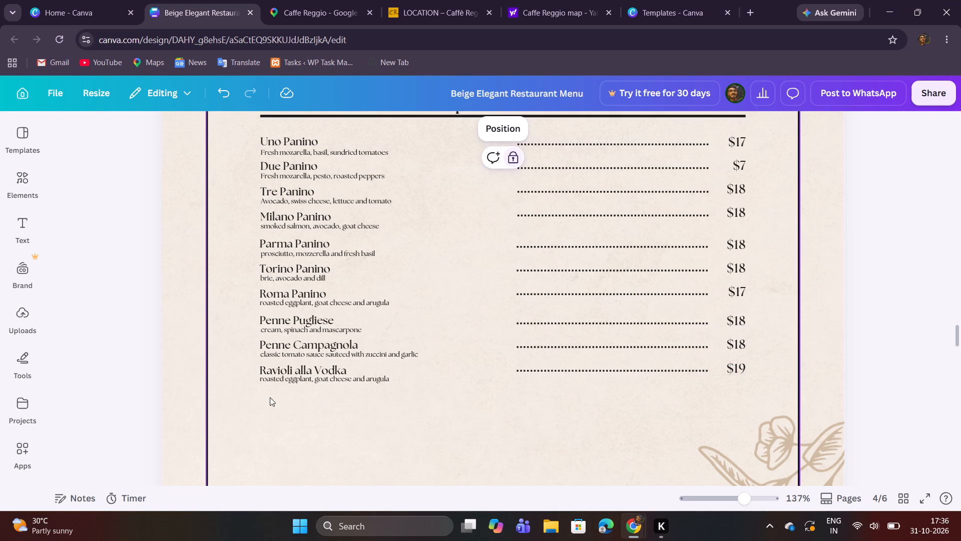
Check the Ravioli alla Vodka description in the menu photo and replace the copied description under that dish with "cheese ravioli".
left_click(337, 0)
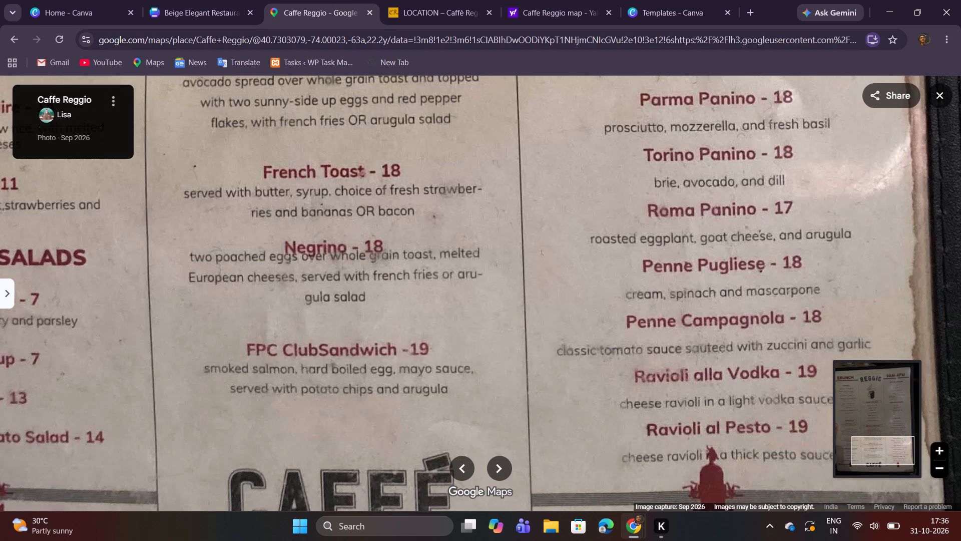
left_click_drag(654, 299, 658, 238)
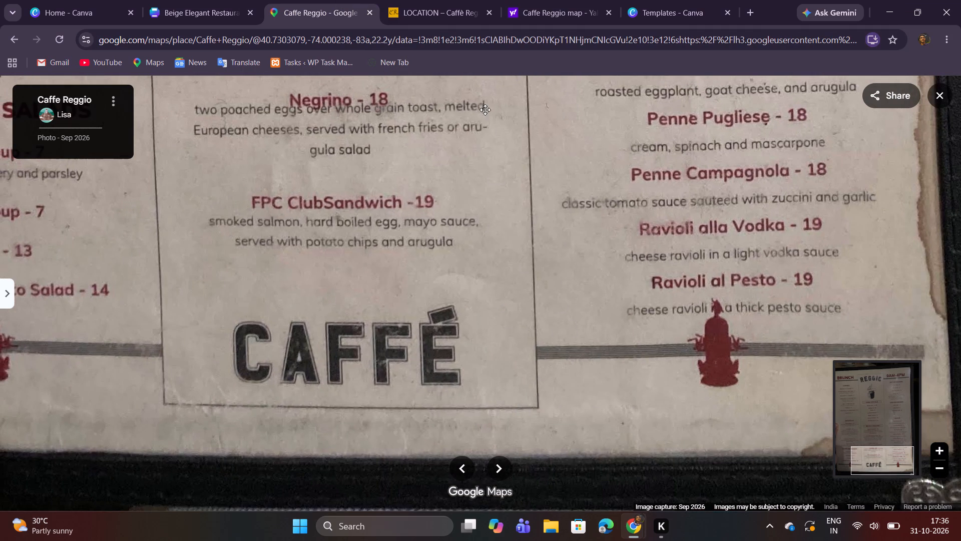
left_click(146, 0)
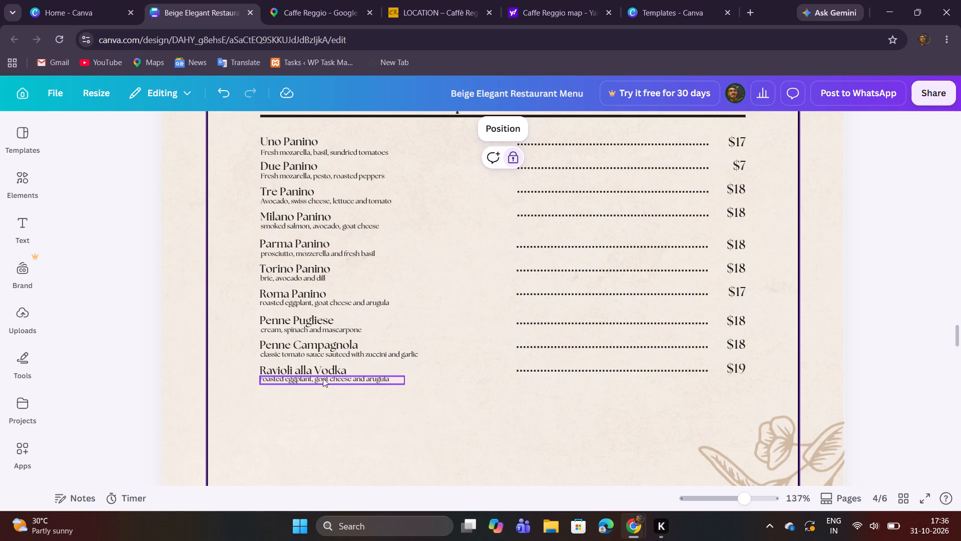
double_click(323, 378)
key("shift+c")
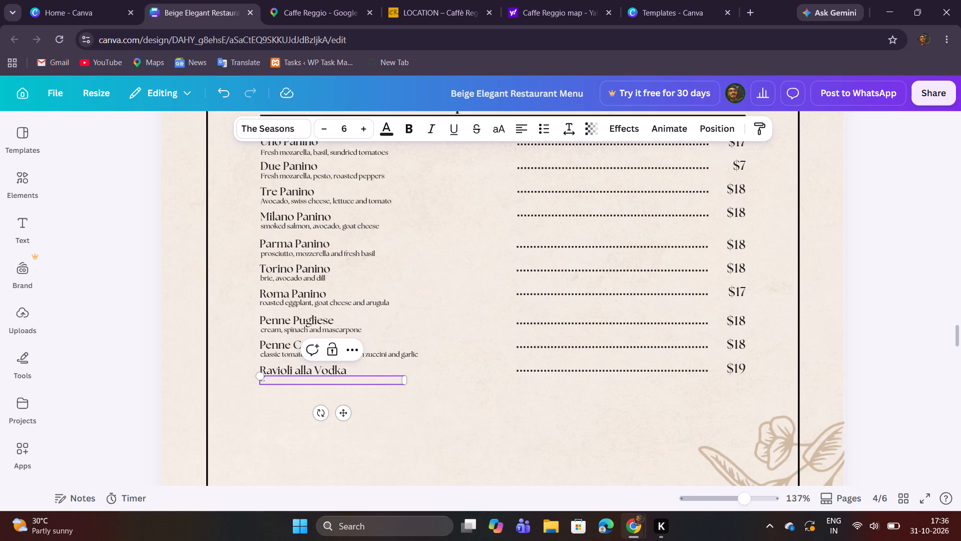
key("BackSpace")
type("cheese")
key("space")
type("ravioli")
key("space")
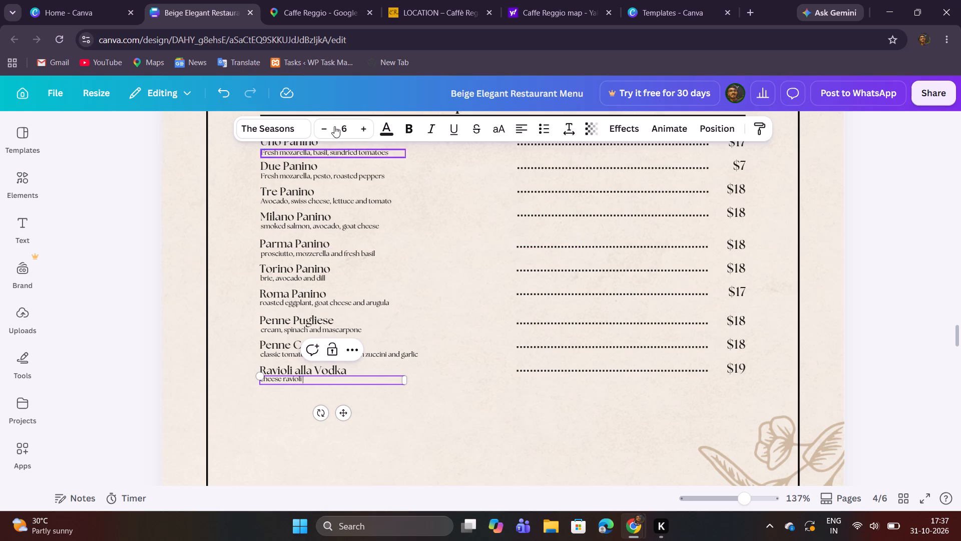
Recheck the menu photo and finish the Ravioli alla Vodka description with "in a light vodka sauce".
left_click(303, 0)
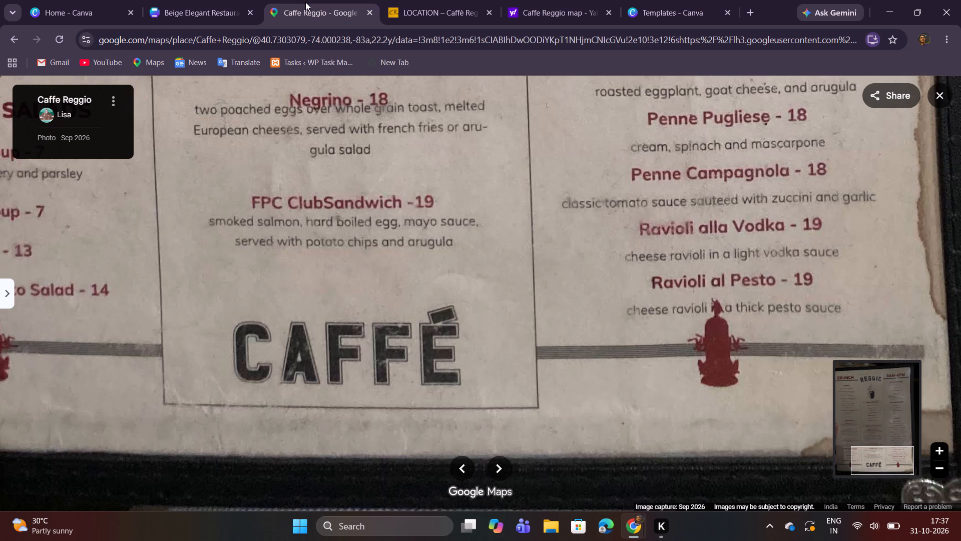
left_click(163, 0)
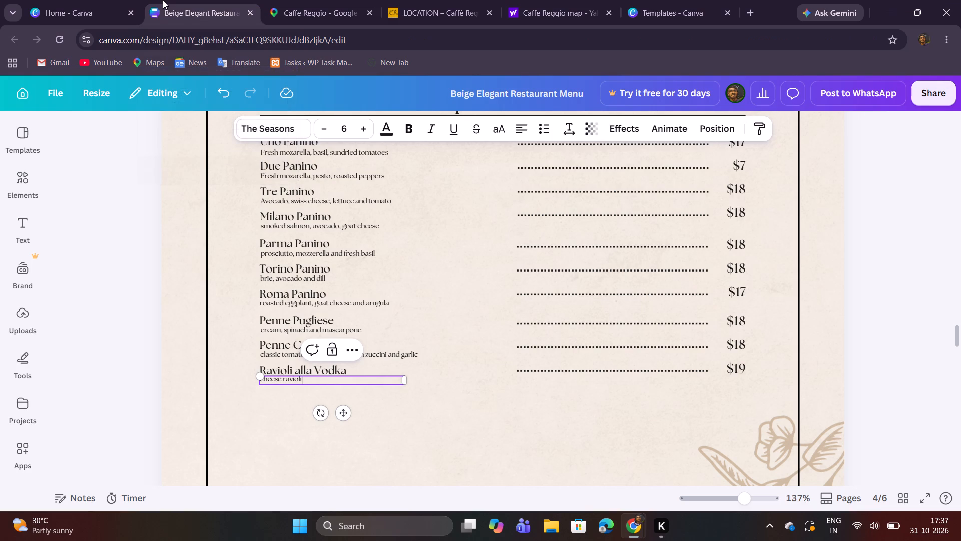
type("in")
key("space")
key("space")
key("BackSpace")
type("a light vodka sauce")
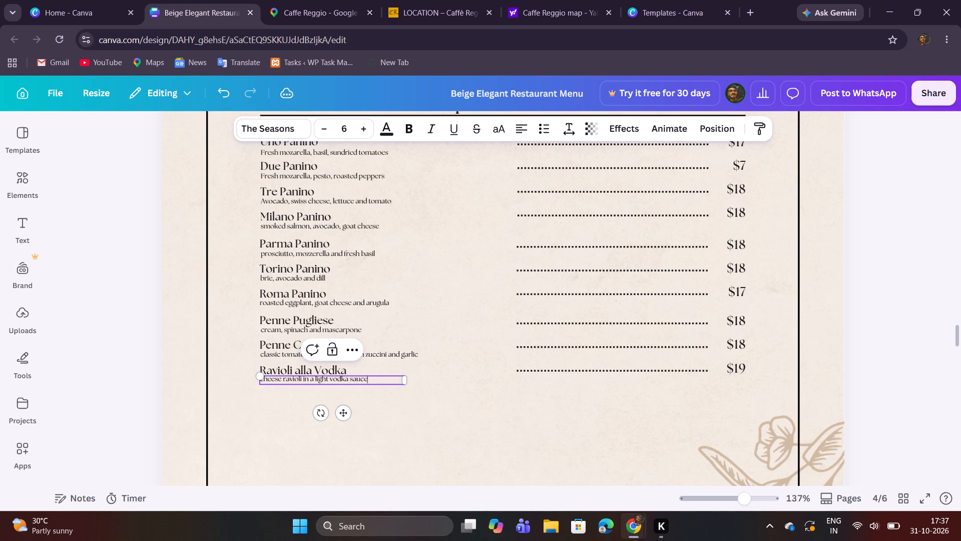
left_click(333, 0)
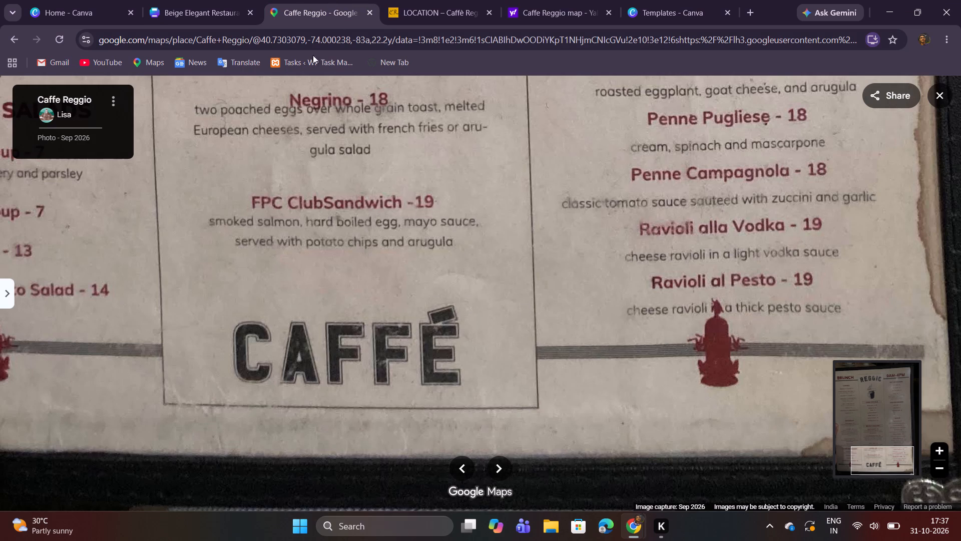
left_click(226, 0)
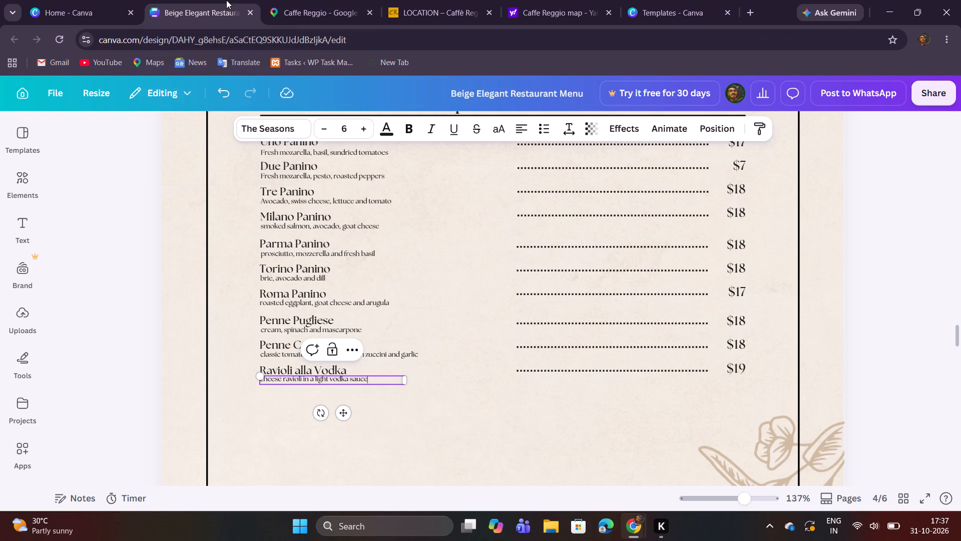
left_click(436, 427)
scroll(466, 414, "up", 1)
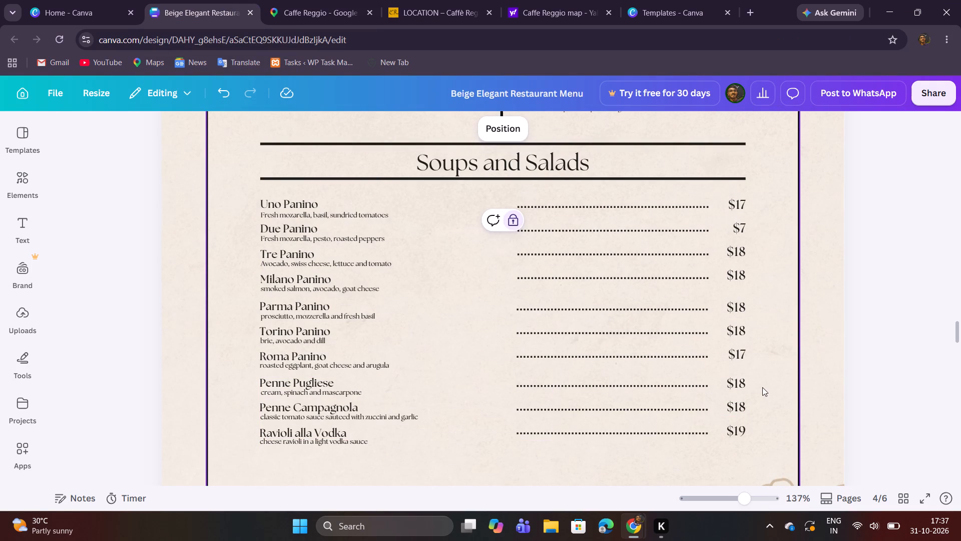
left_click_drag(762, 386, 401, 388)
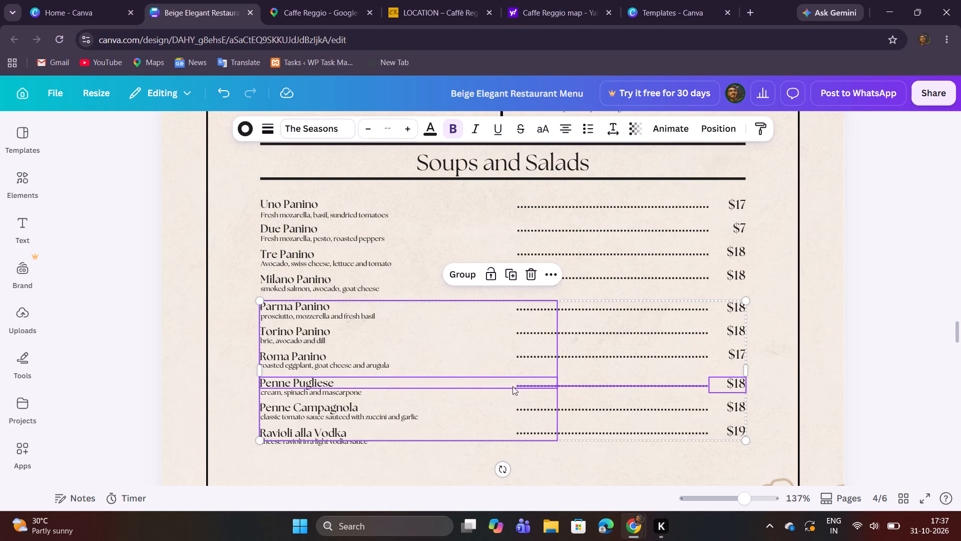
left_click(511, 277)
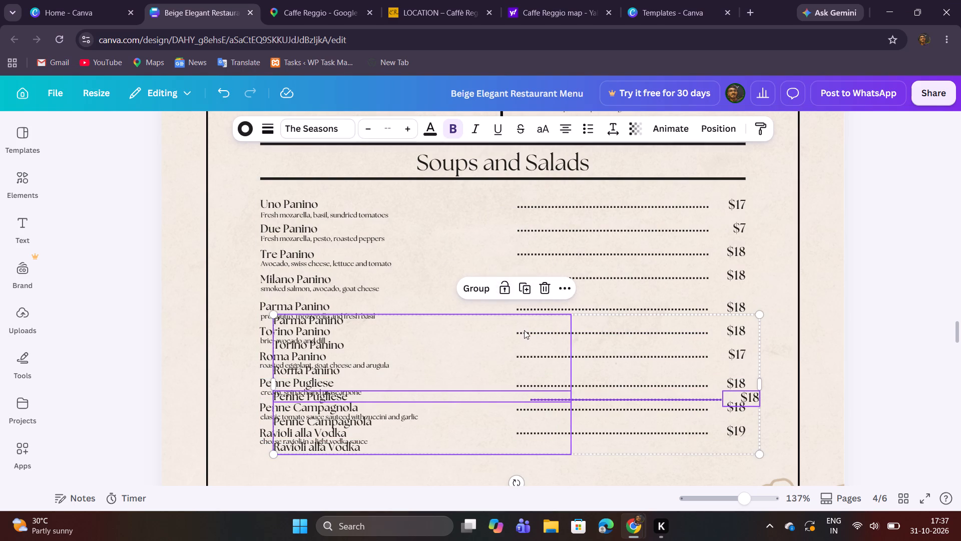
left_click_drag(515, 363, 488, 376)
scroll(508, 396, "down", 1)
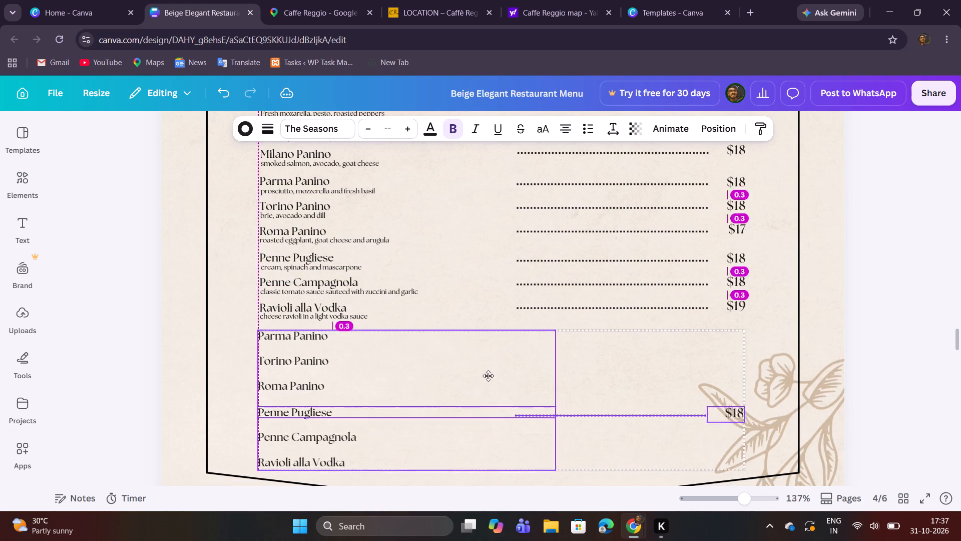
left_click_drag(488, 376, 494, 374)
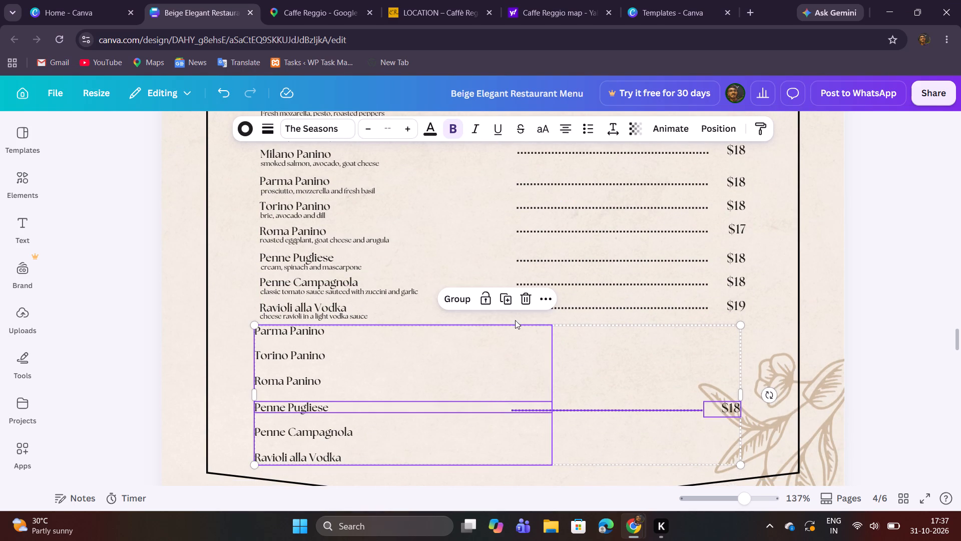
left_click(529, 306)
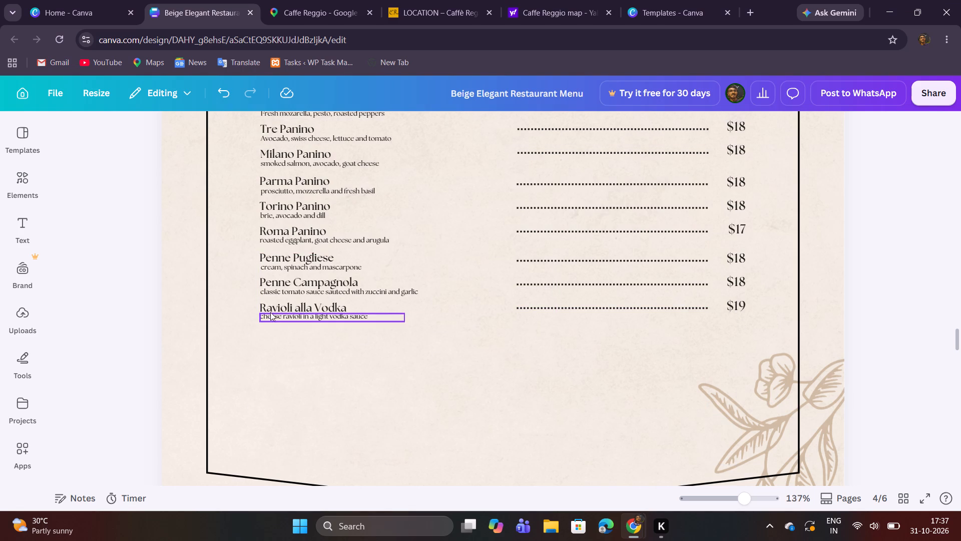
Duplicate the text box holding the two Penne names and Ravioli alla Vodka, and place it left-aligned just below the Ravioli alla Vodka description.
left_click_drag(255, 308, 263, 311)
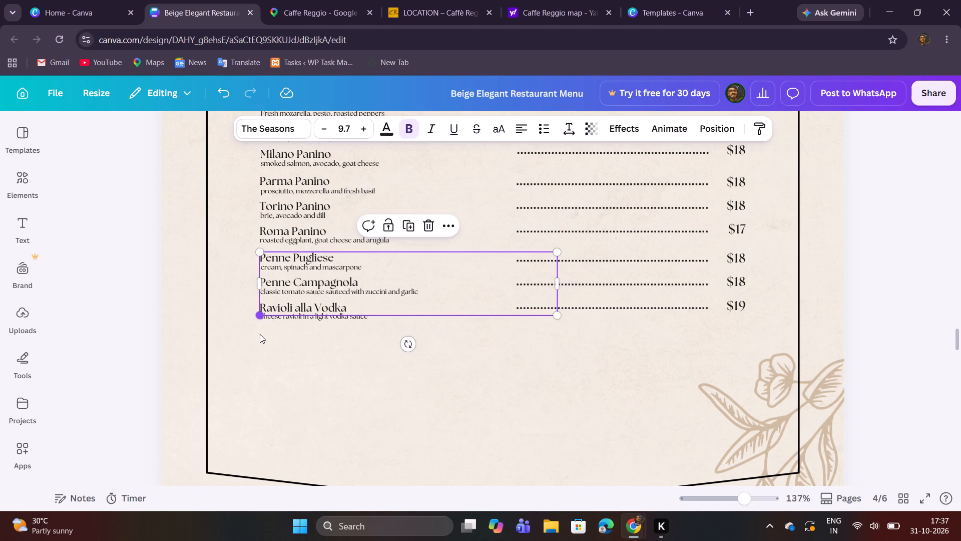
left_click(273, 370)
left_click(322, 302)
left_click(413, 228)
left_click_drag(413, 297, 405, 354)
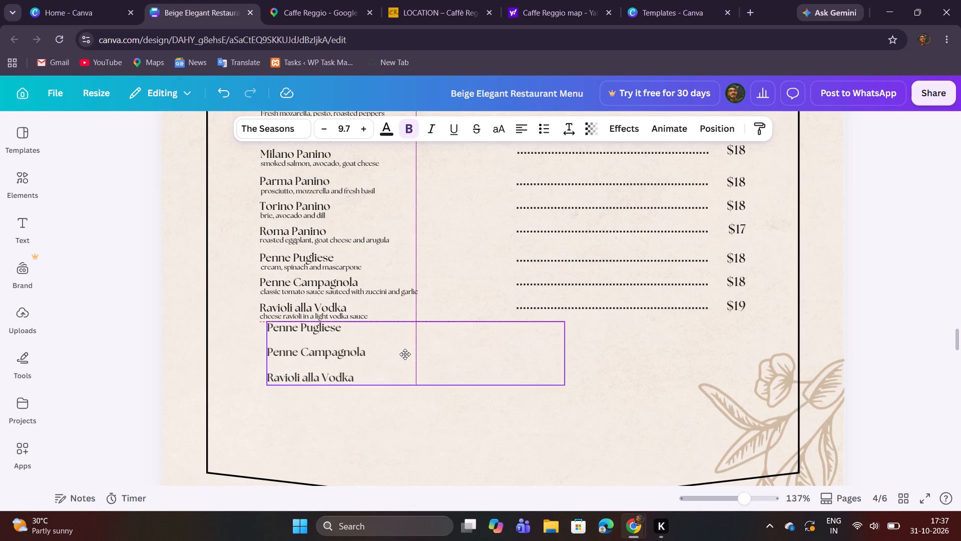
left_click_drag(405, 354, 399, 358)
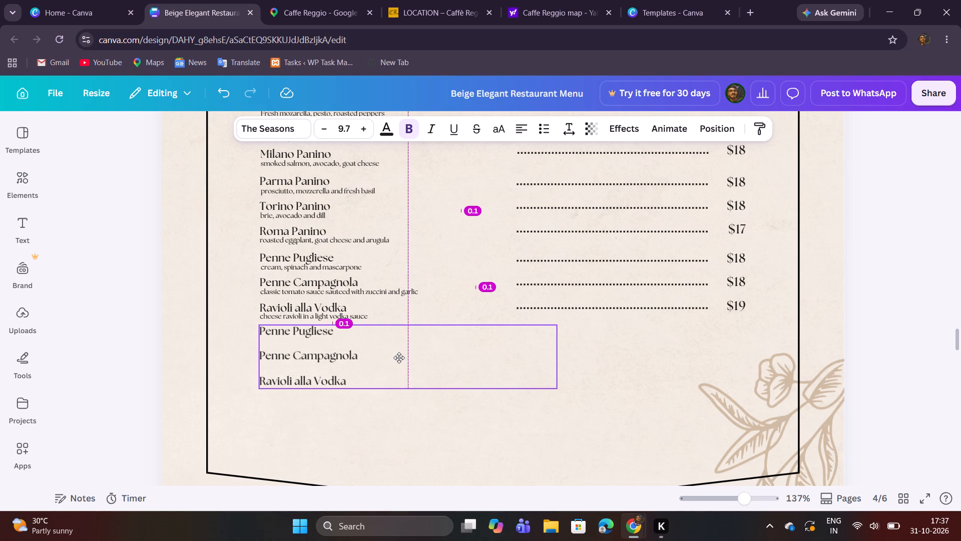
left_click_drag(399, 358, 401, 359)
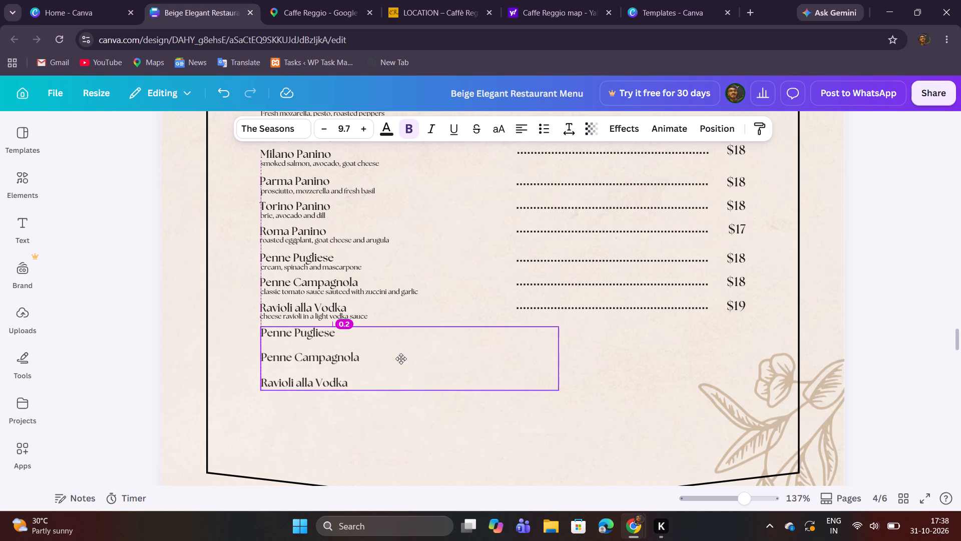
left_click_drag(401, 359, 399, 359)
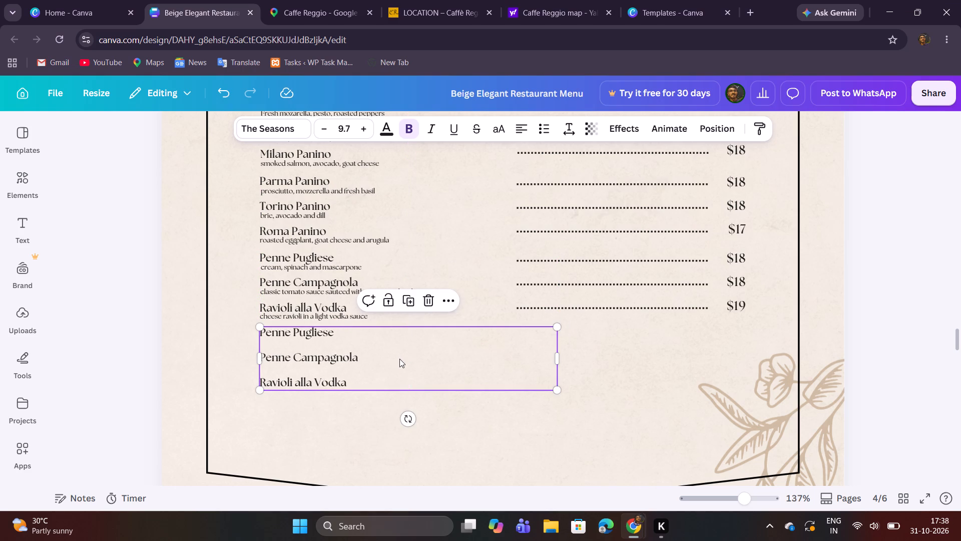
left_click(323, 425)
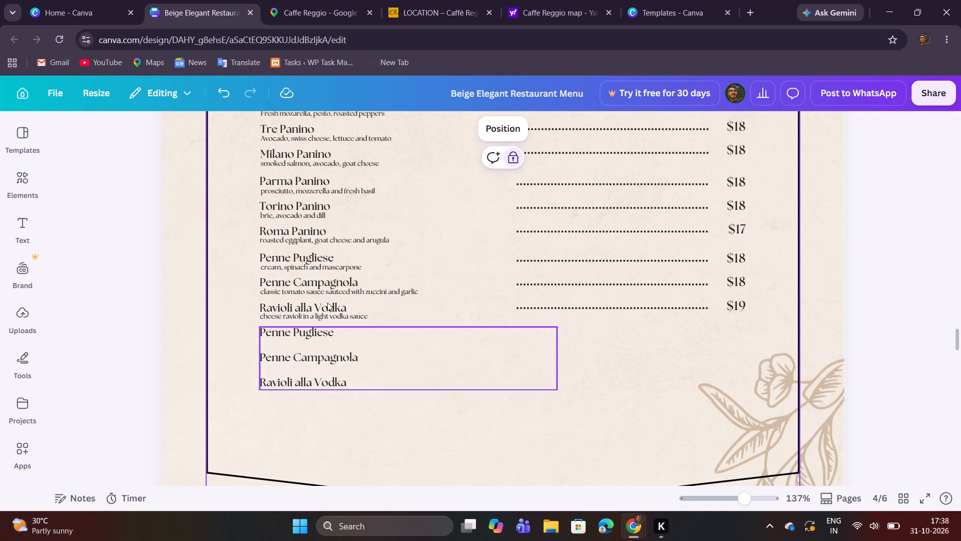
Check the next dish in the menu photo and replace the duplicated box's three names with "Ravioli al Pesto".
left_click(333, 15)
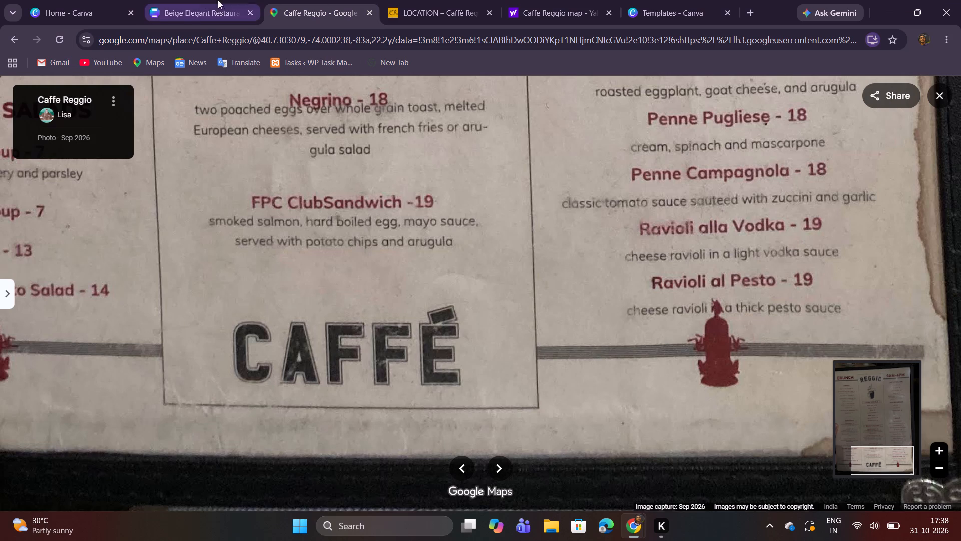
left_click(207, 0)
double_click(324, 384)
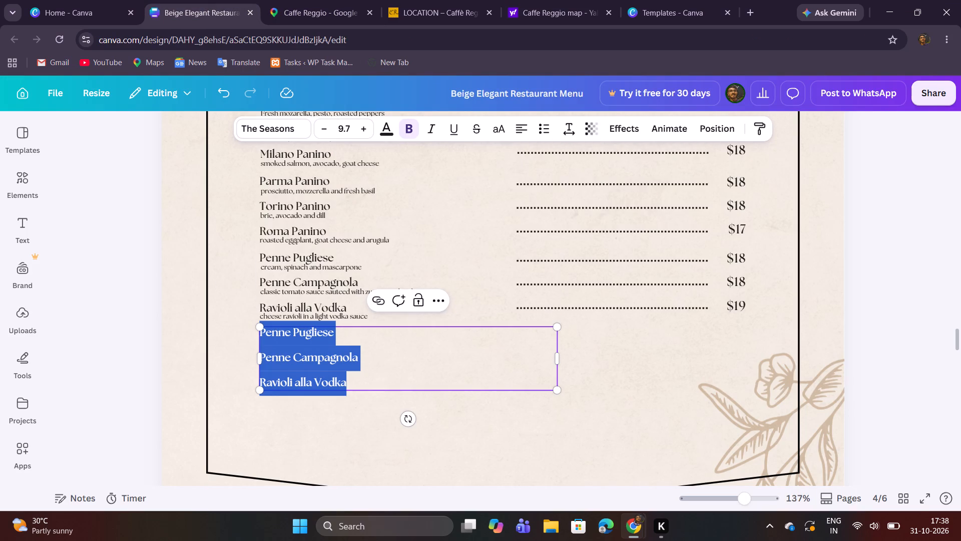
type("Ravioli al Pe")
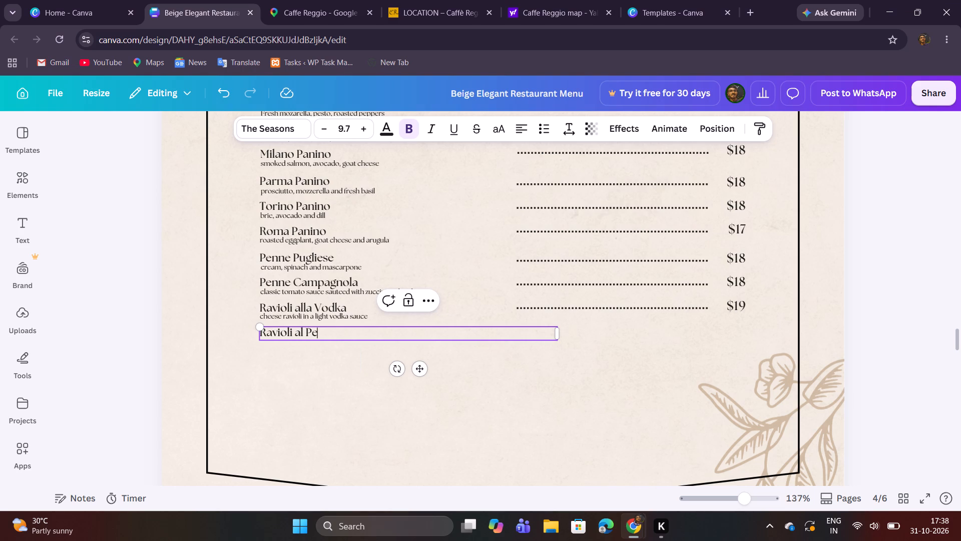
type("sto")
left_click(466, 441)
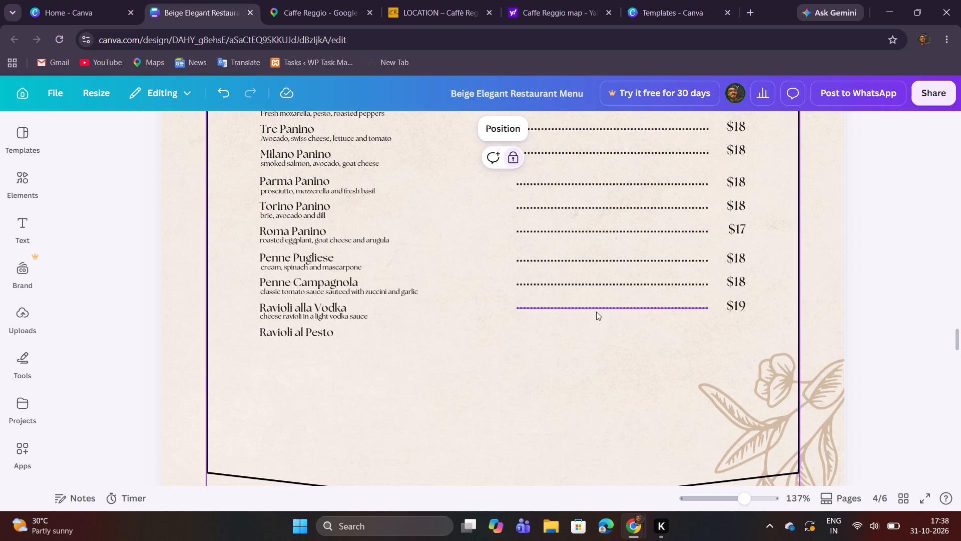
Duplicate the dotted leader line of Ravioli alla Vodka and align the copy with the Ravioli al Pesto row.
left_click(596, 313)
left_click(617, 284)
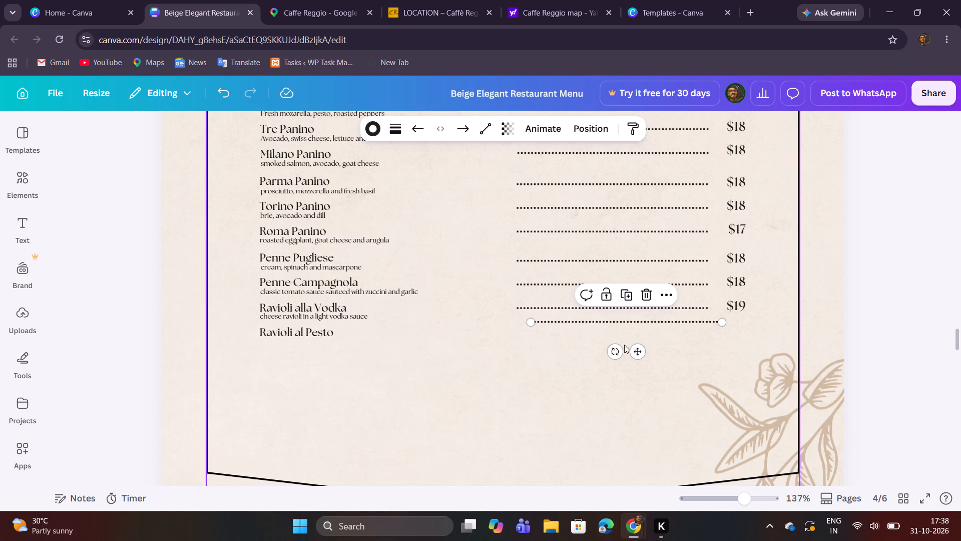
left_click_drag(631, 353, 616, 354)
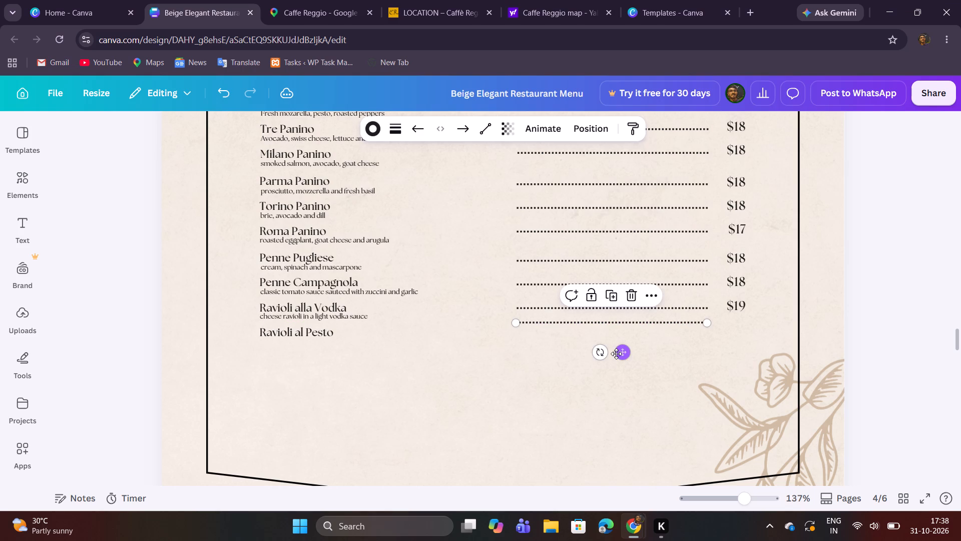
left_click(616, 354)
left_click_drag(621, 354, 621, 351)
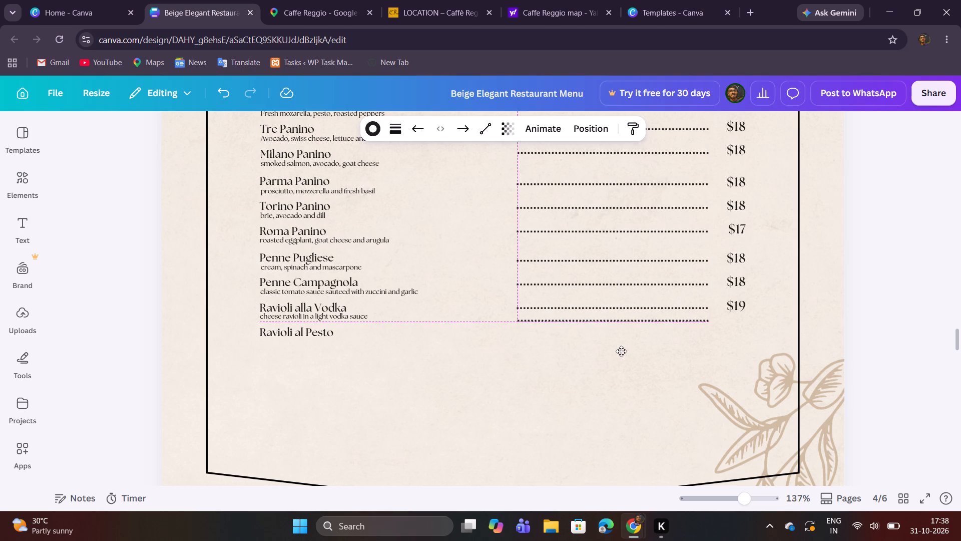
left_click_drag(621, 351, 621, 353)
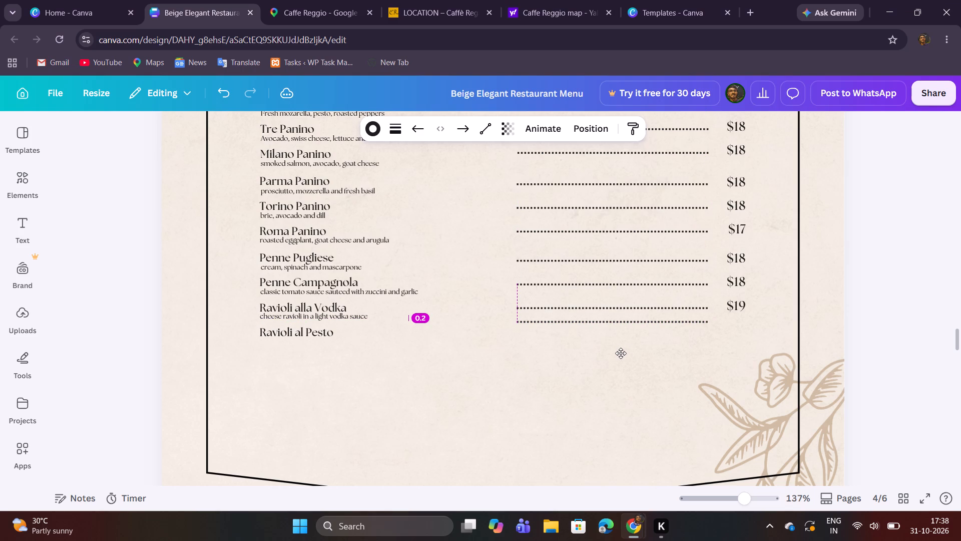
left_click_drag(621, 353, 621, 363)
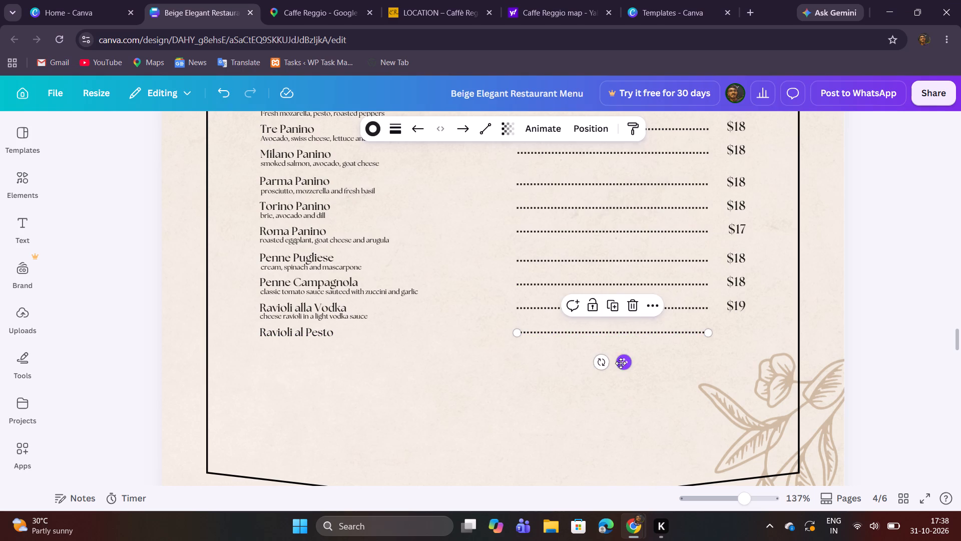
left_click(538, 381)
Duplicate the $19 price of Ravioli alla Vodka and place the copy at the end of the Ravioli al Pesto row, aligned with the price column.
left_click(733, 307)
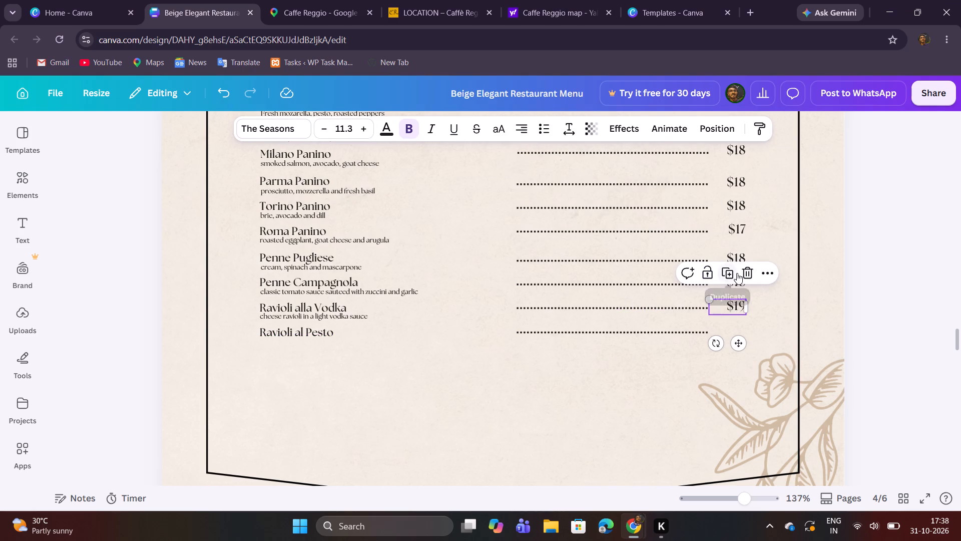
left_click(732, 274)
left_click_drag(748, 357, 740, 358)
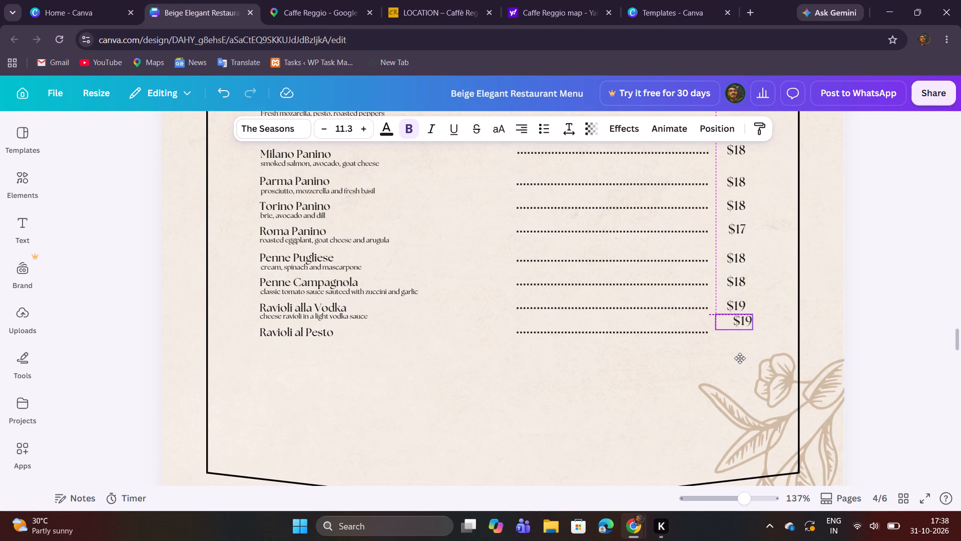
left_click_drag(740, 358, 737, 366)
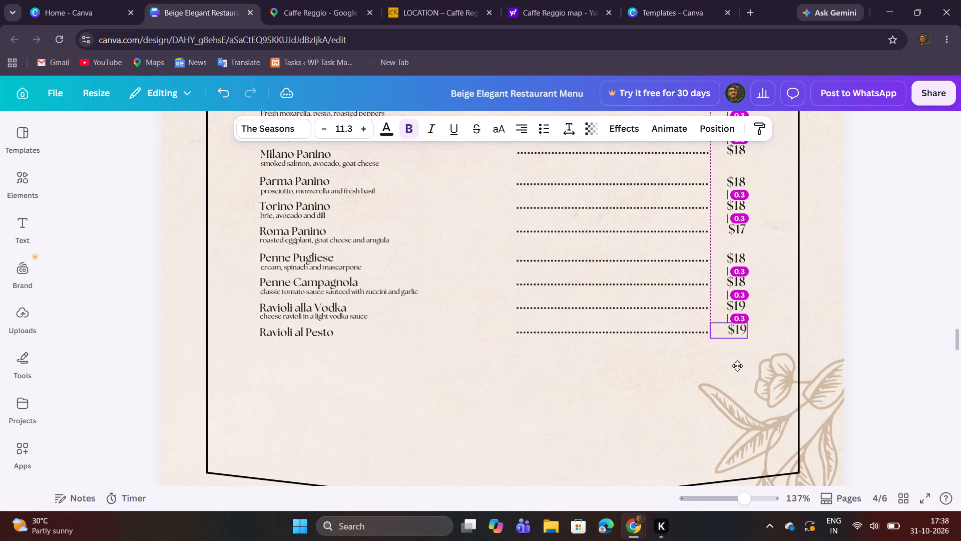
left_click_drag(737, 366, 735, 366)
left_click_drag(735, 366, 736, 368)
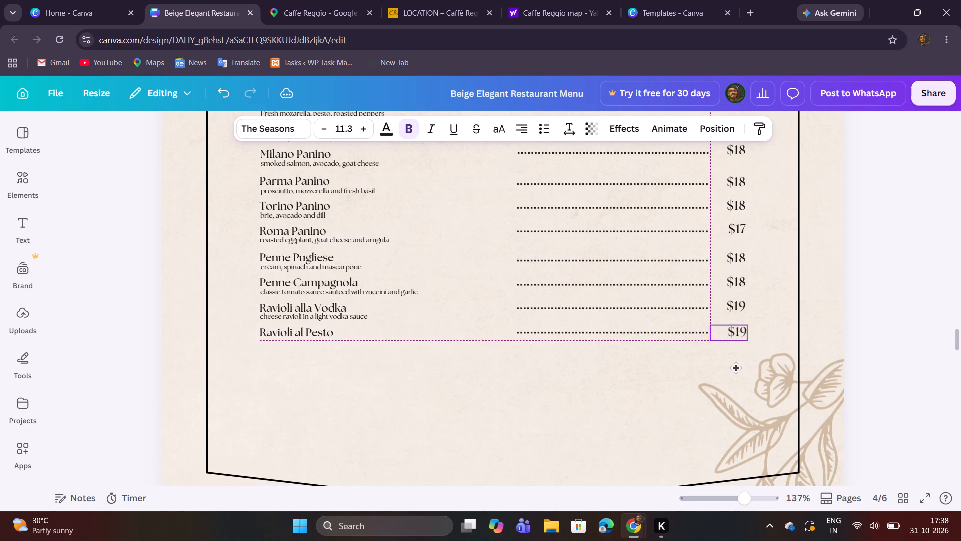
left_click_drag(736, 368, 736, 366)
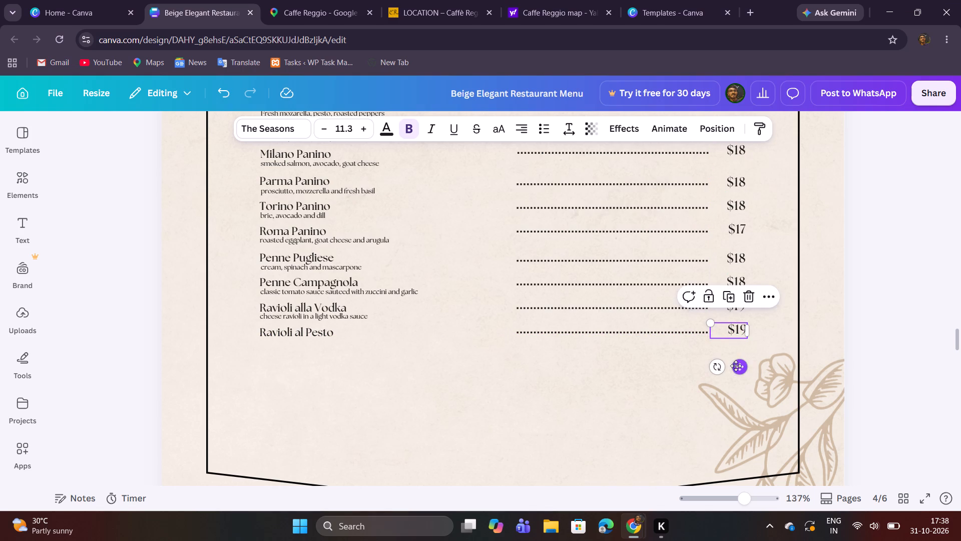
left_click(677, 378)
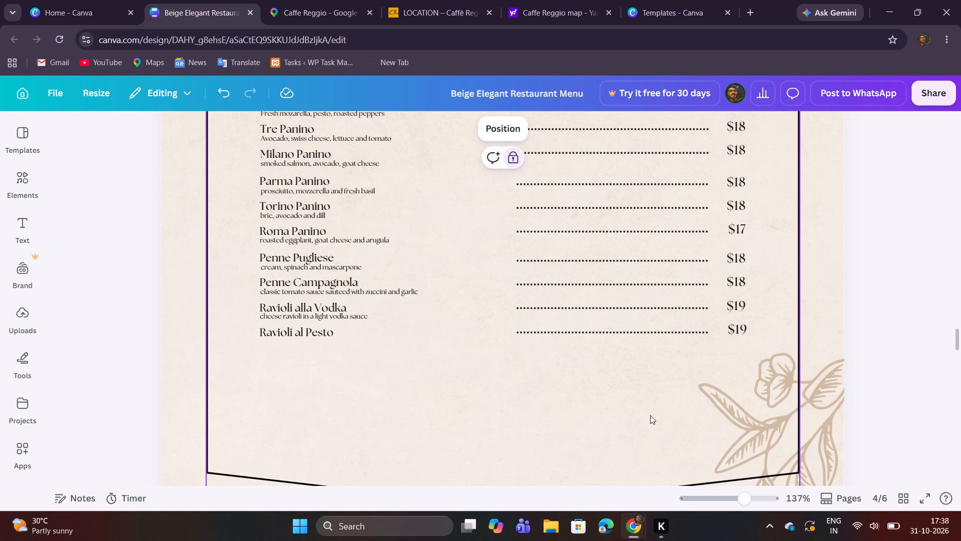
Duplicate the Ravioli alla Vodka description and place the copy left-aligned directly under Ravioli al Pesto.
left_click(324, 314)
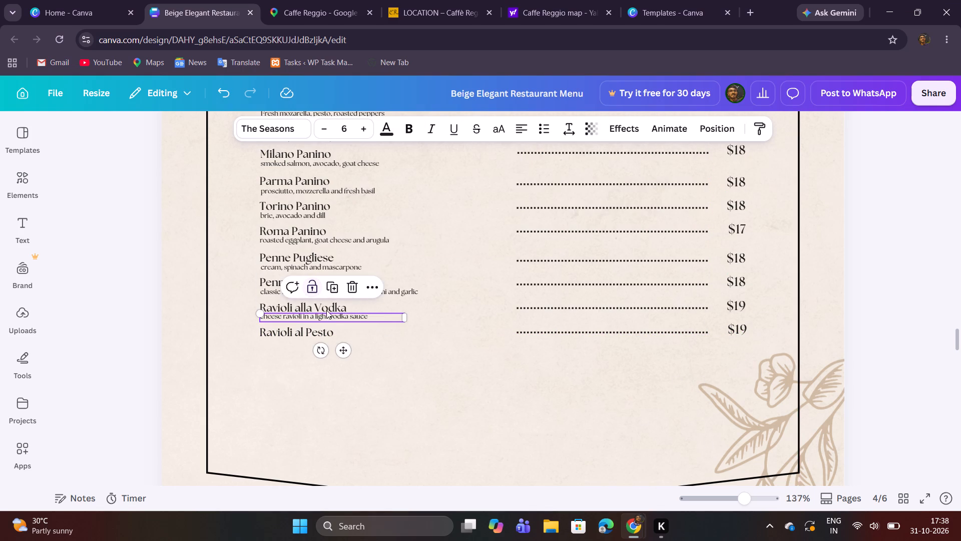
left_click(338, 285)
left_click(358, 363)
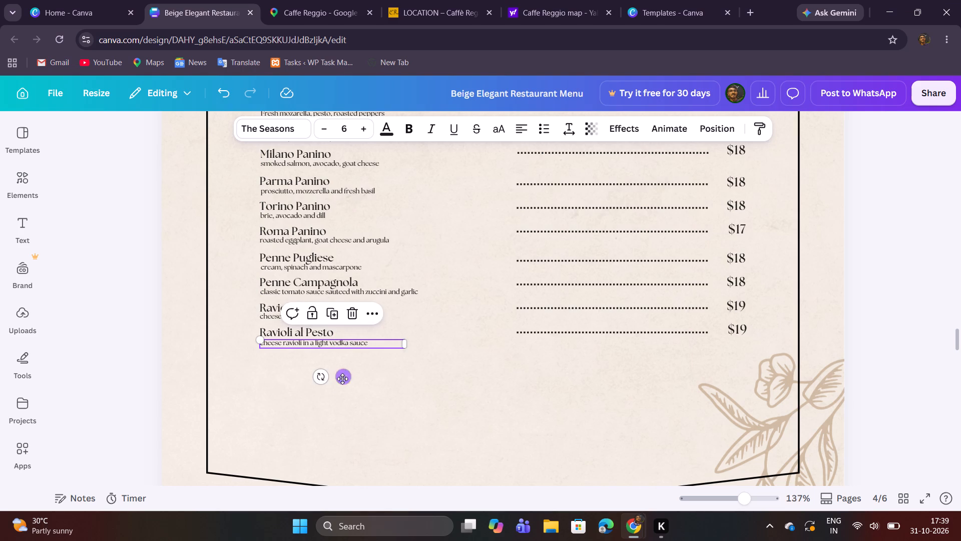
left_click(300, 409)
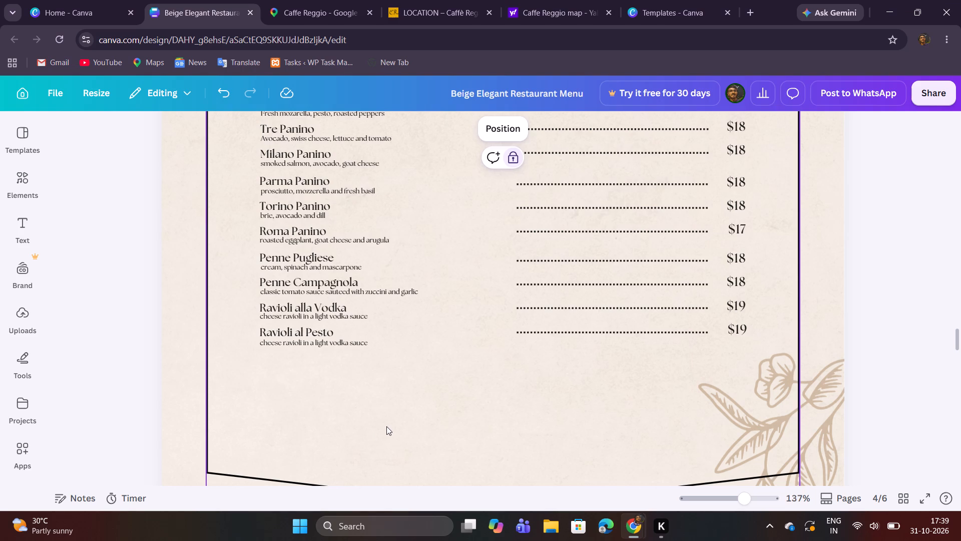
Check the Ravioli al Pesto description in the menu photo and replace "light vodka sauce" in the copied description with "thick pesto sauce".
left_click(313, 16)
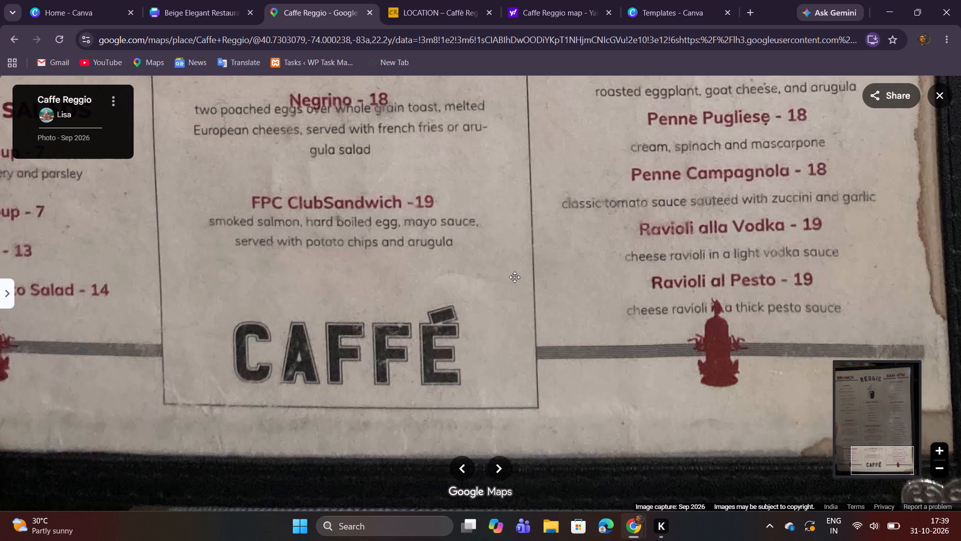
left_click(213, 2)
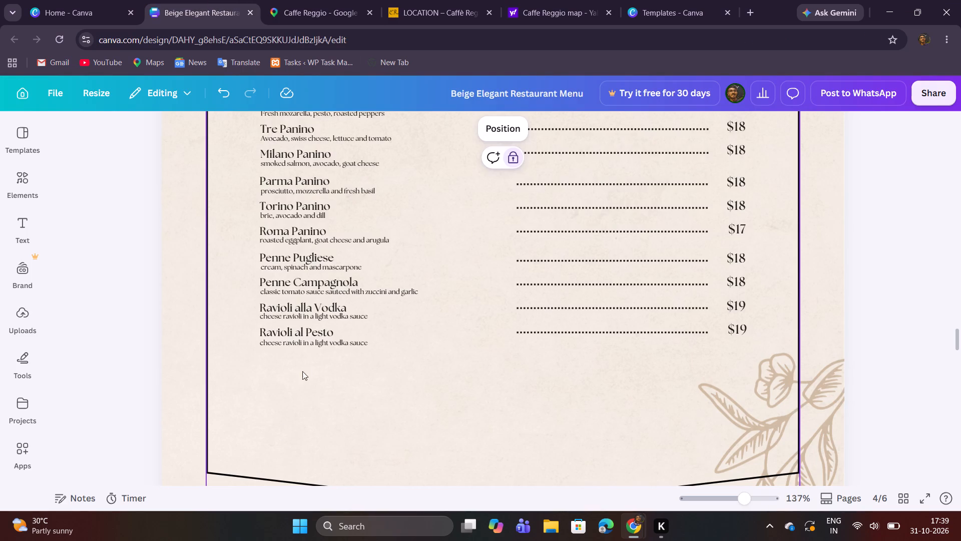
left_click(322, 13)
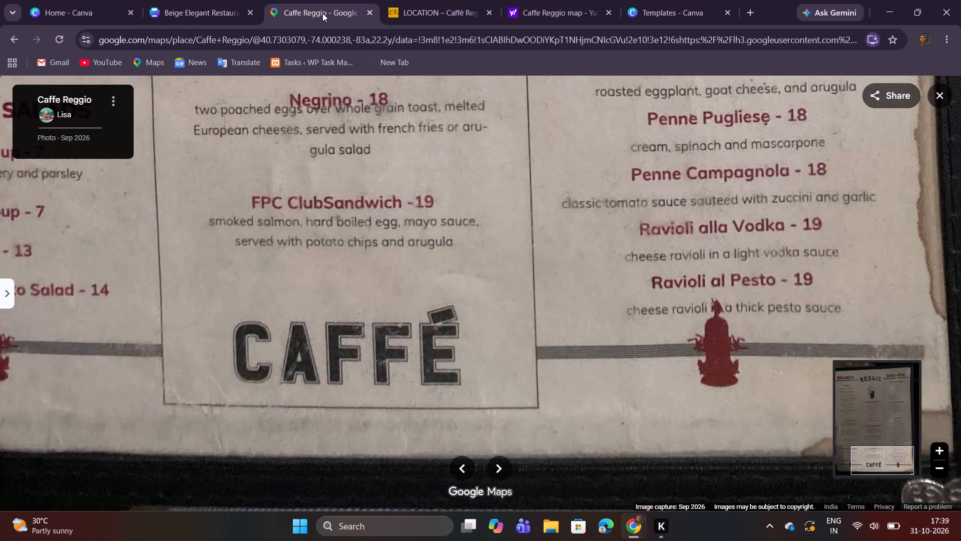
left_click(233, 4)
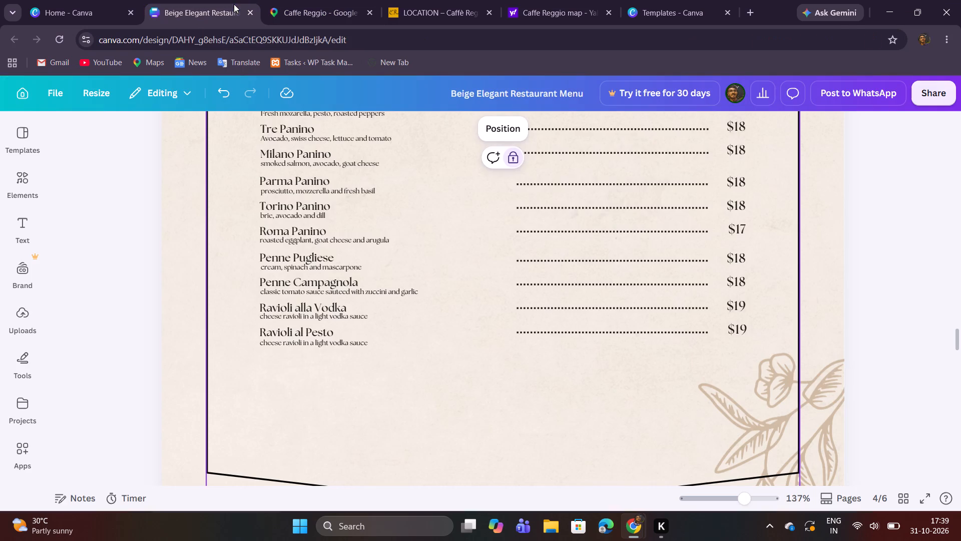
double_click(323, 346)
left_click(322, 347)
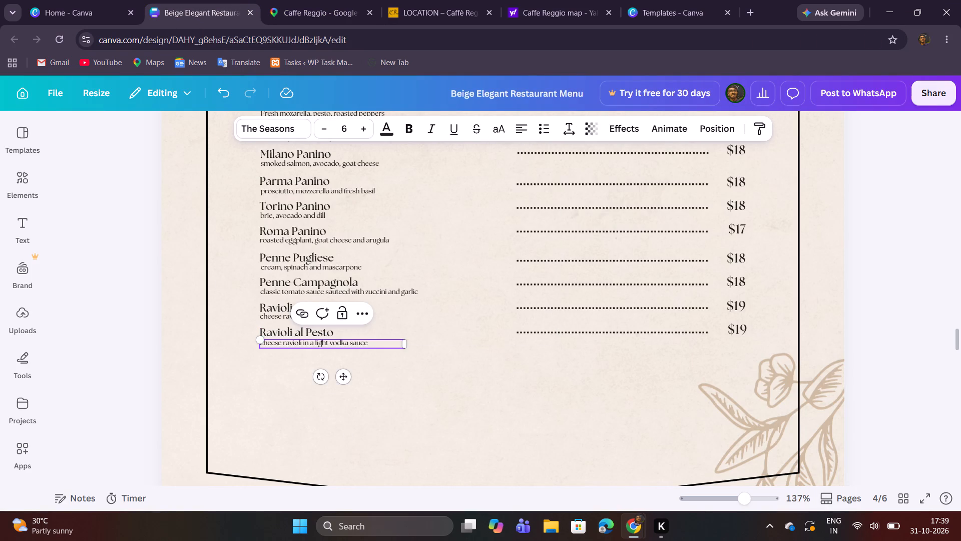
left_click_drag(315, 345, 368, 347)
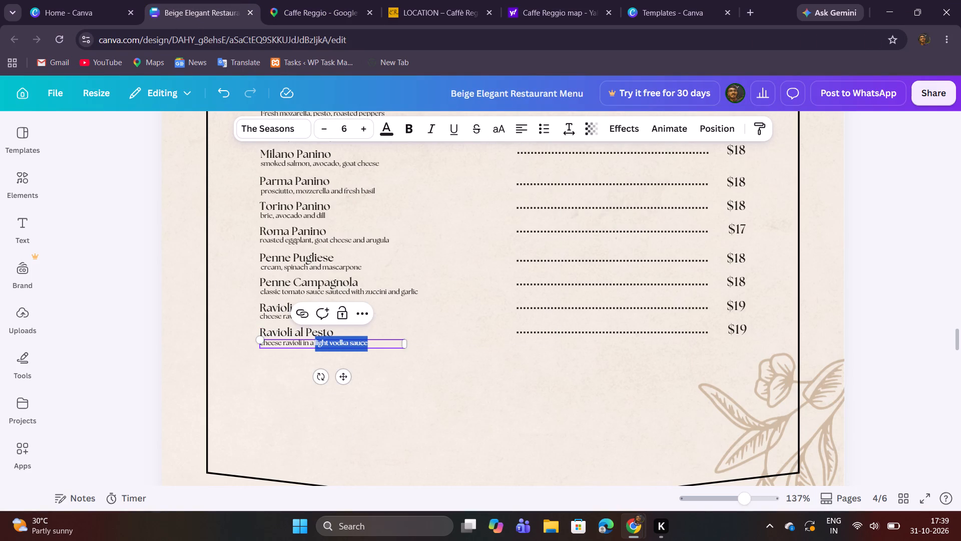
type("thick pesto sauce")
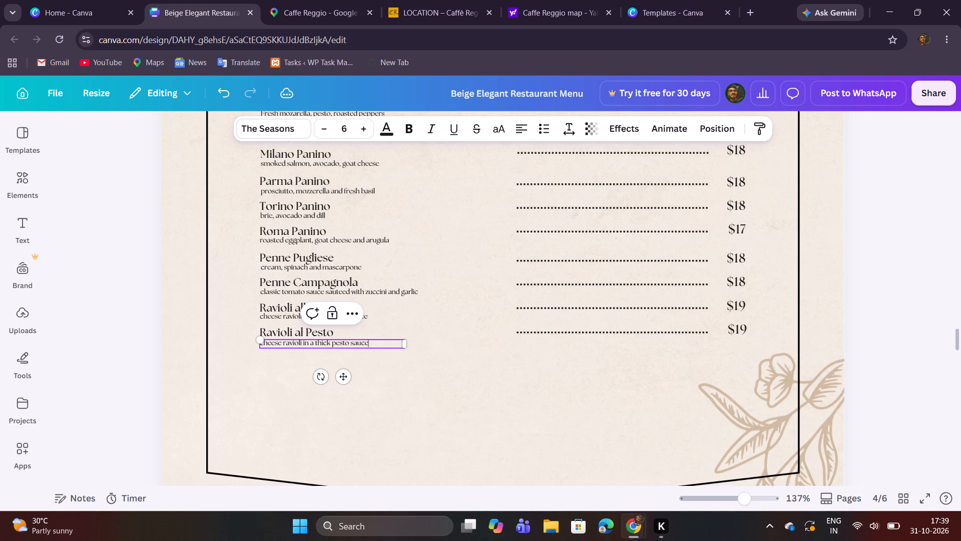
left_click(380, 430)
Review page 4's panino, penne and ravioli list and look over the sections of the full menu photo.
scroll(407, 423, "up", 2)
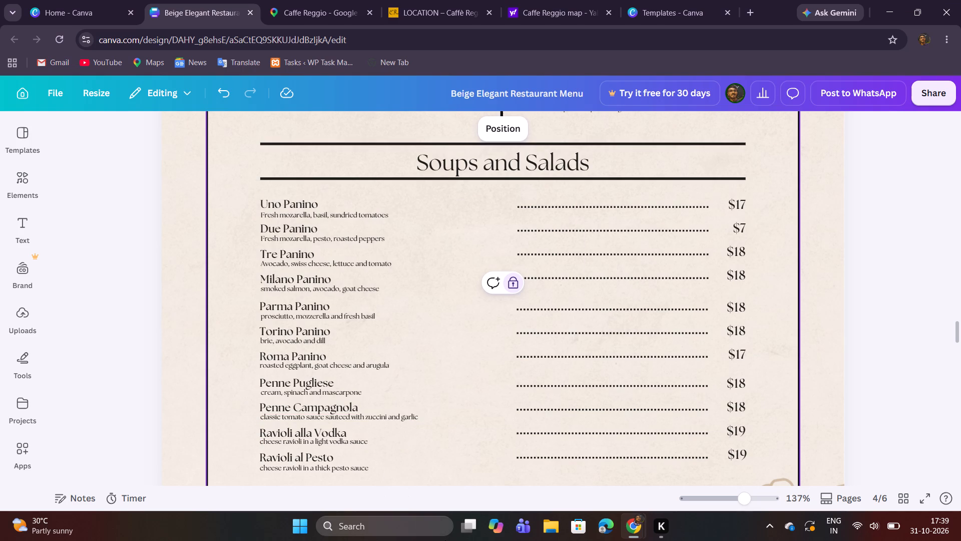
left_click(855, 278)
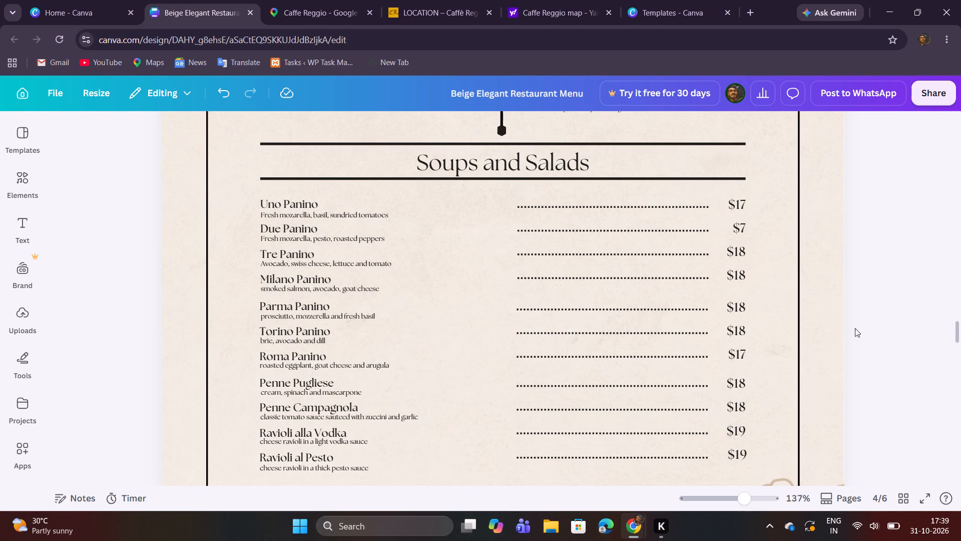
scroll(859, 329, "up", 5)
scroll(861, 319, "down", 6)
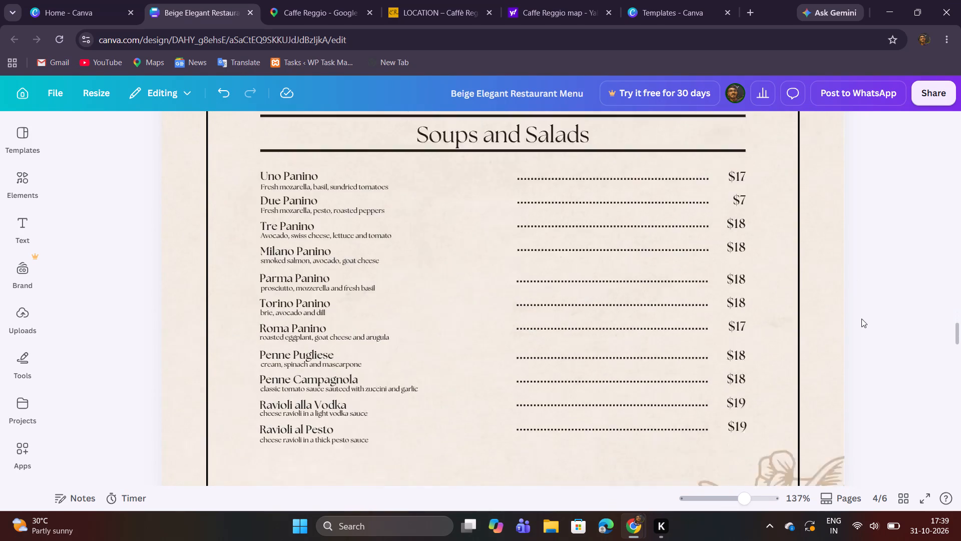
scroll(861, 319, "down", 4)
scroll(861, 319, "up", 3)
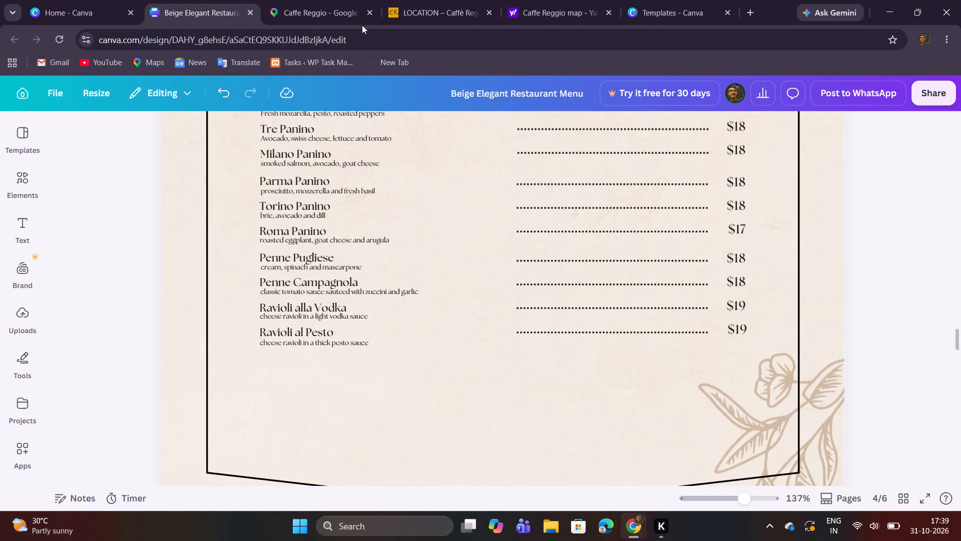
left_click(329, 0)
scroll(455, 140, "down", 7)
scroll(480, 191, "up", 2)
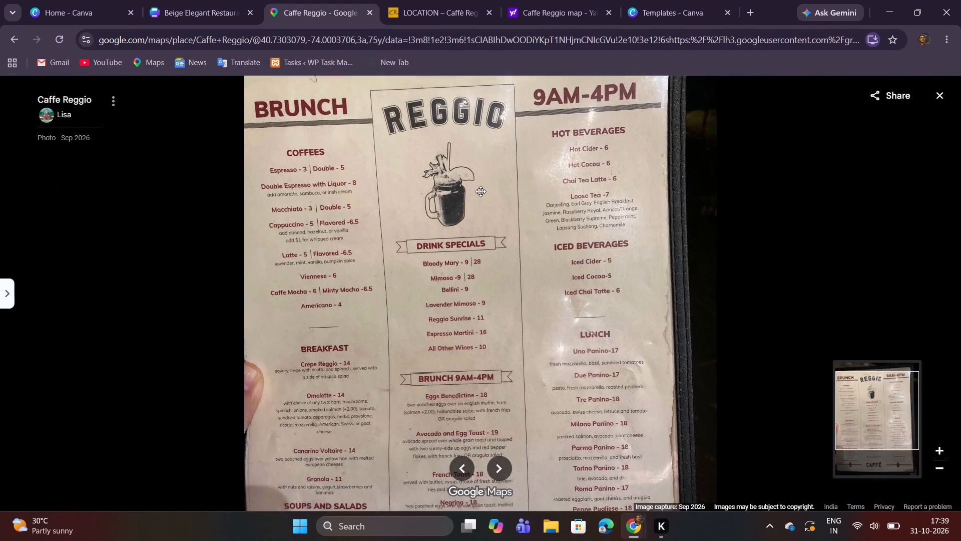
left_click_drag(480, 191, 484, 208)
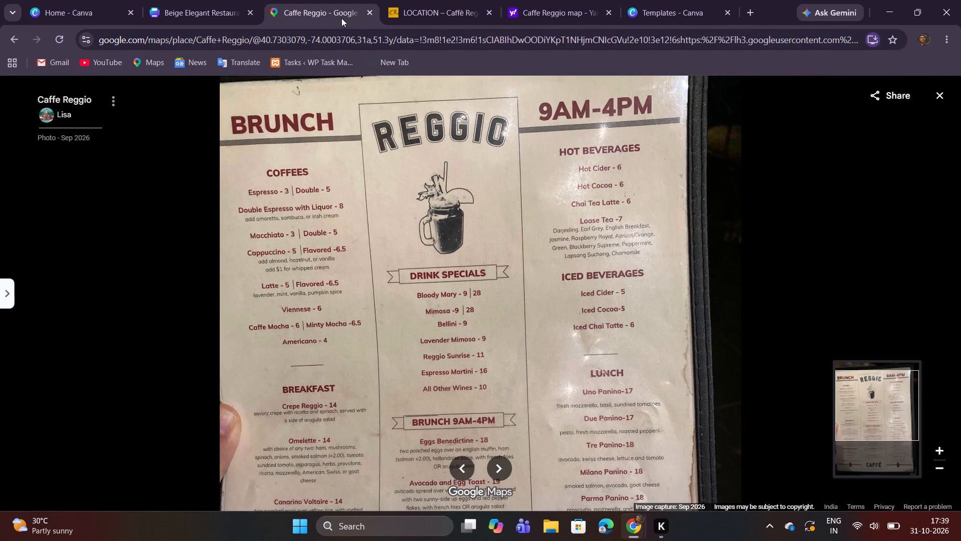
Return to the menu design and review all six pages at 31% zoom, from the cover to the Liquor and Open Late page.
left_click(221, 2)
scroll(358, 198, "up", 8)
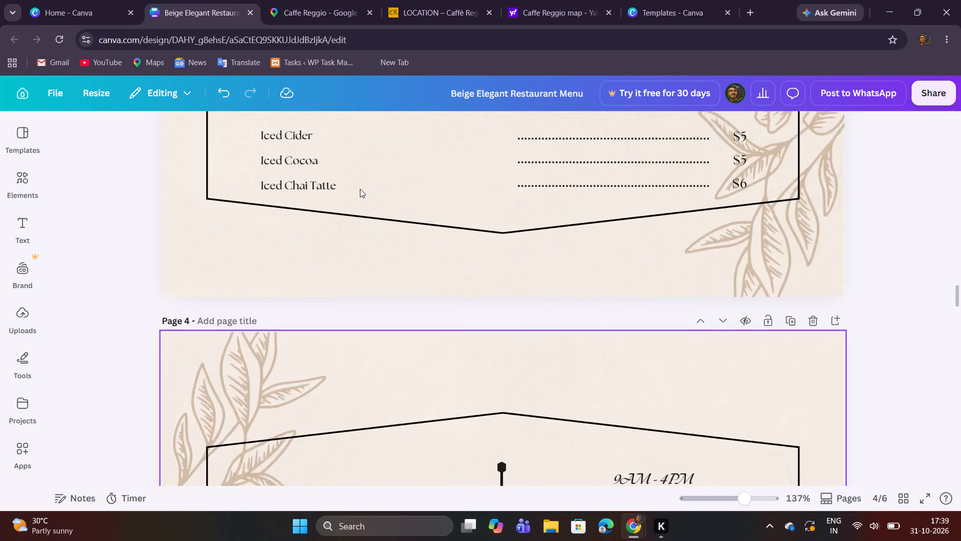
scroll(360, 189, "up", 4)
left_click(710, 498)
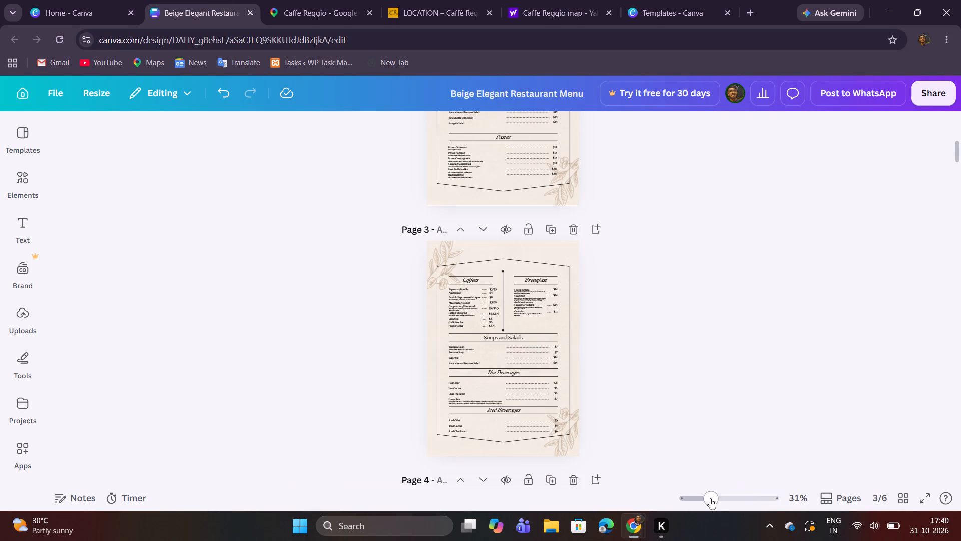
scroll(714, 349, "up", 5)
scroll(714, 348, "down", 3)
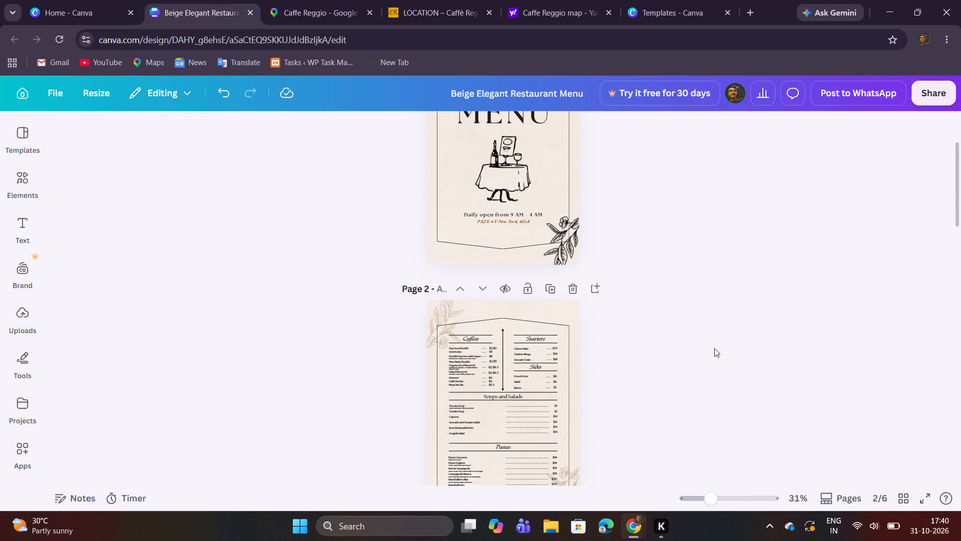
scroll(714, 348, "down", 14)
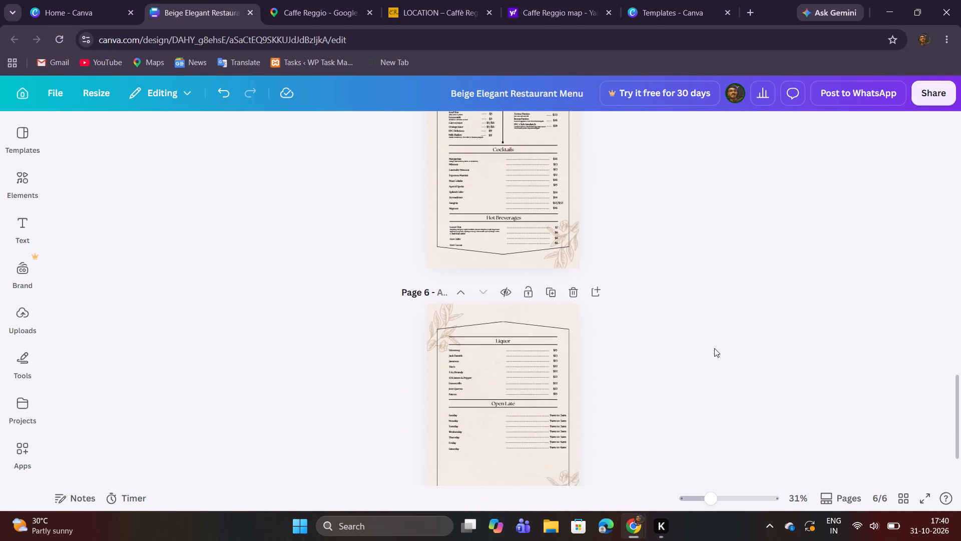
scroll(714, 348, "down", 4)
scroll(714, 347, "up", 6)
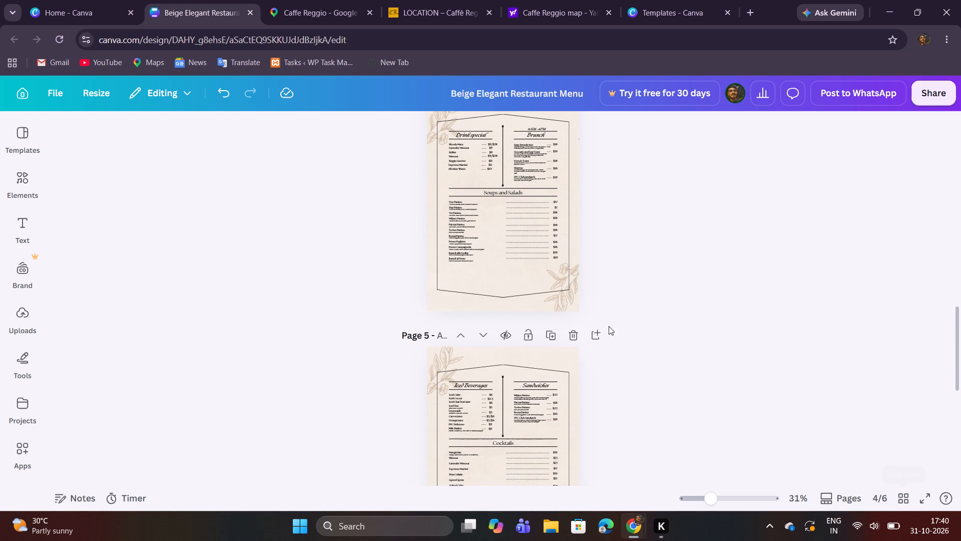
scroll(609, 324, "up", 12)
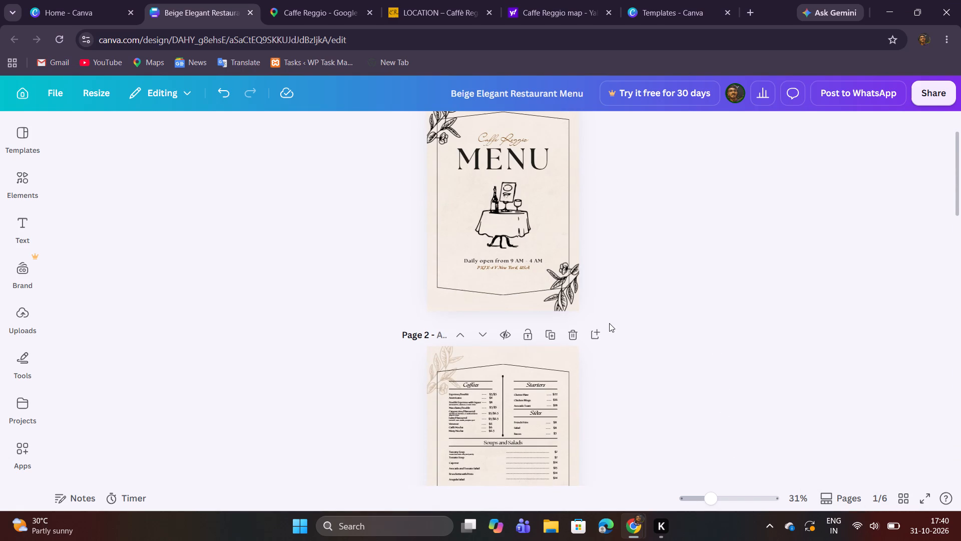
scroll(613, 324, "up", 1)
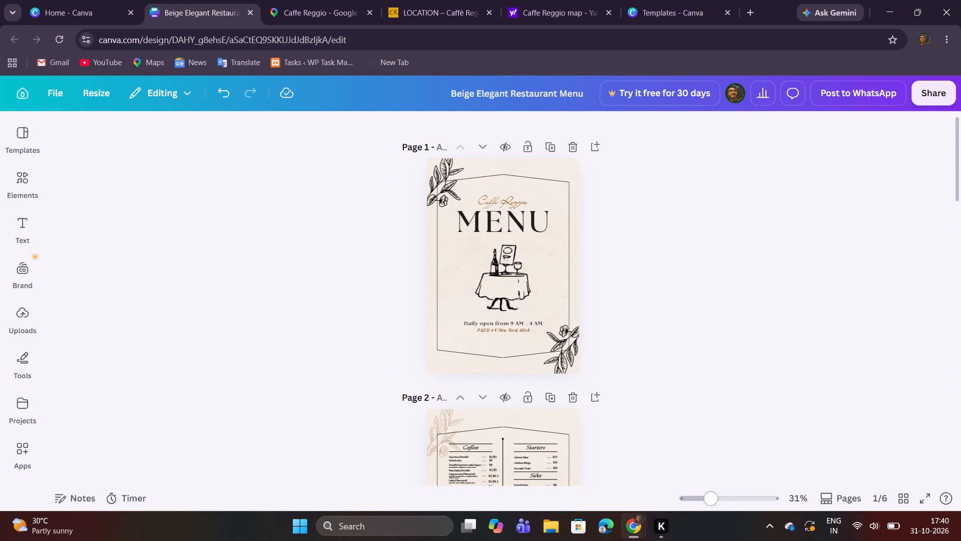
Enlarge the view to 55% and examine the sections on pages 2 and 3 for comparison.
left_click_drag(717, 494, 724, 496)
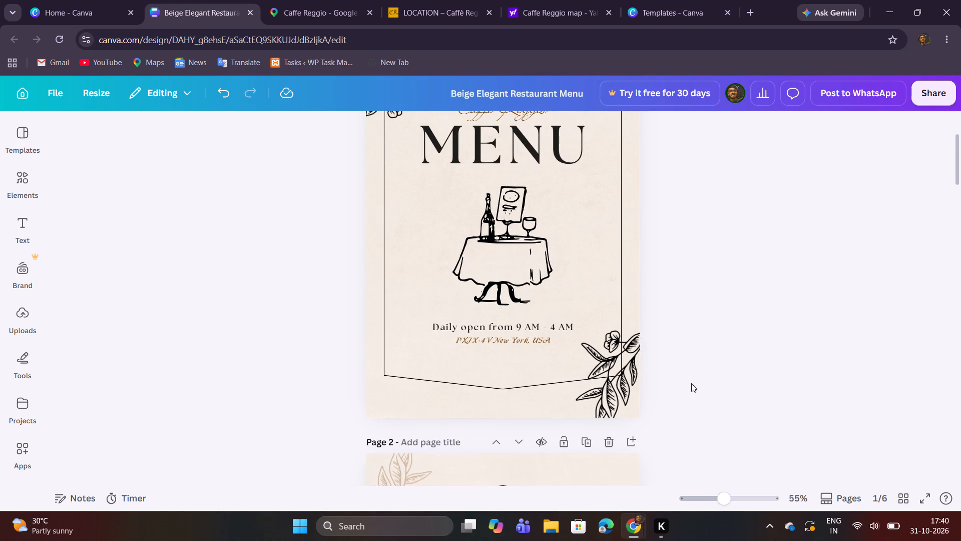
scroll(690, 374, "down", 4)
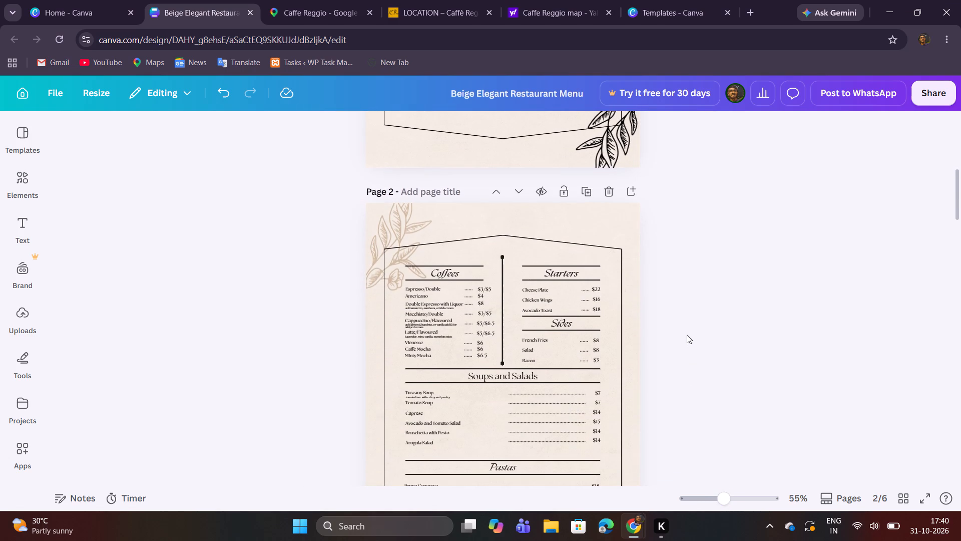
scroll(687, 335, "down", 6)
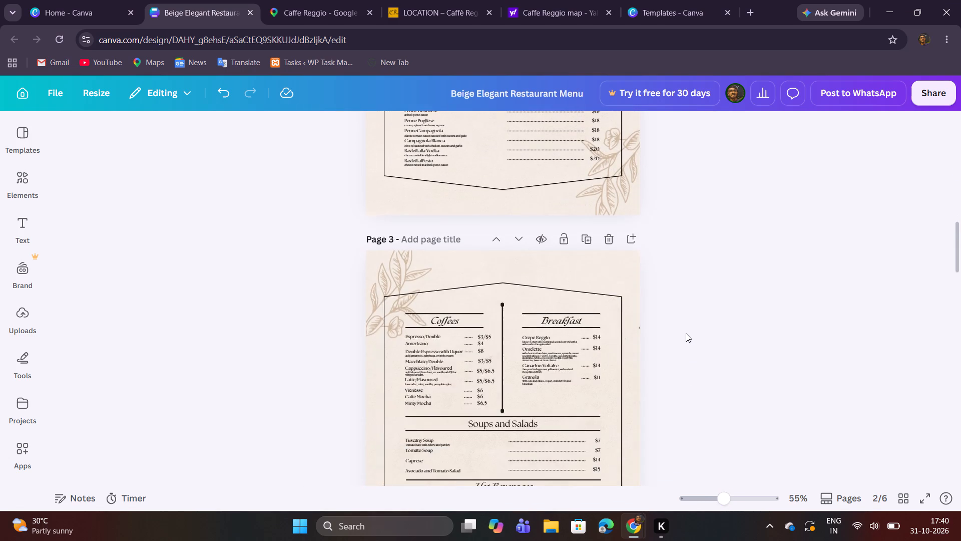
scroll(686, 333, "down", 2)
scroll(686, 333, "up", 6)
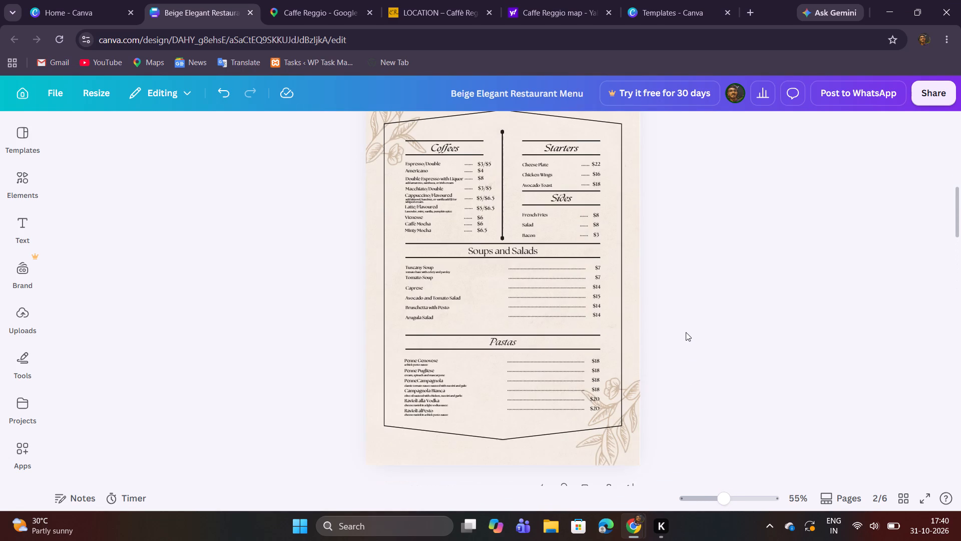
scroll(686, 332, "down", 3)
scroll(686, 332, "up", 3)
Duplicate page 3's Coffees heading and place the copy centred about 0.3 cm above the peak of the menu frame.
scroll(686, 332, "up", 1)
scroll(686, 332, "down", 2)
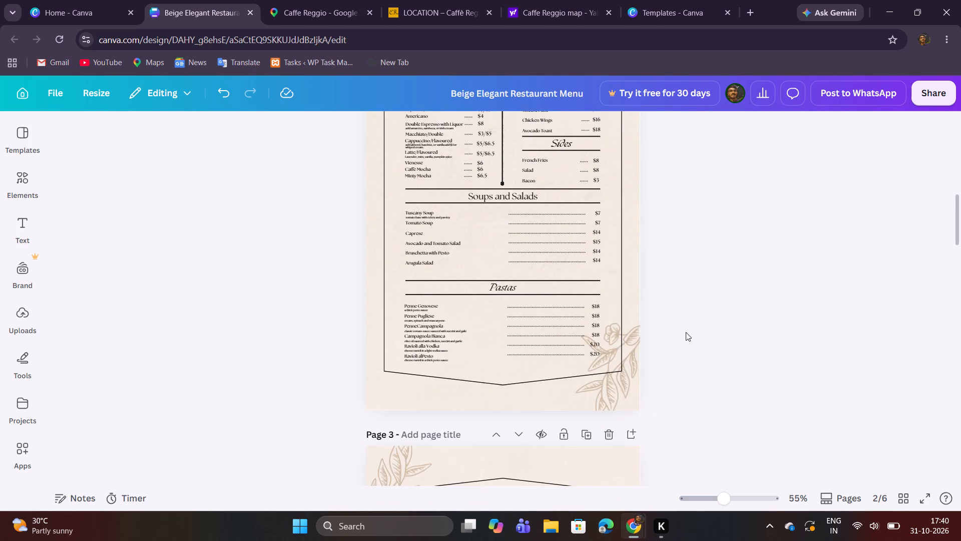
scroll(686, 332, "down", 4)
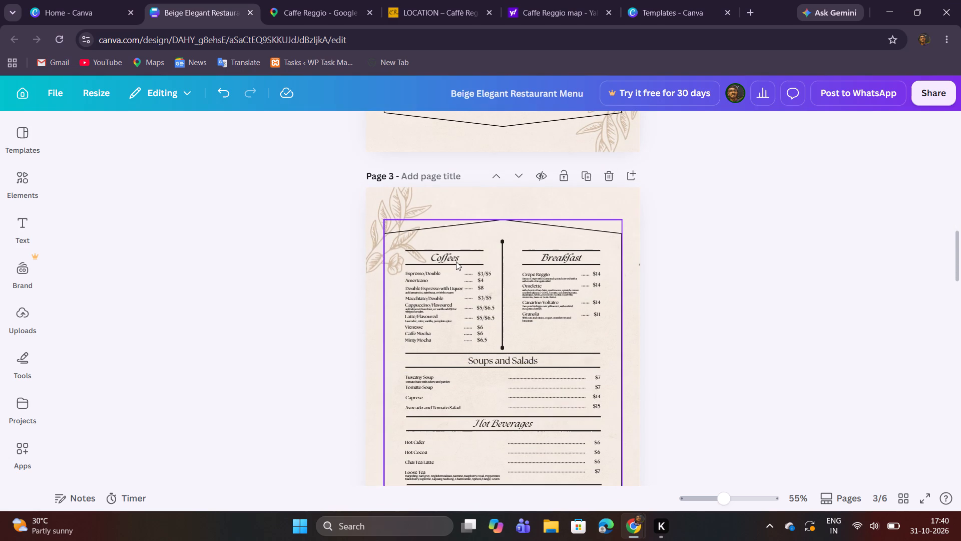
left_click(448, 258)
left_click(448, 256)
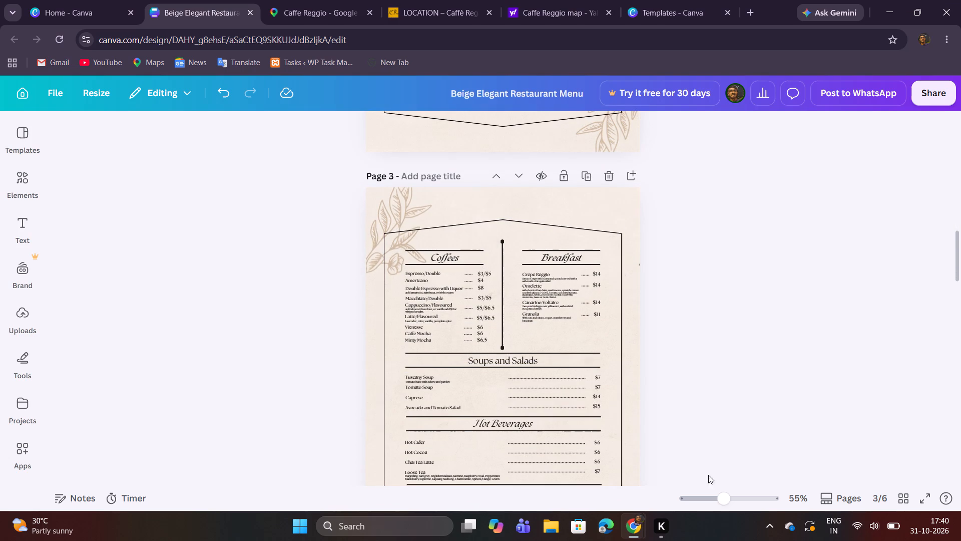
left_click_drag(720, 498, 737, 503)
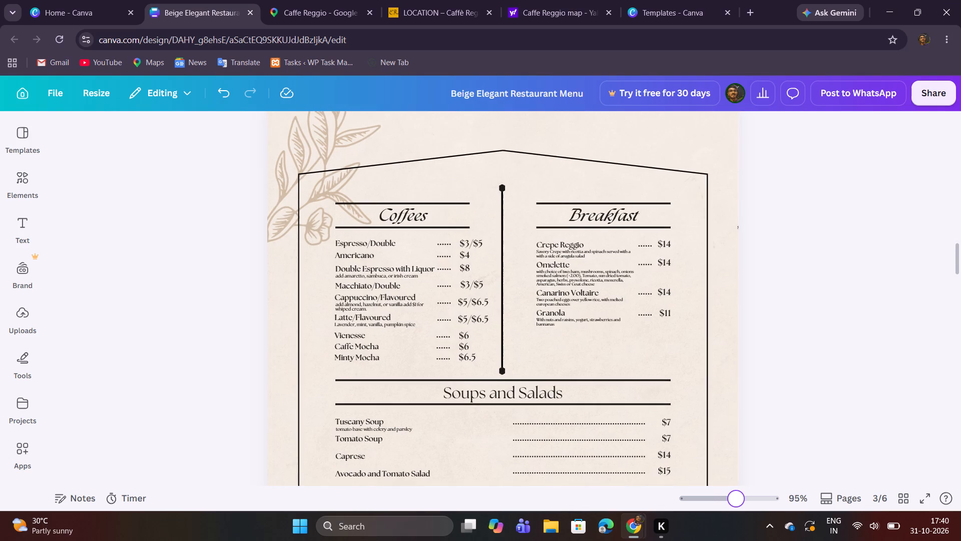
scroll(810, 348, "up", 2)
left_click(402, 340)
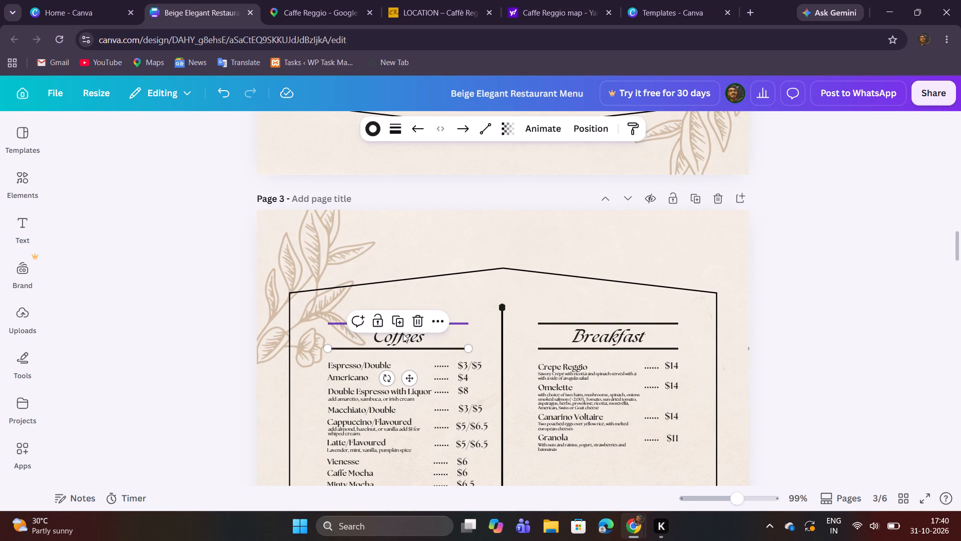
left_click(403, 334)
left_click(403, 303)
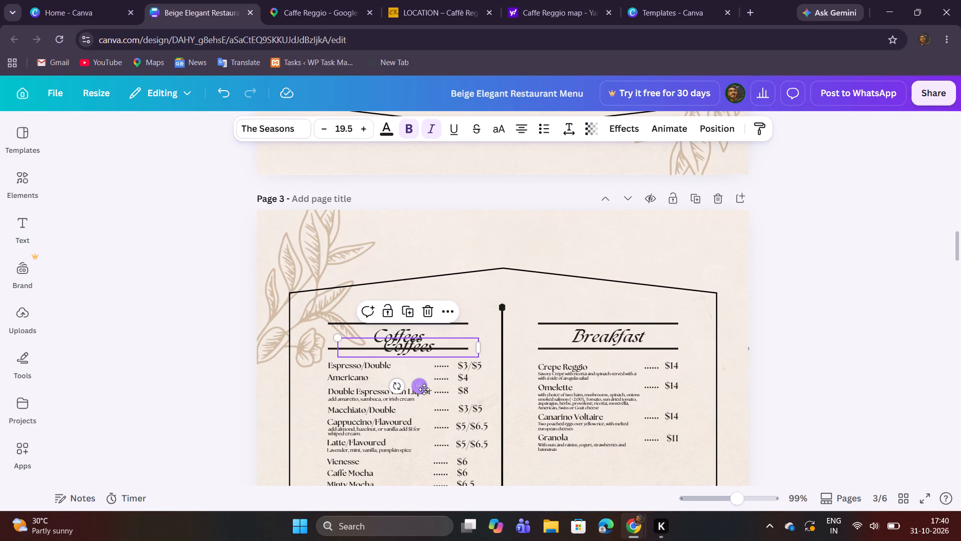
left_click_drag(424, 389, 522, 292)
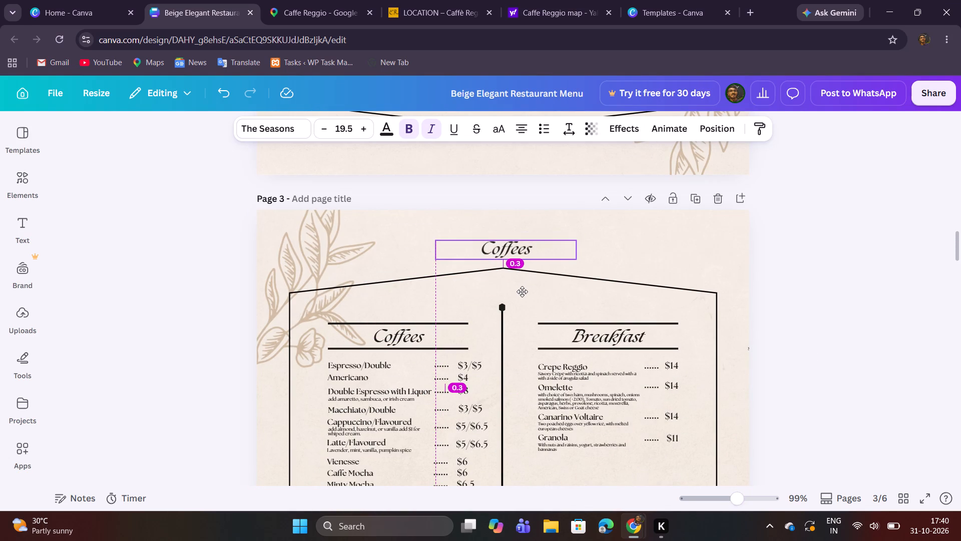
left_click_drag(522, 292, 518, 292)
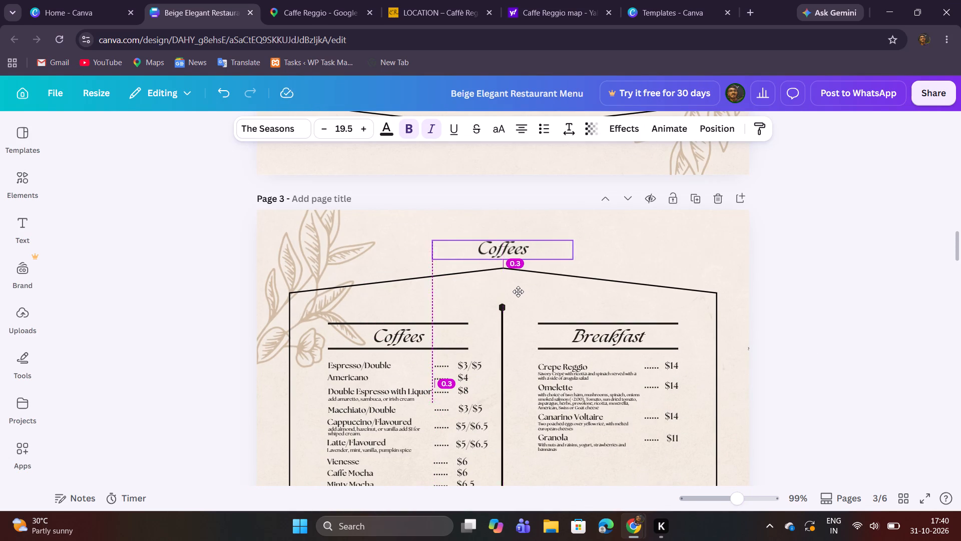
left_click_drag(518, 292, 520, 292)
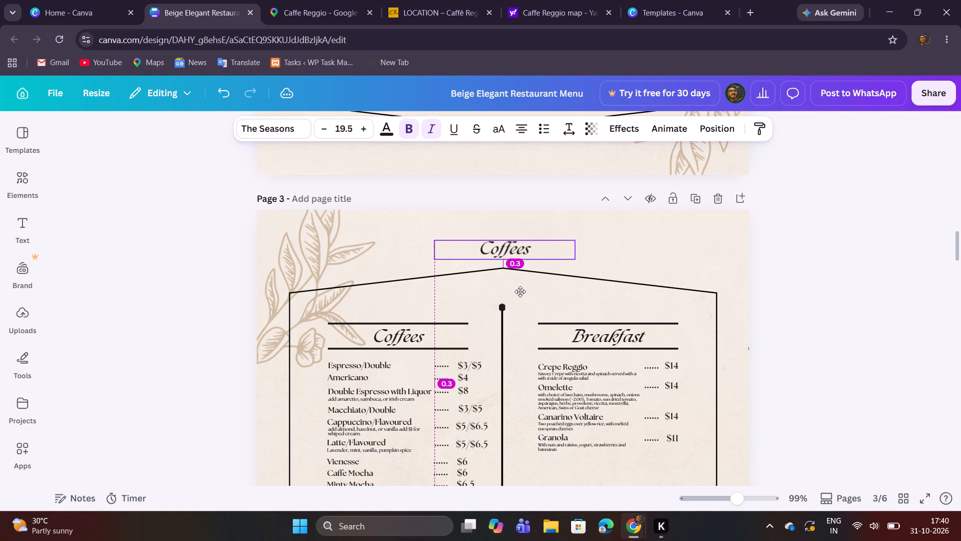
left_click_drag(520, 292, 519, 292)
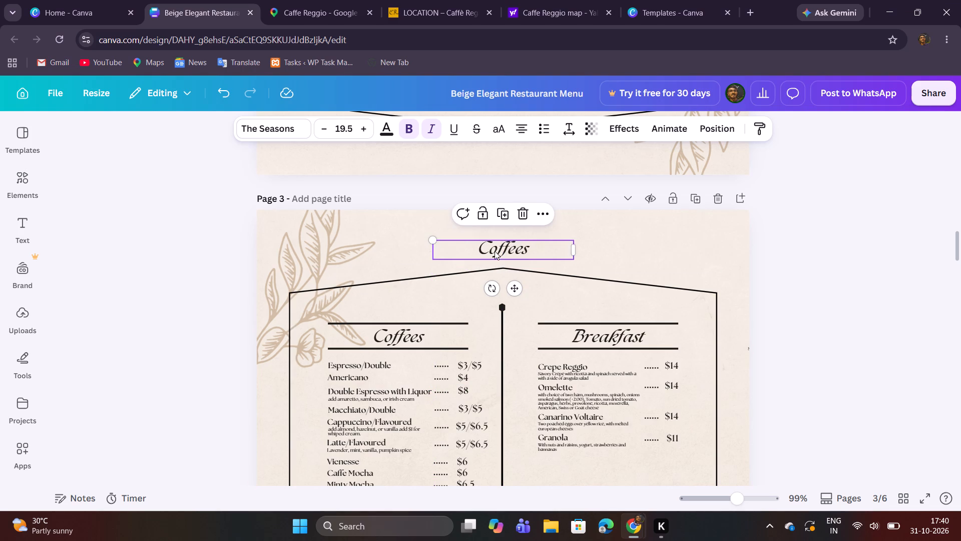
Replace the copied heading's text with BRUNCH.
double_click(495, 251)
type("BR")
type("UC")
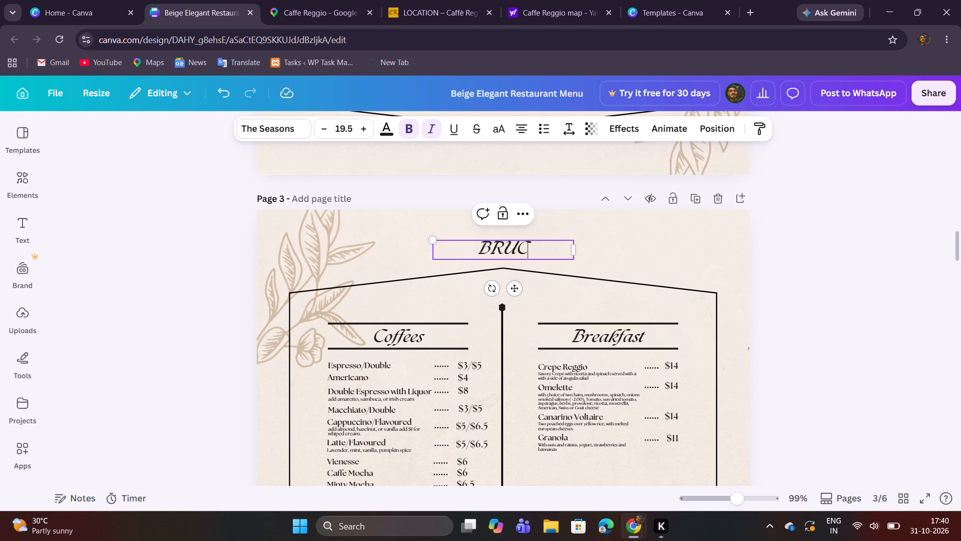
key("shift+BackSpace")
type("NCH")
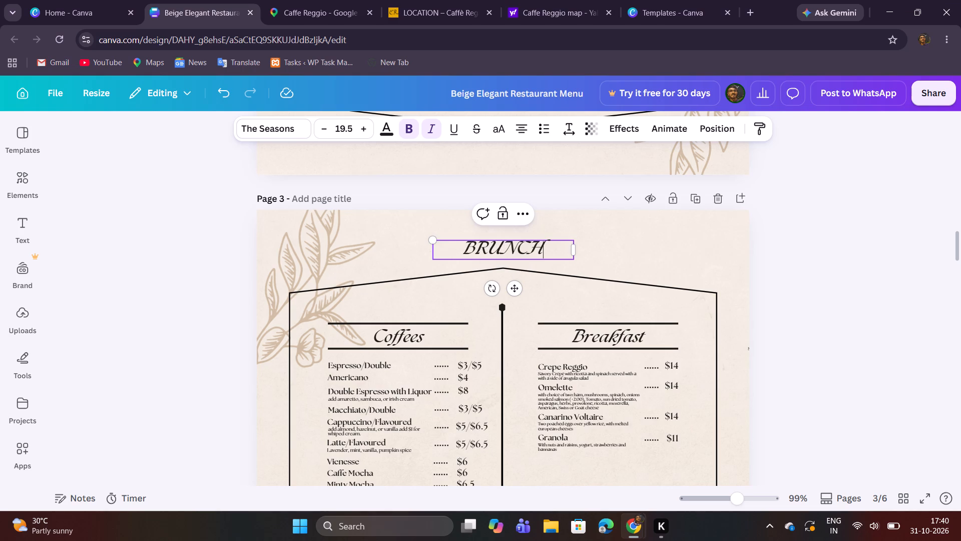
Widen the BRUNCH heading's letter spacing to 272.
left_click(565, 120)
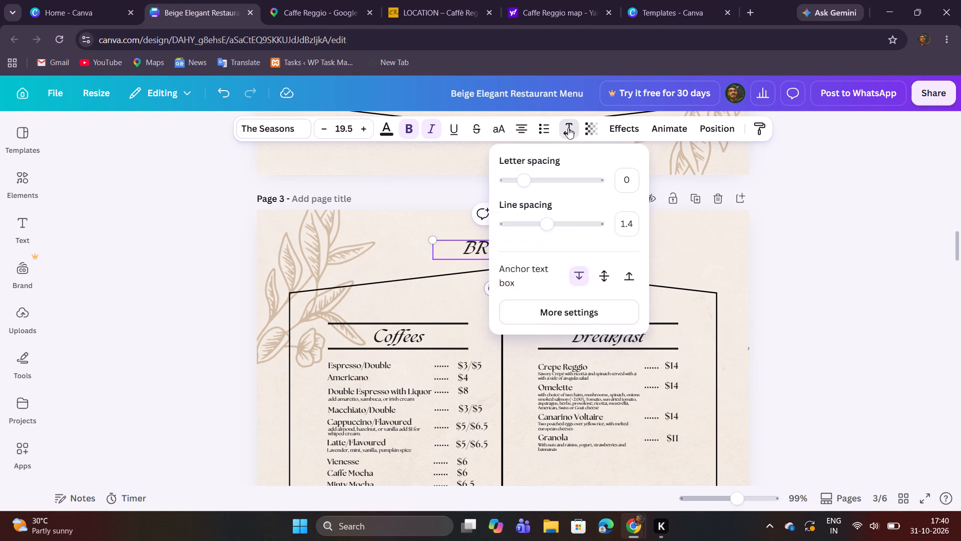
left_click_drag(531, 182, 544, 184)
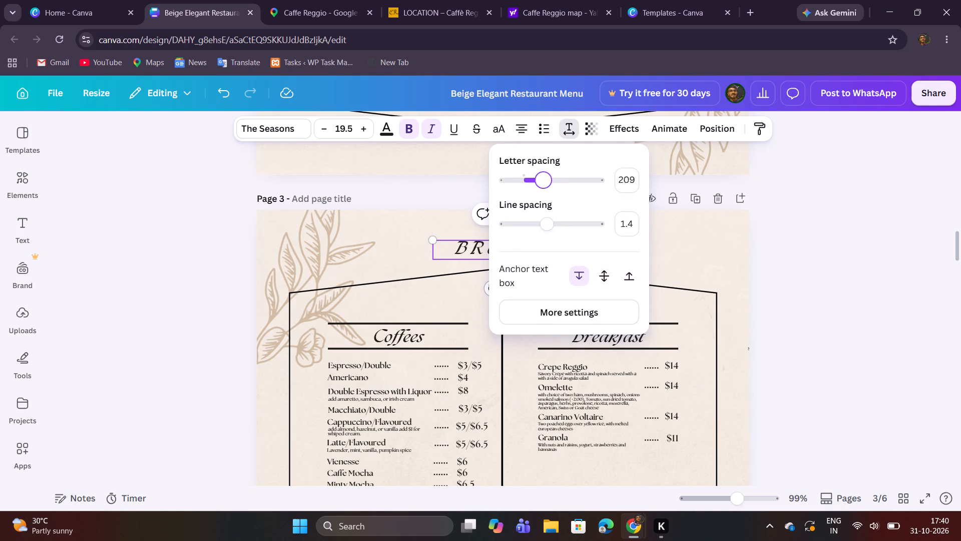
left_click_drag(544, 184, 549, 186)
left_click(672, 248)
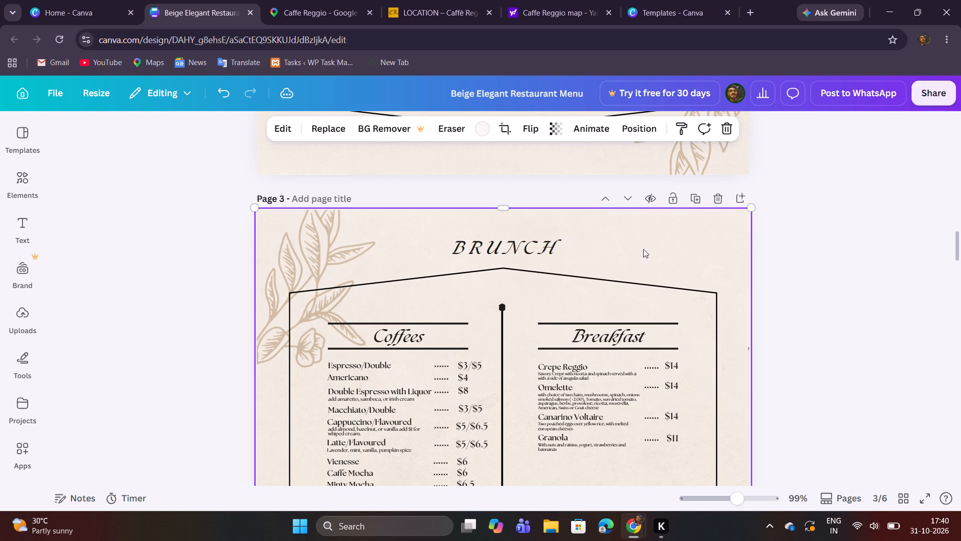
left_click(536, 240)
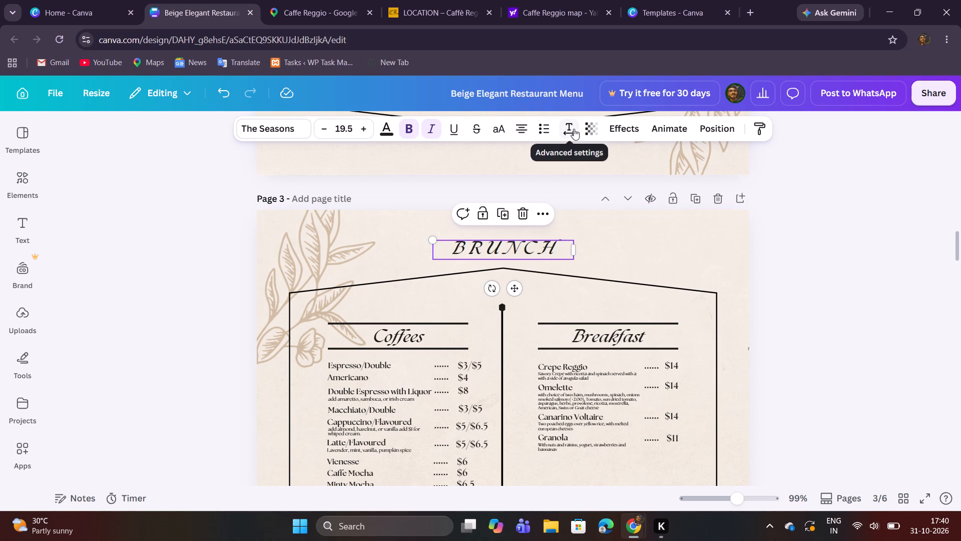
left_click(577, 131)
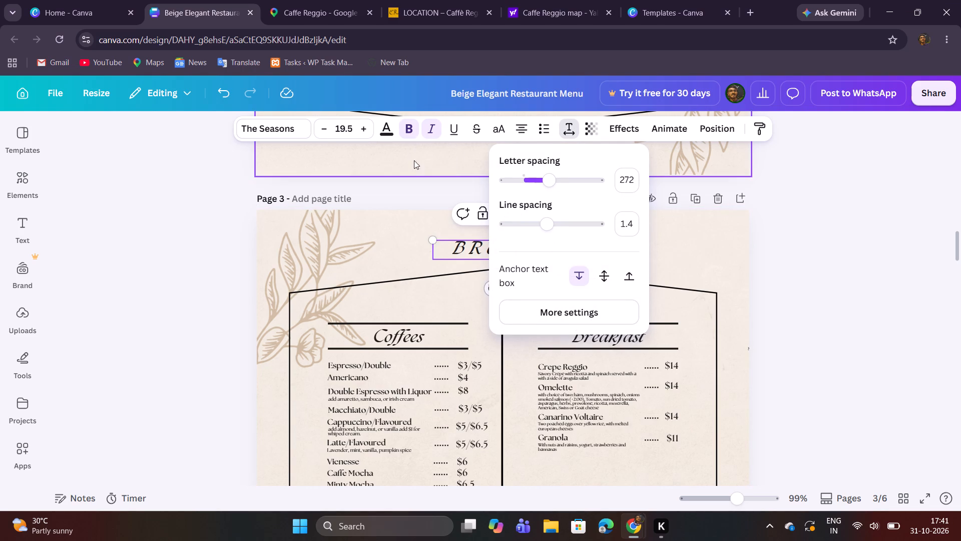
Look through the text effects, animations and position options available for the BRUNCH heading.
left_click(658, 132)
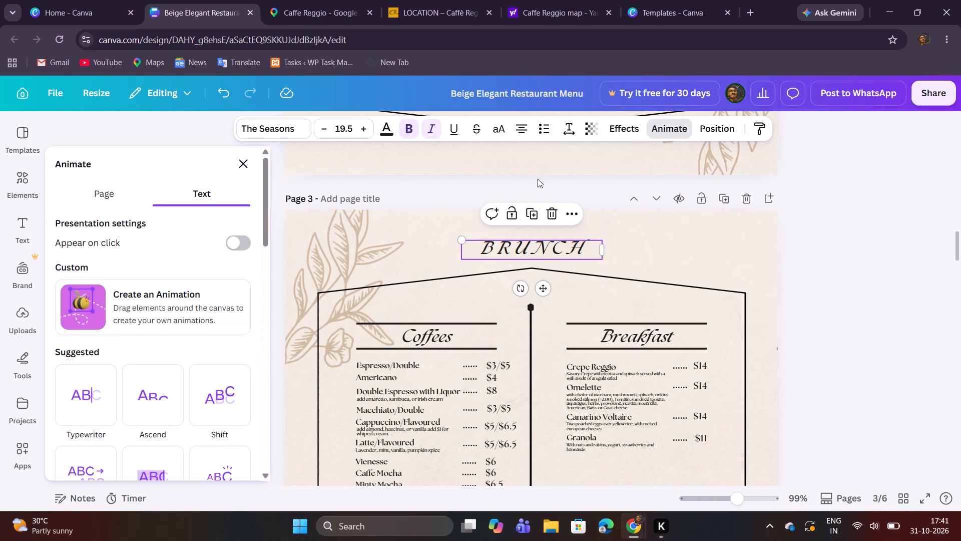
left_click(619, 130)
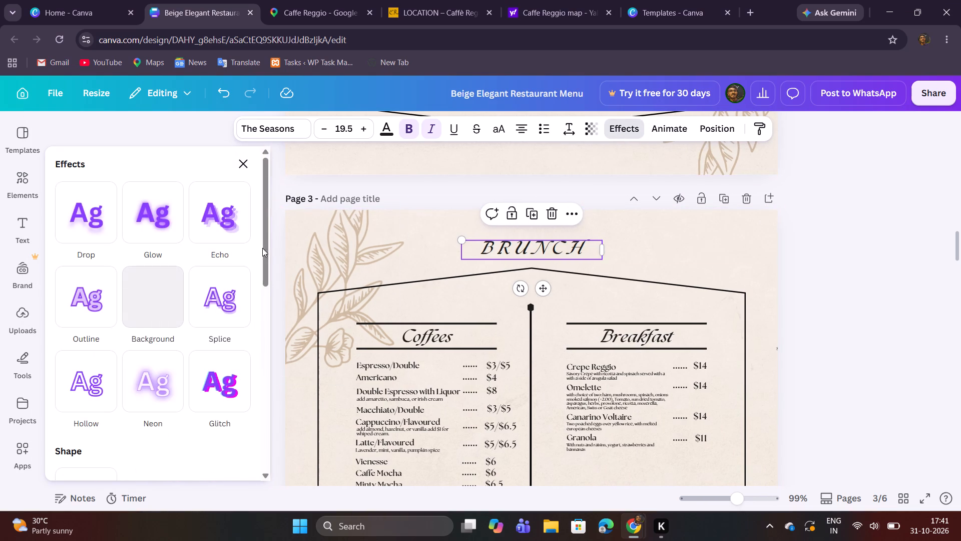
scroll(201, 246, "down", 8)
scroll(243, 246, "down", 3)
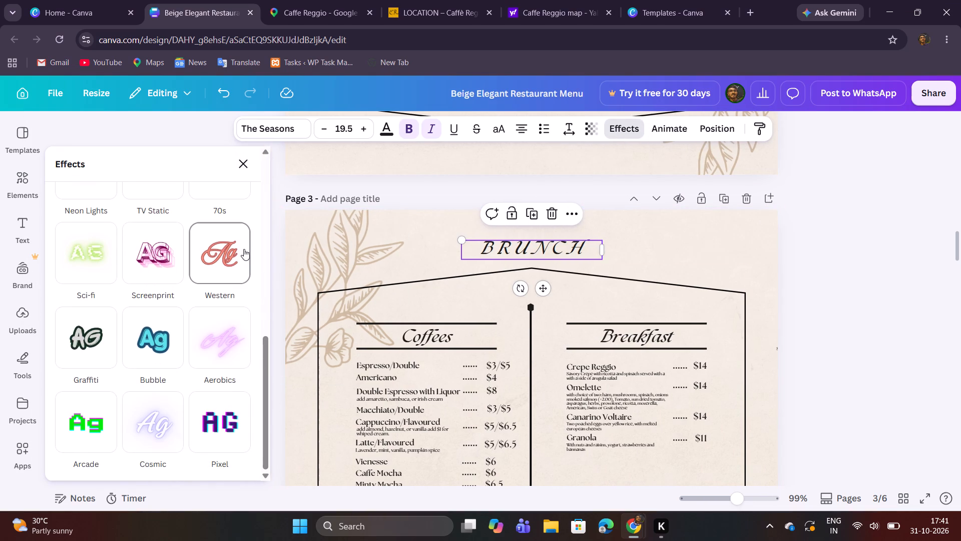
left_click(676, 136)
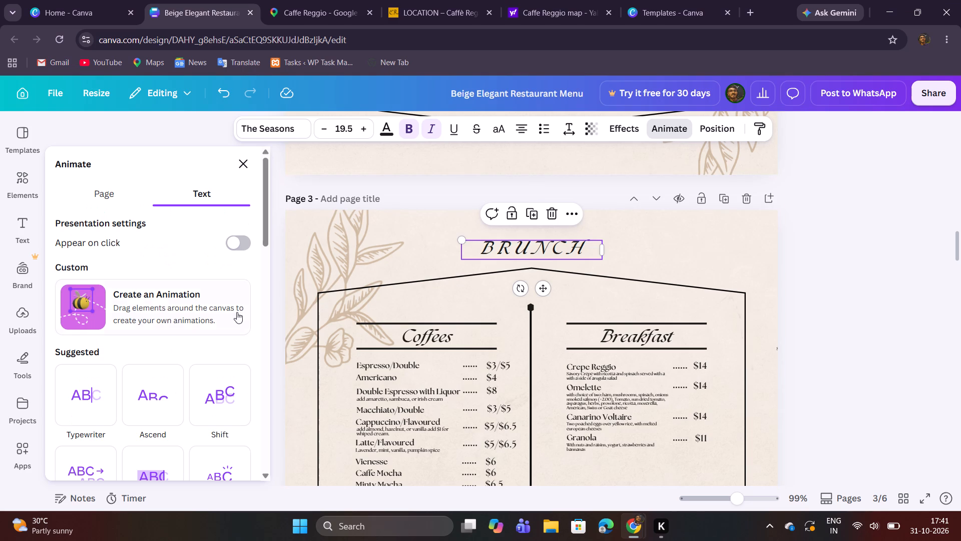
scroll(237, 313, "down", 14)
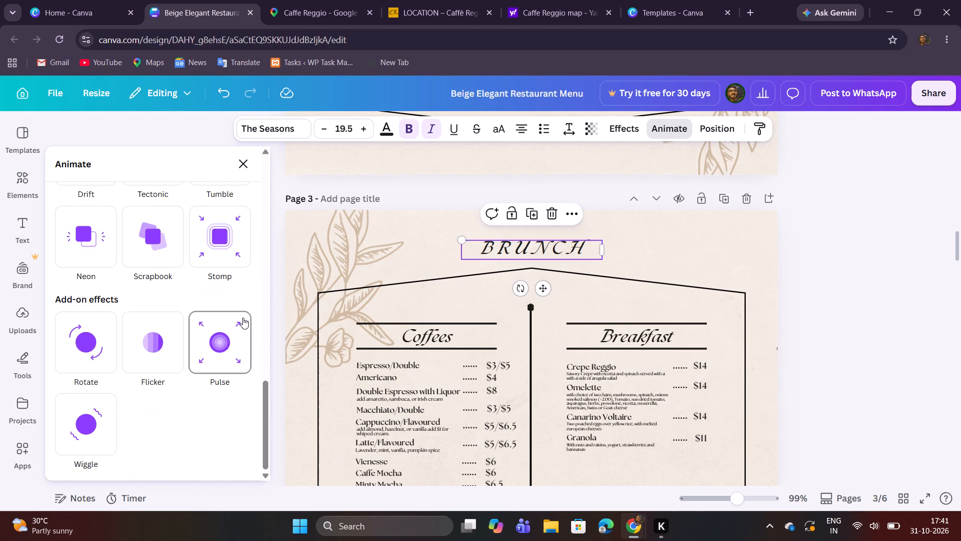
scroll(243, 318, "down", 4)
left_click(715, 128)
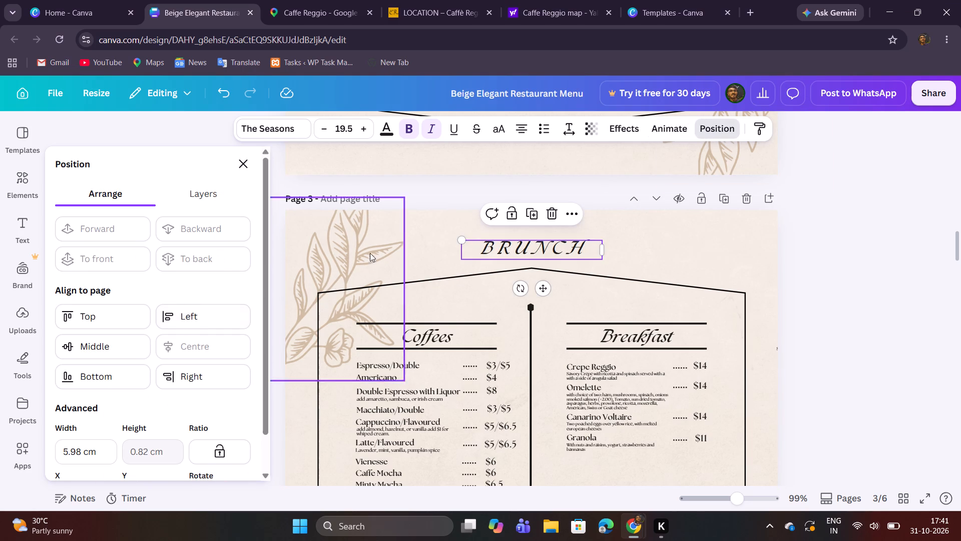
left_click(662, 130)
scroll(133, 286, "down", 1)
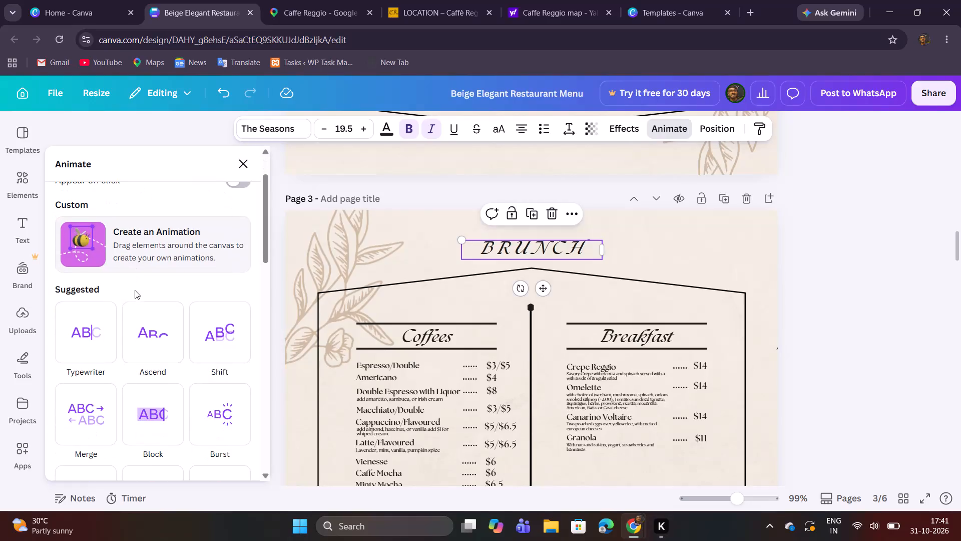
scroll(114, 309, "down", 11)
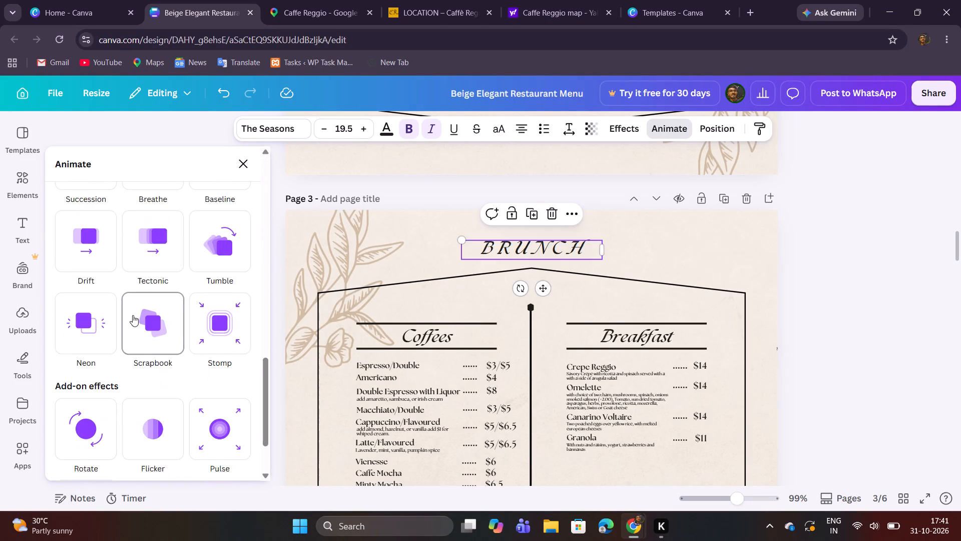
scroll(133, 315, "down", 7)
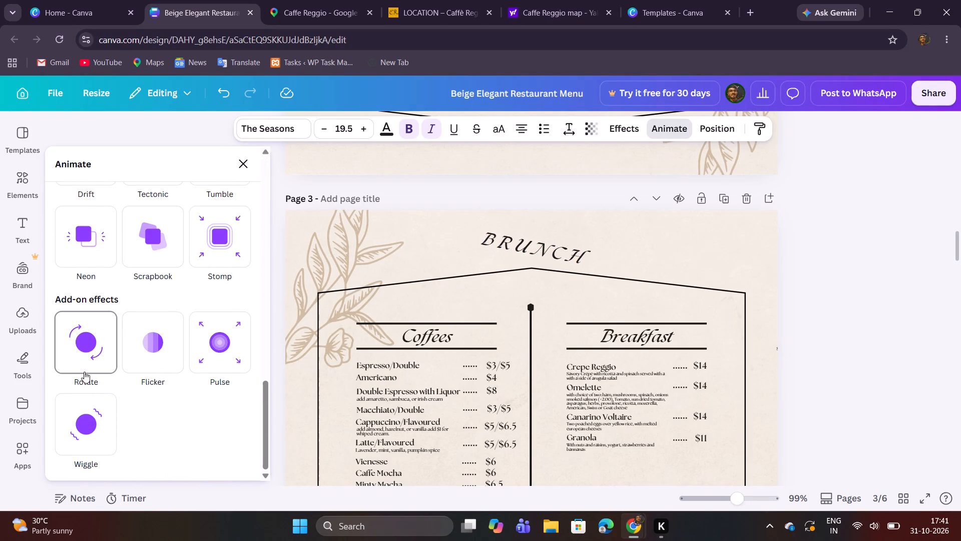
scroll(84, 372, "up", 6)
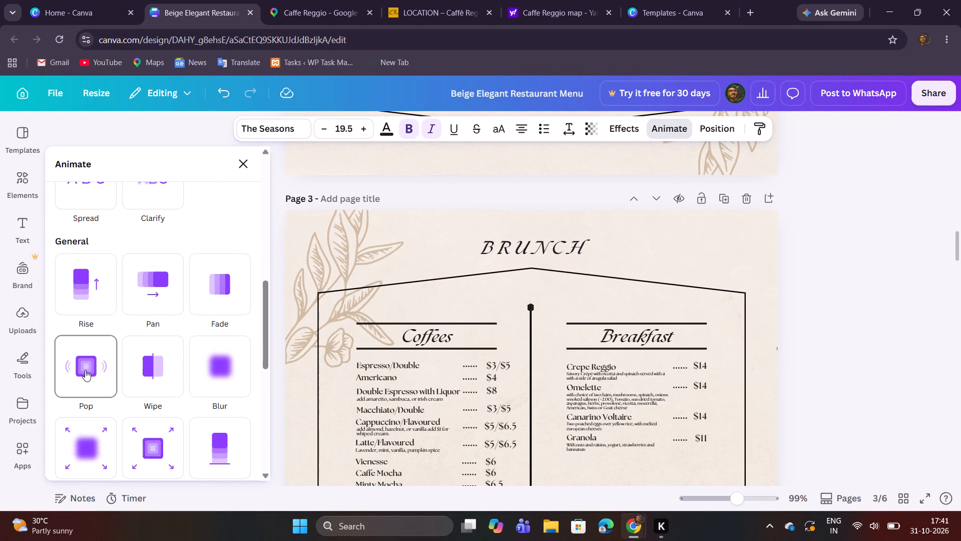
scroll(85, 370, "up", 6)
scroll(102, 327, "up", 3)
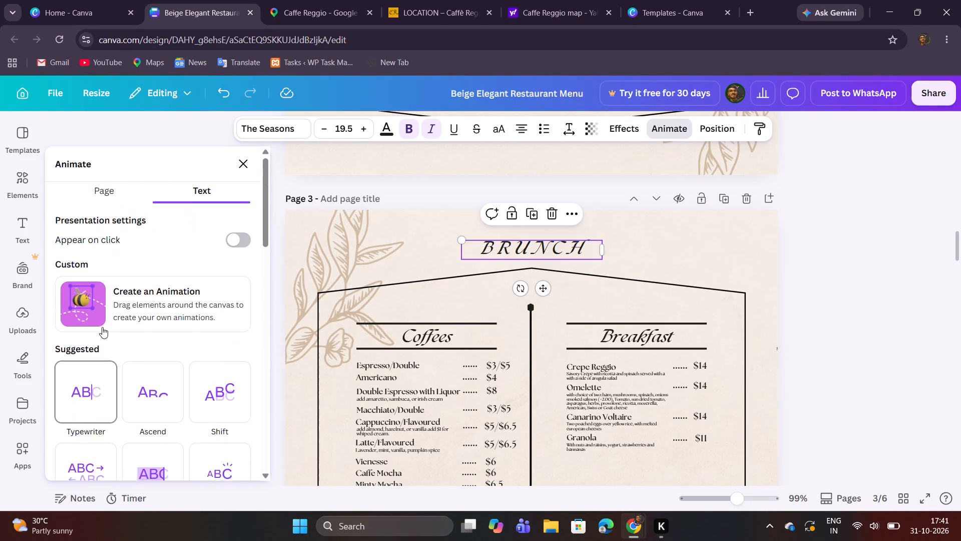
scroll(102, 327, "up", 2)
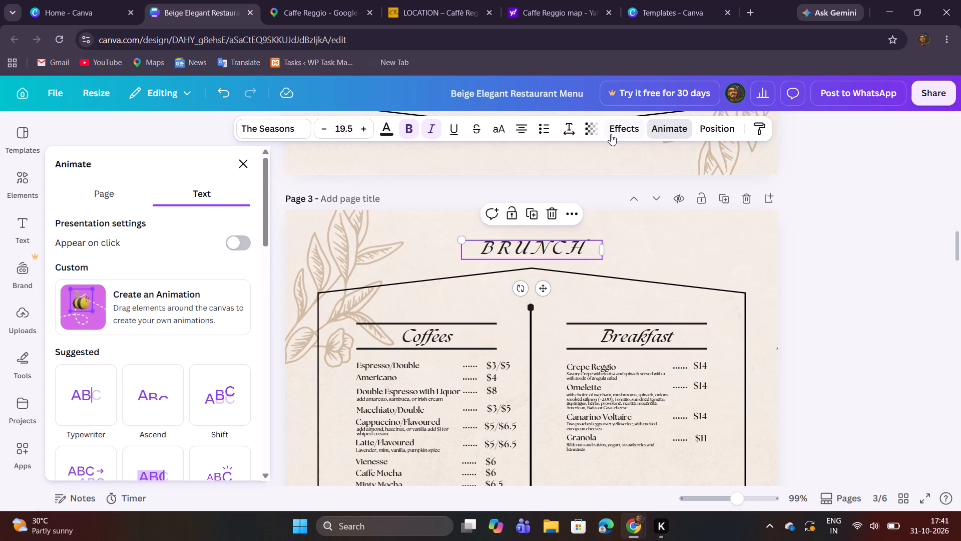
Apply the Hollow text effect at thickness 50 to the BRUNCH heading, trying the Curve shape and removing it again.
left_click(611, 134)
scroll(101, 301, "down", 6)
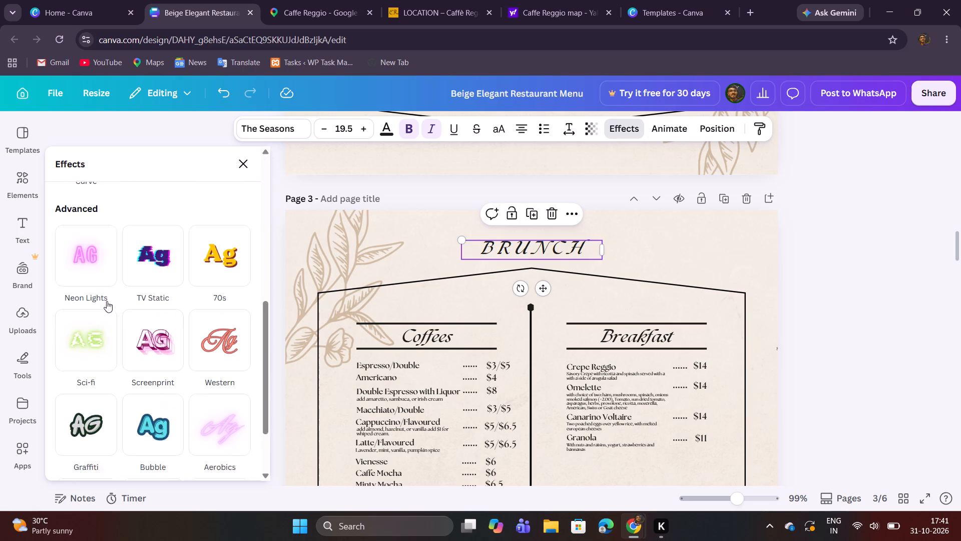
scroll(107, 301, "down", 8)
scroll(108, 304, "up", 5)
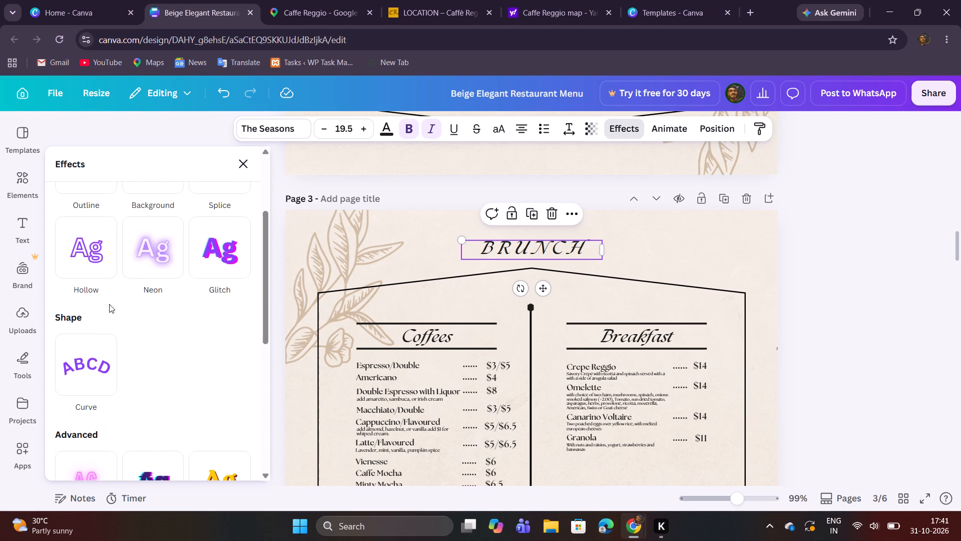
left_click(99, 347)
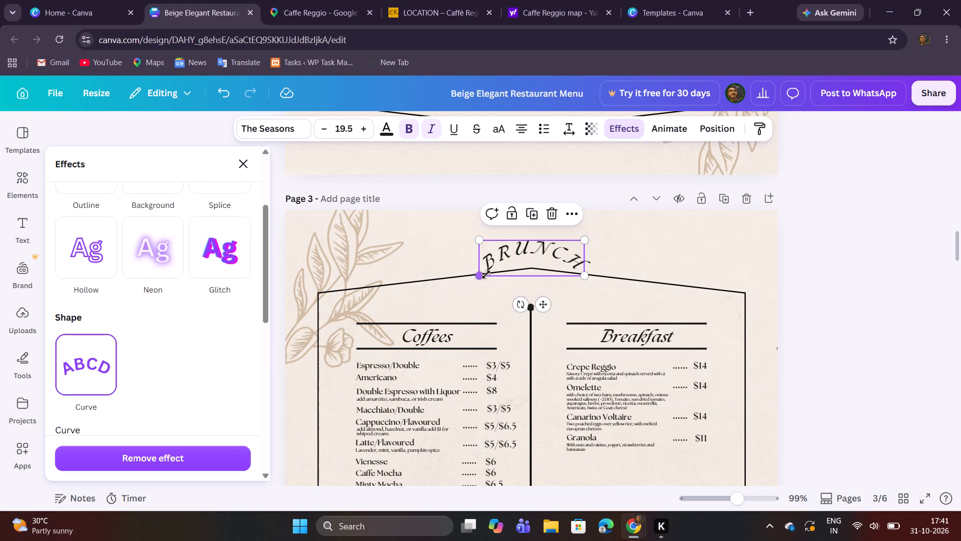
left_click(86, 273)
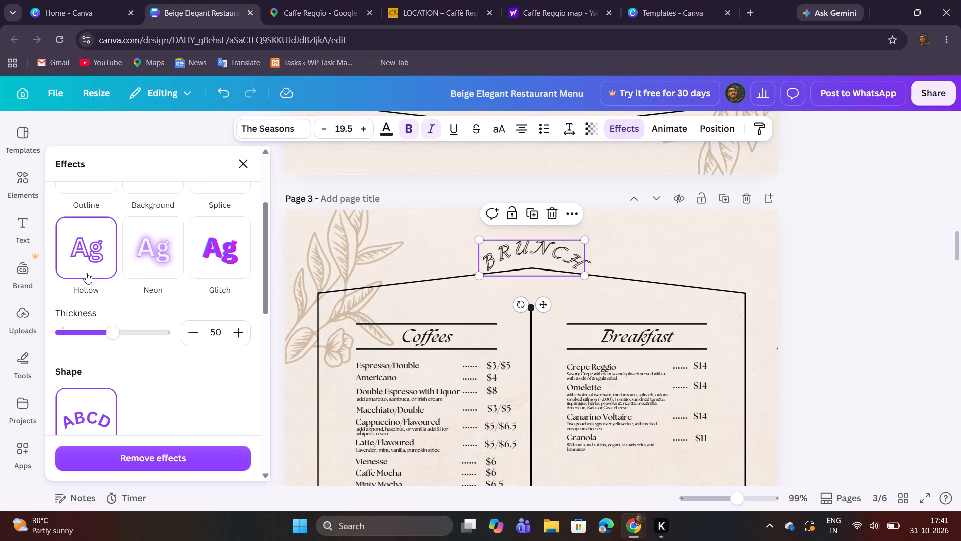
left_click(91, 394)
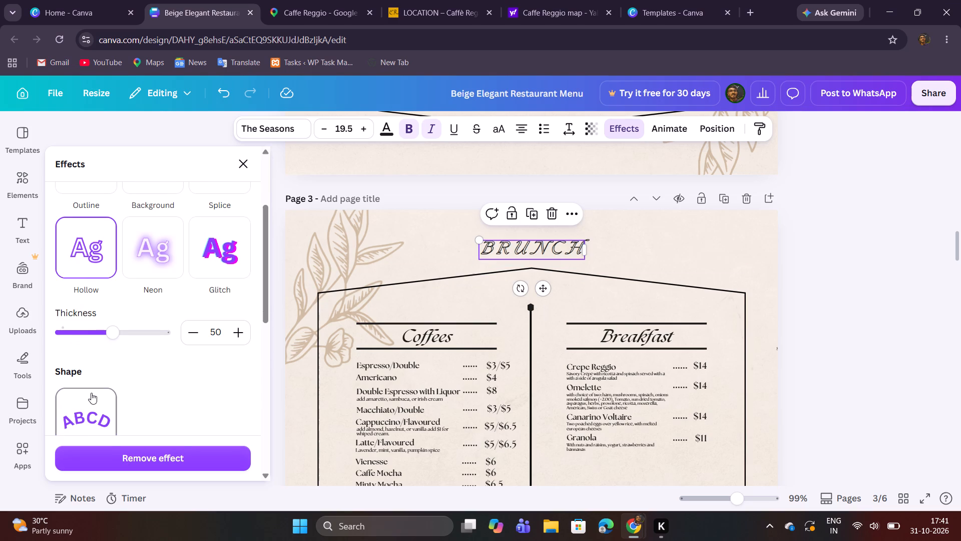
left_click(893, 289)
left_click(819, 291)
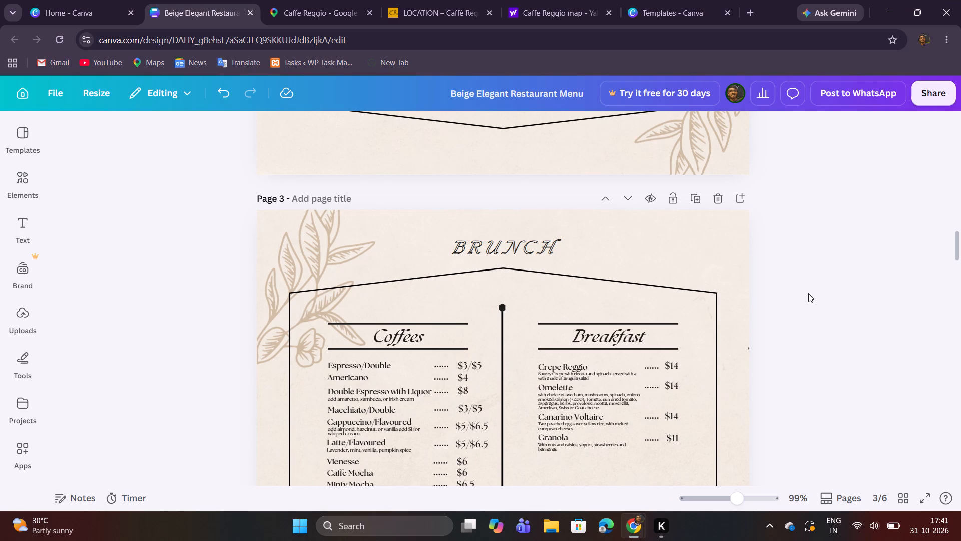
Duplicate the BRUNCH heading on page 3 and place the copy centred above the frame's peak on page 4.
scroll(799, 270, "down", 4)
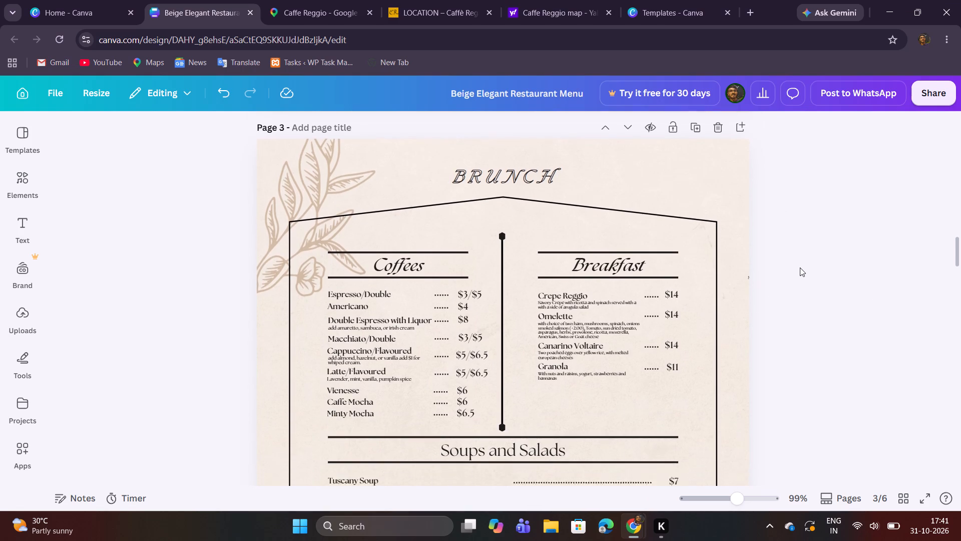
scroll(800, 266, "up", 3)
left_click(496, 183)
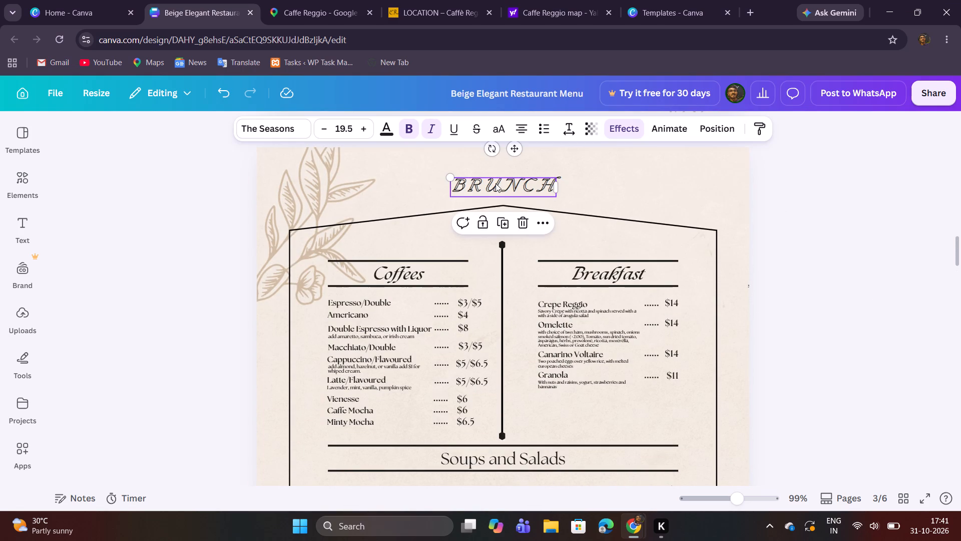
left_click(505, 221)
left_click_drag(525, 237, 516, 224)
scroll(524, 236, "down", 1)
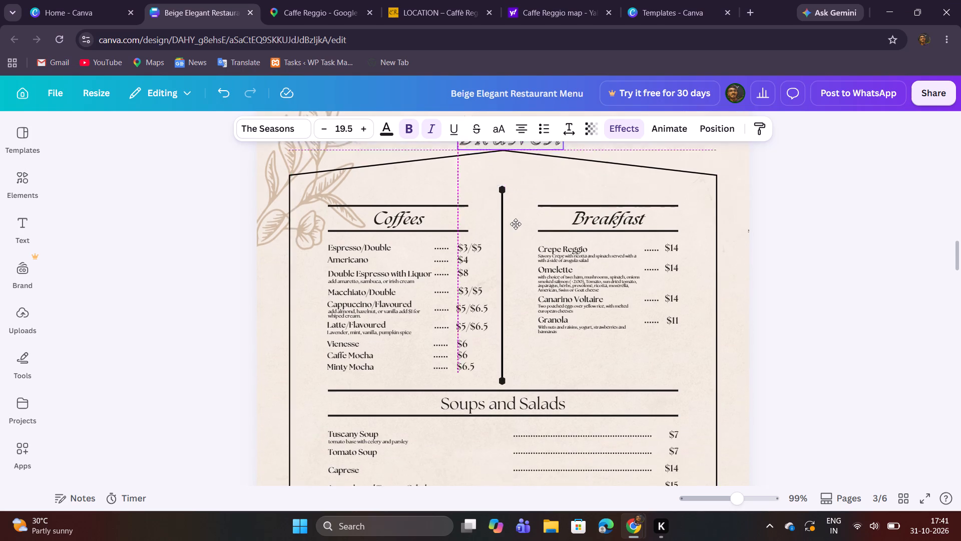
left_click_drag(516, 224, 501, 313)
scroll(516, 224, "down", 5)
scroll(504, 274, "down", 3)
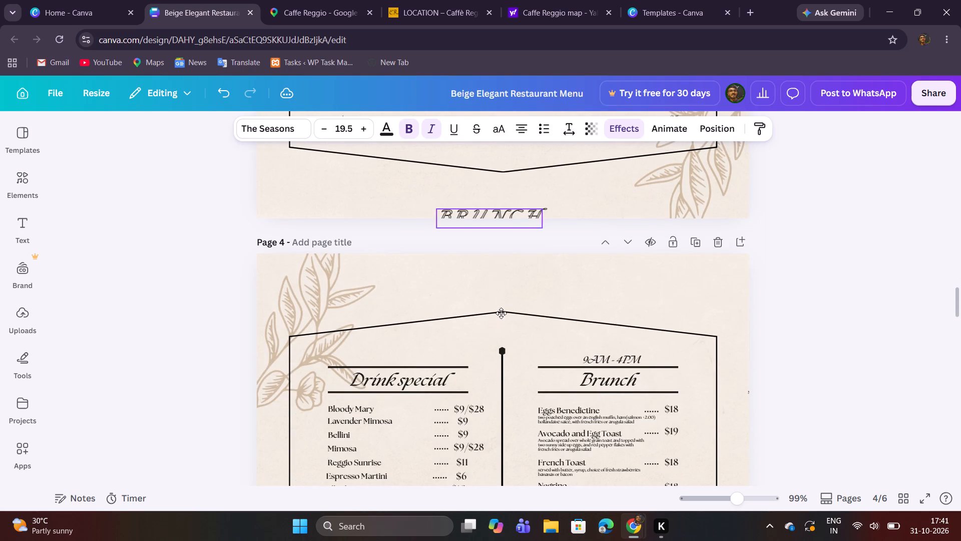
left_click_drag(501, 313, 516, 394)
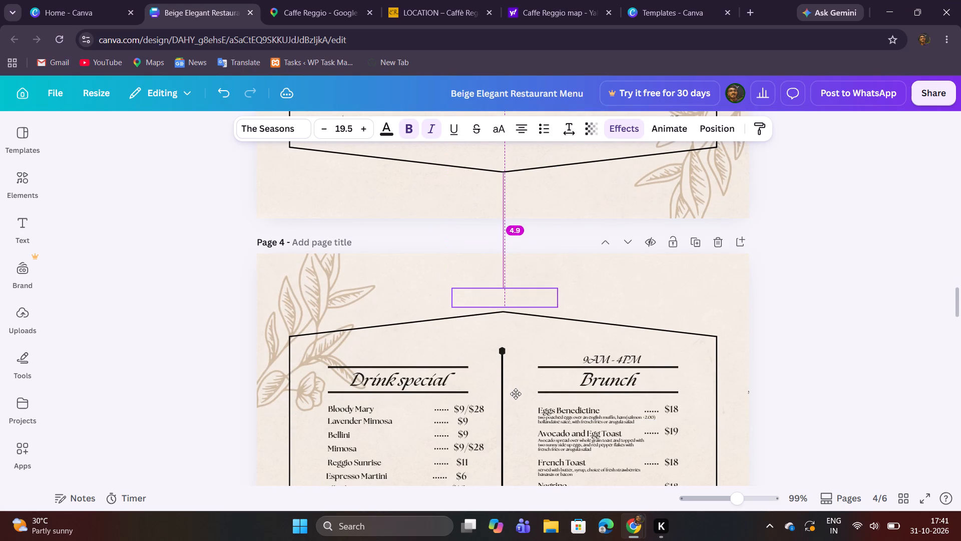
left_click_drag(516, 394, 515, 396)
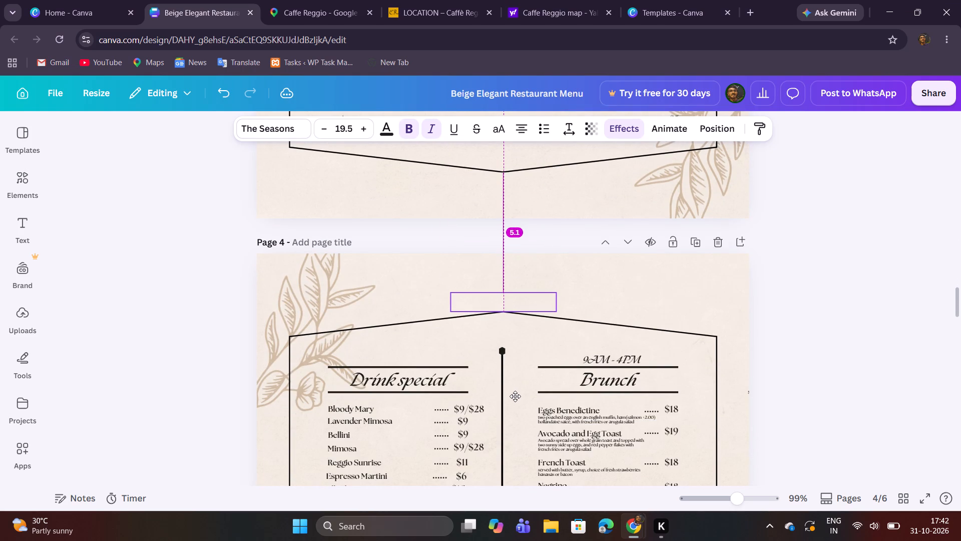
left_click_drag(515, 396, 517, 396)
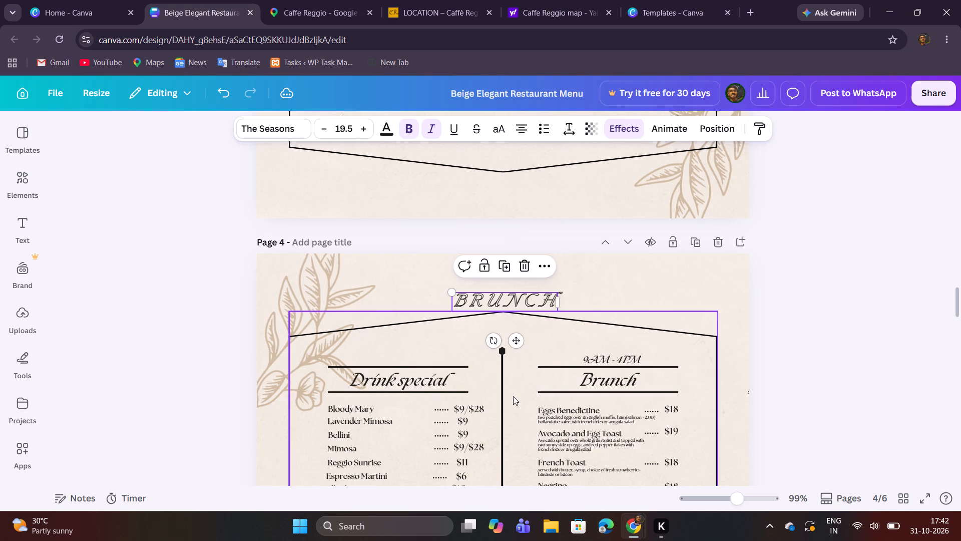
left_click(811, 269)
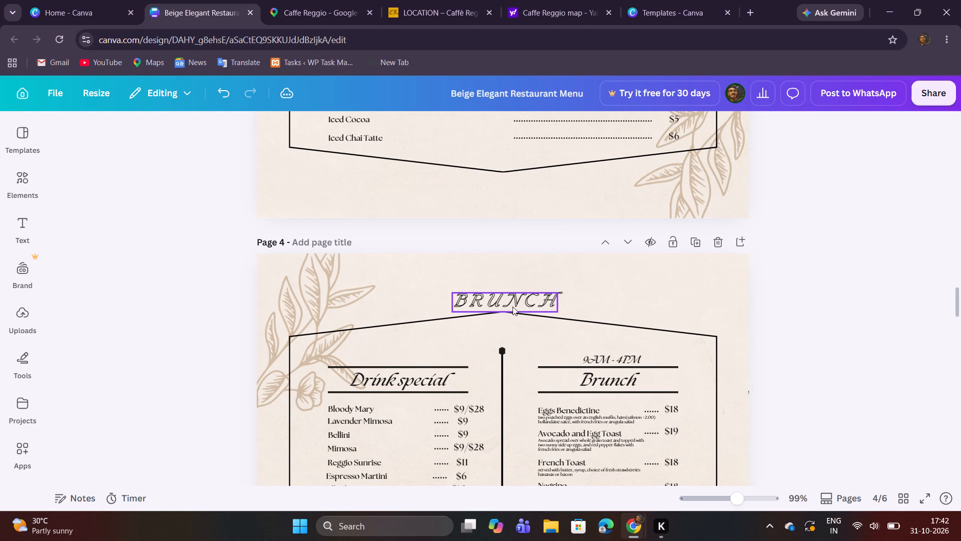
Nudge the BRUNCH heading on page 4 slightly left and up above the frame's peak.
left_click(513, 307)
left_click(518, 343)
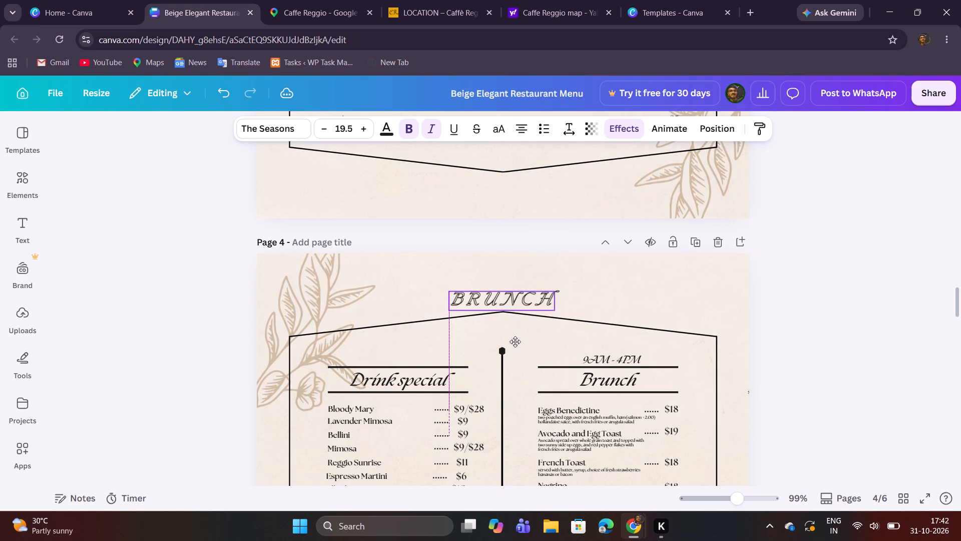
left_click(810, 249)
Compare the heading area of page 4 with those of pages 2 and 3.
scroll(838, 216, "down", 2)
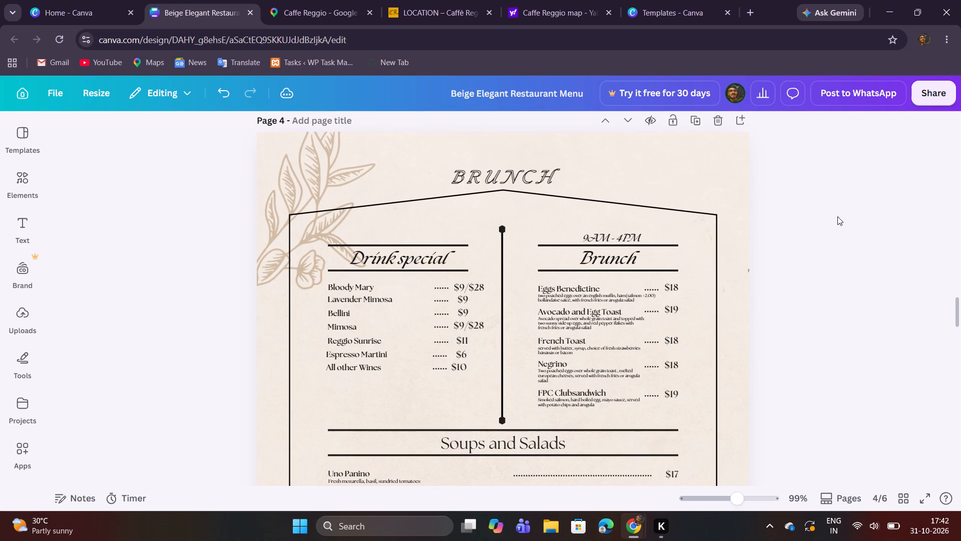
scroll(835, 213, "down", 2)
scroll(834, 211, "up", 10)
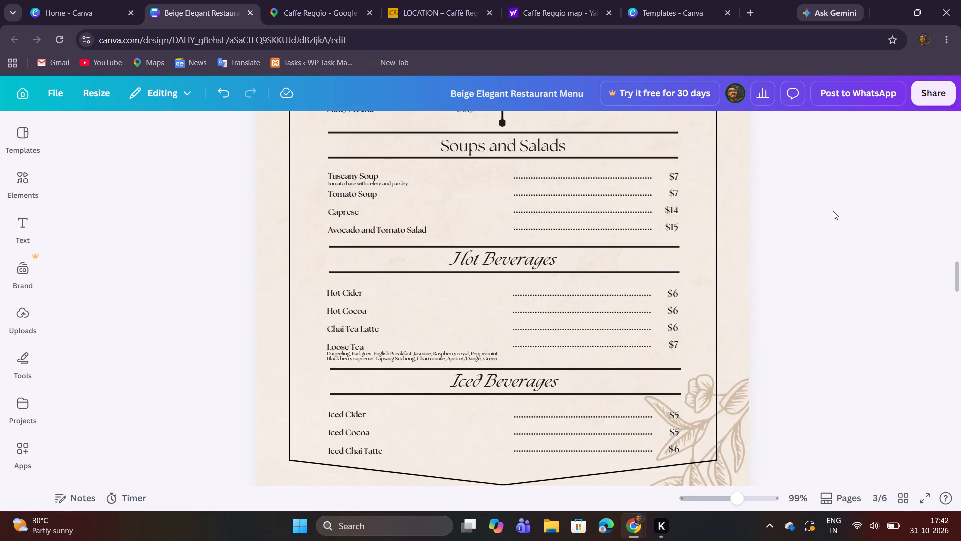
scroll(833, 211, "up", 15)
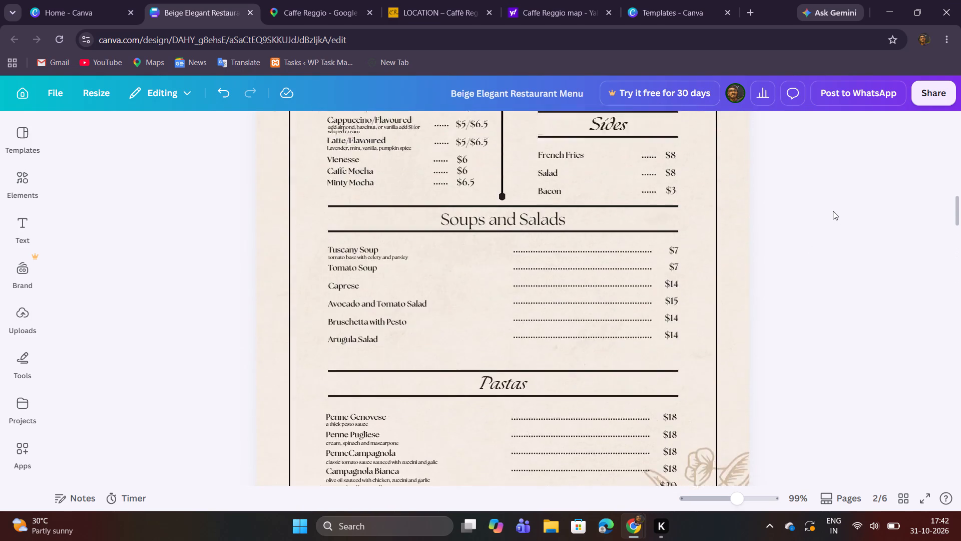
scroll(833, 211, "up", 2)
scroll(833, 211, "down", 14)
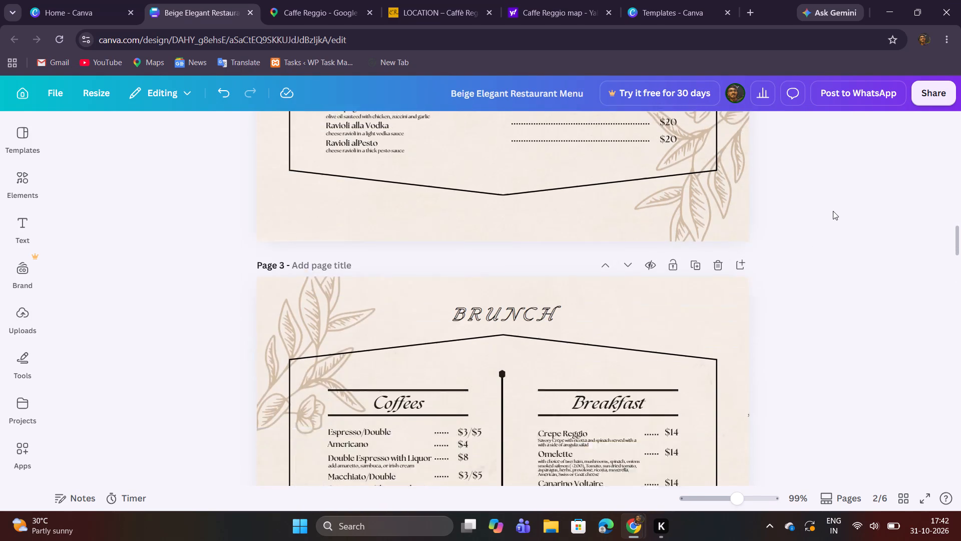
scroll(833, 211, "down", 10)
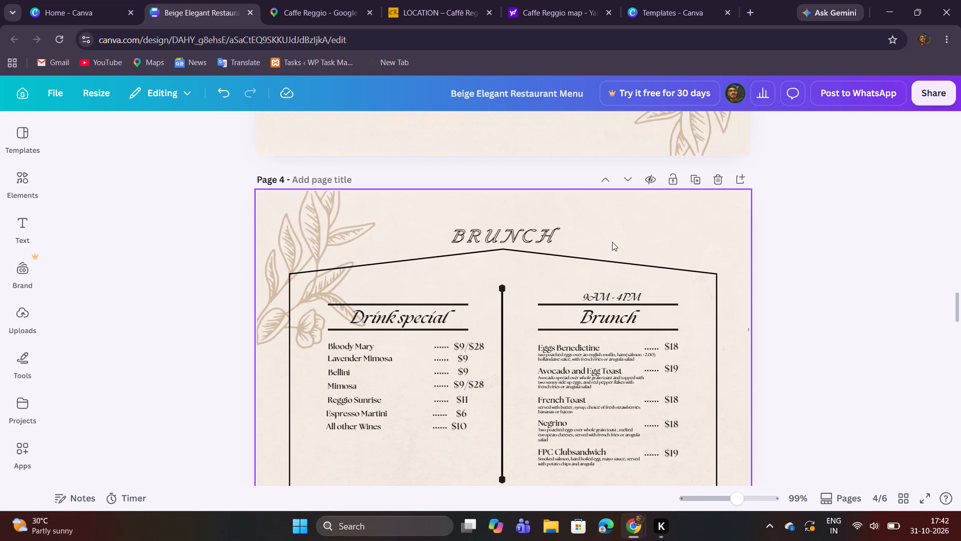
Nudge the BRUNCH heading on page 4 slightly upward, away from the frame's peak.
left_click(548, 238)
left_click(513, 278)
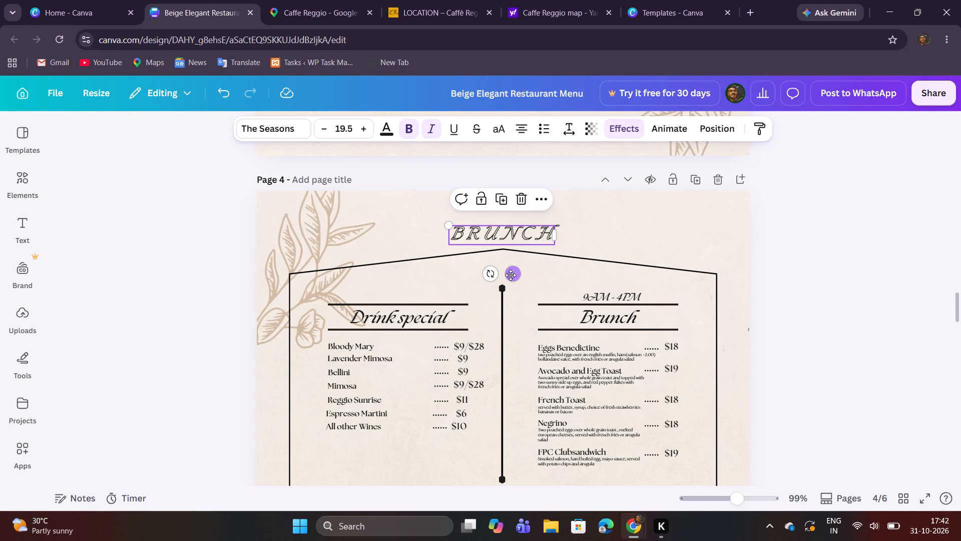
left_click(759, 207)
Look through pages 4 to 6, including the Liquor and Open Late sections, and back up to the cover page.
scroll(821, 199, "down", 13)
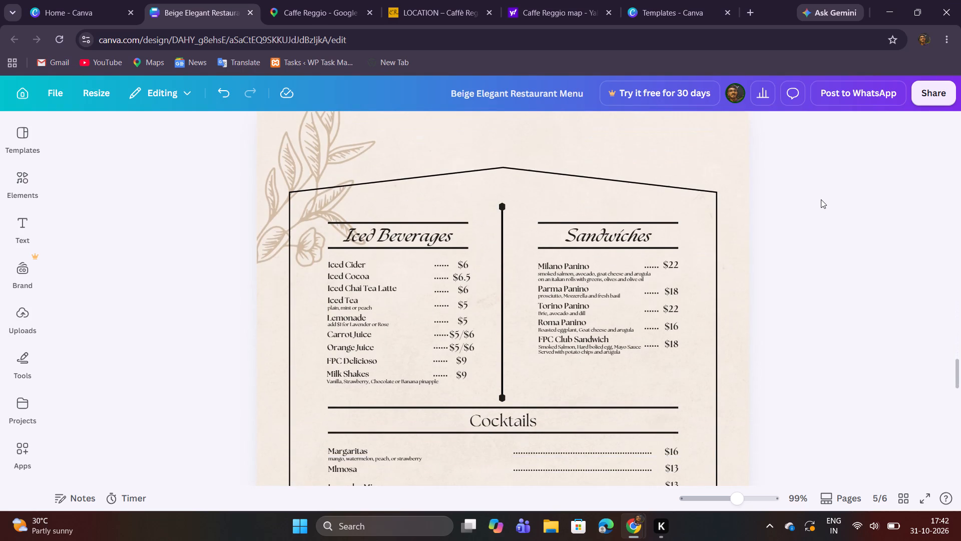
scroll(821, 199, "down", 12)
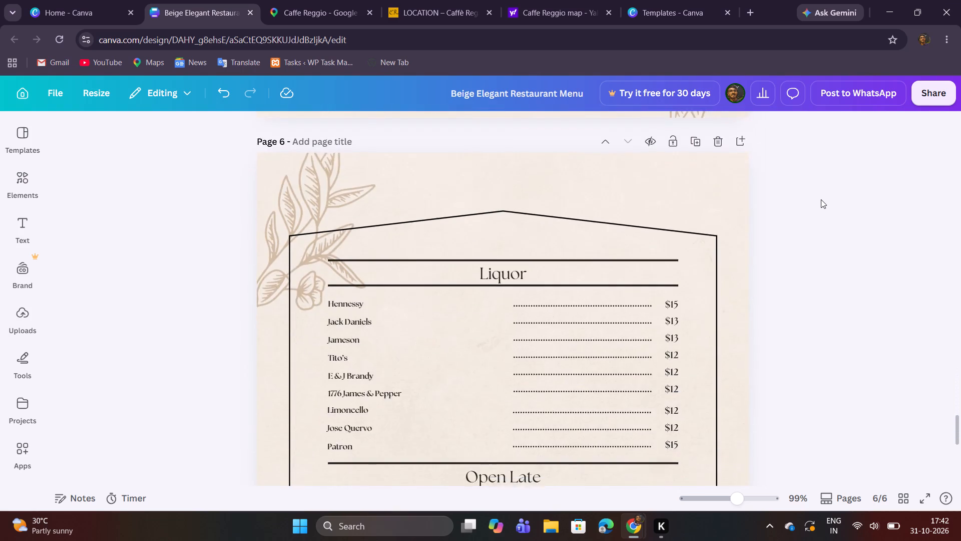
scroll(821, 199, "down", 9)
scroll(821, 199, "up", 5)
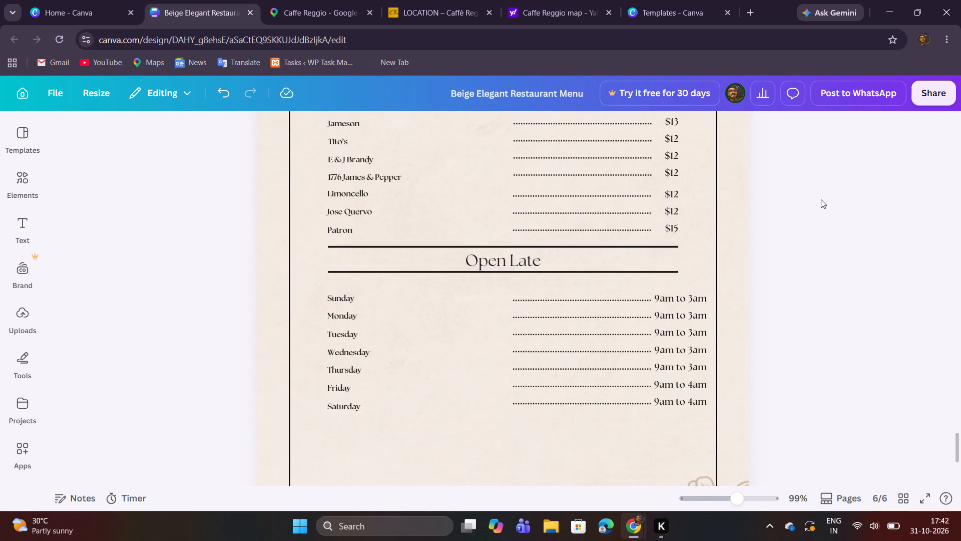
scroll(821, 199, "up", 20)
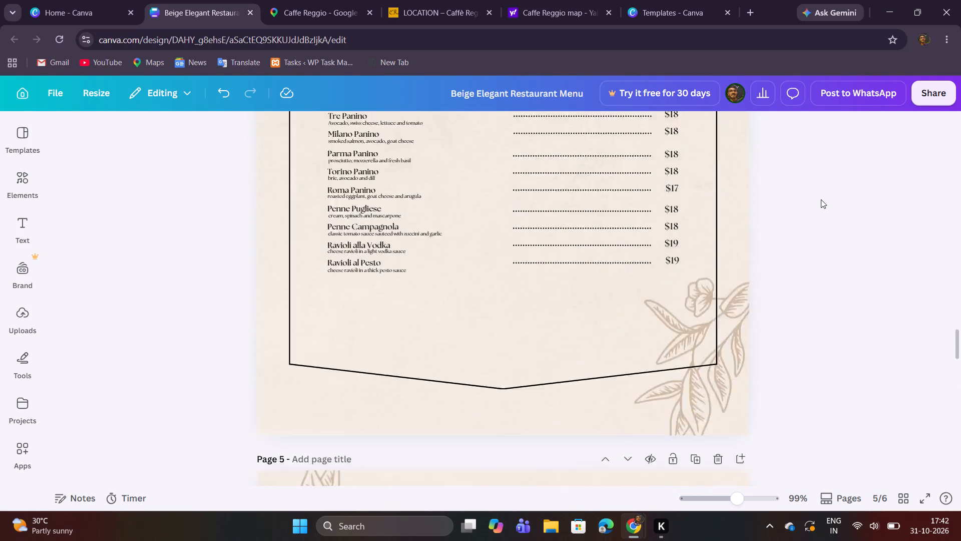
scroll(821, 199, "up", 20)
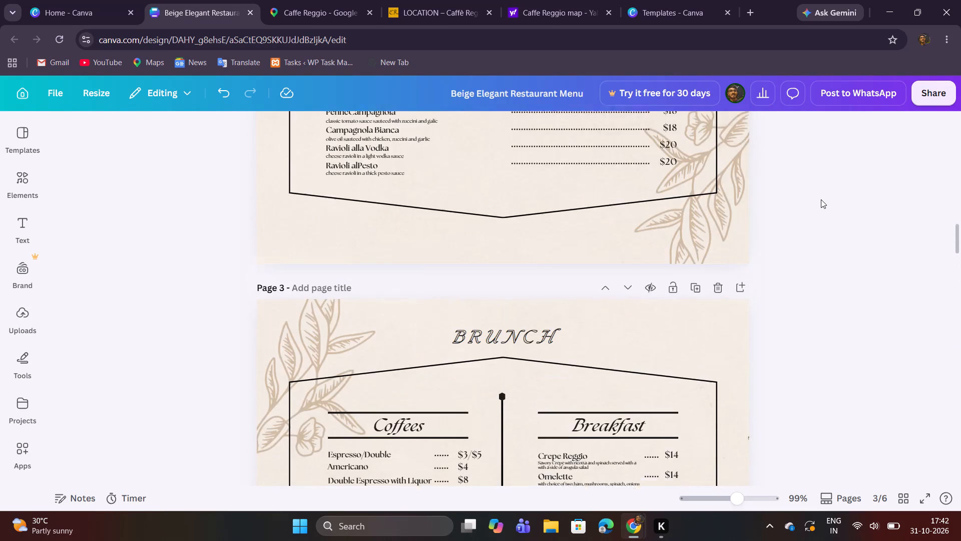
scroll(821, 199, "up", 13)
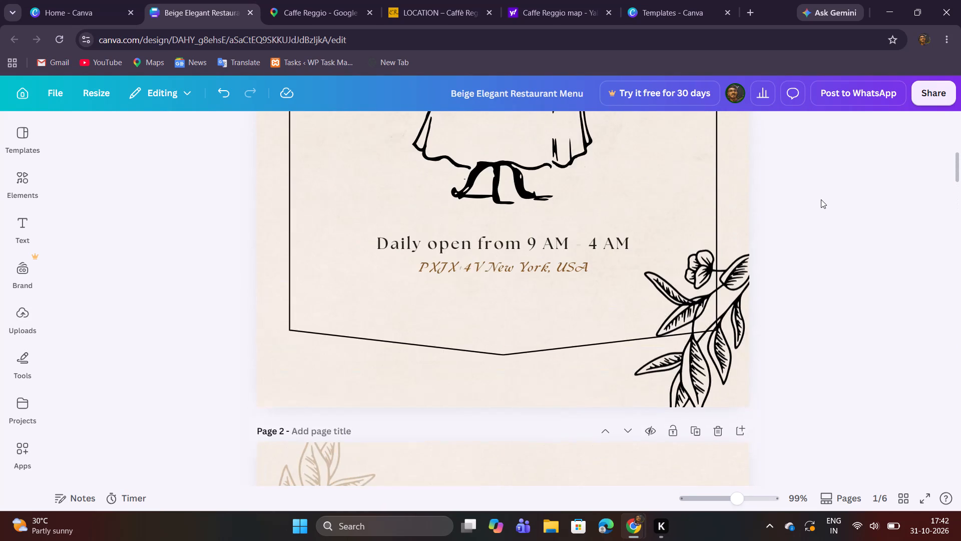
Review the menu again from the cover page down to the end of page 6, checking each page's headings and sections.
scroll(821, 199, "down", 9)
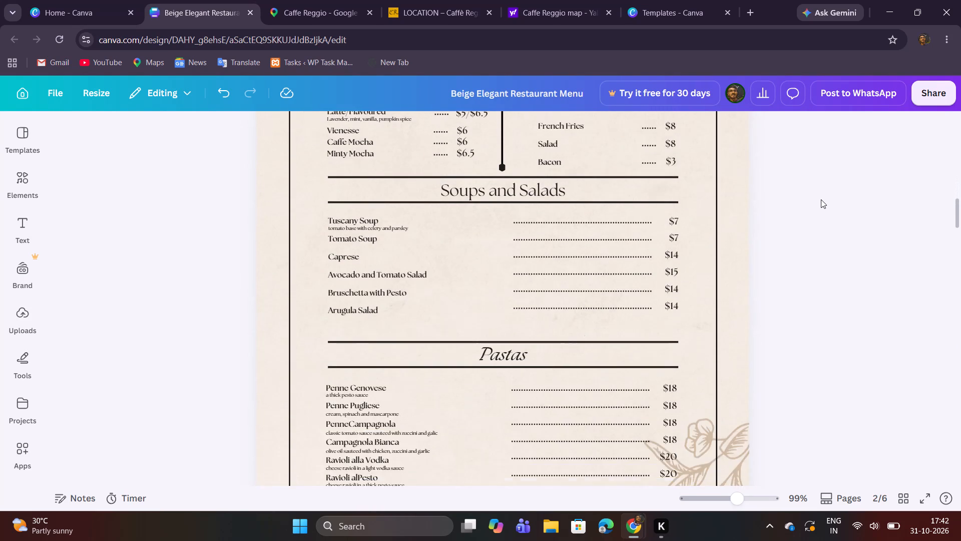
scroll(821, 199, "down", 10)
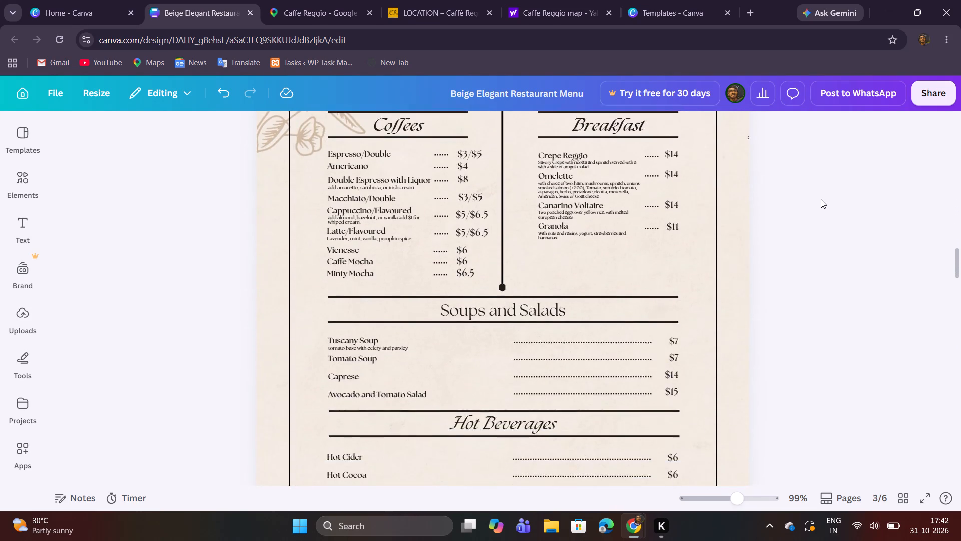
scroll(821, 199, "down", 15)
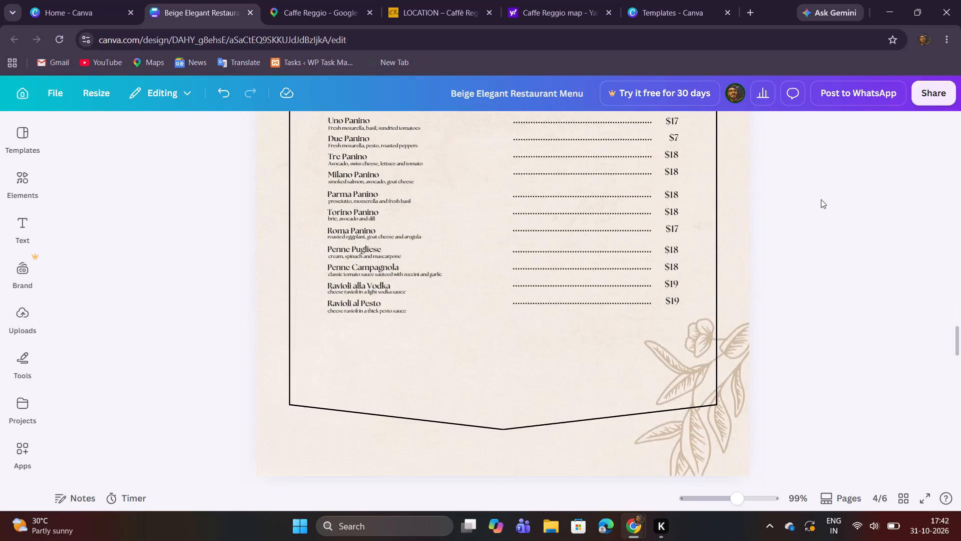
scroll(821, 199, "down", 11)
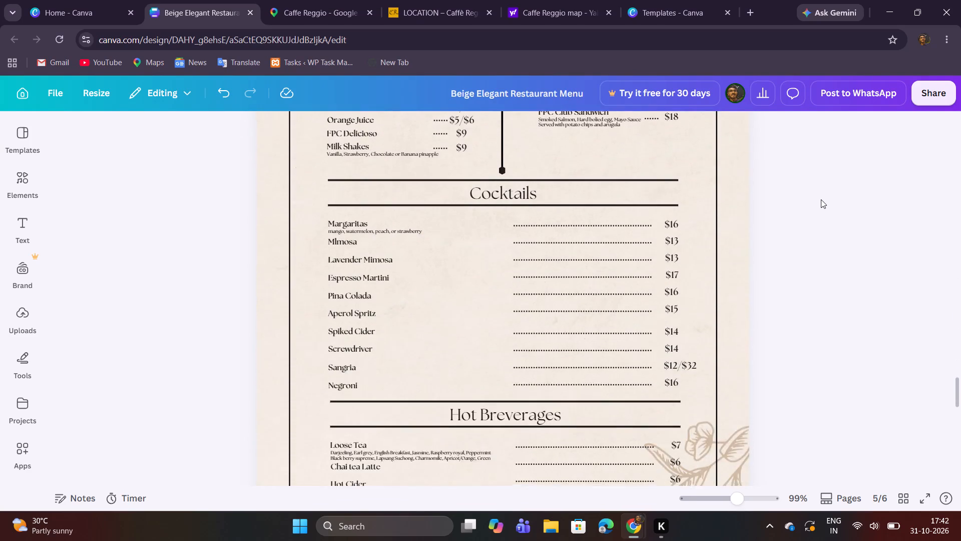
scroll(821, 199, "down", 14)
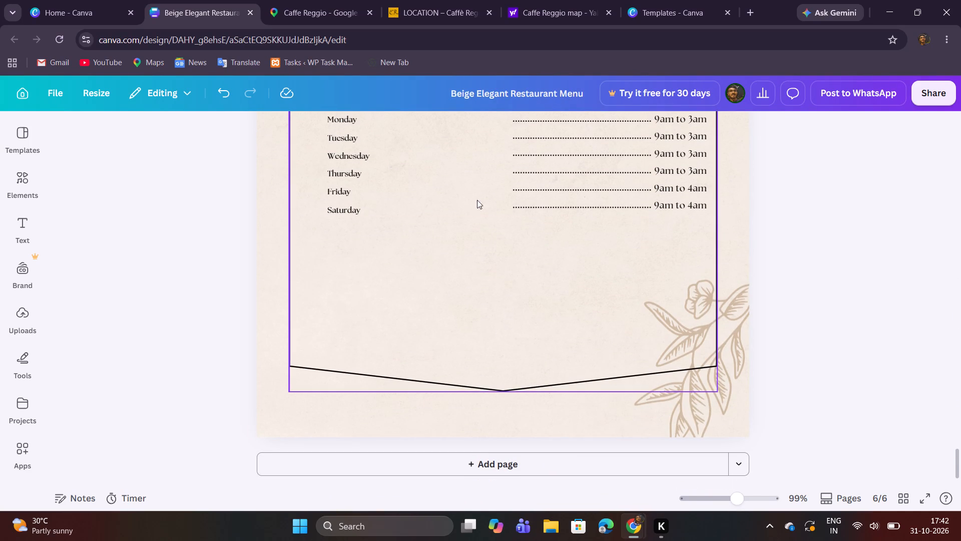
Switch to the Caffe Reggio menu photos in Google Maps and examine the second menu page's Open Late hours and bottom notes.
left_click(300, 0)
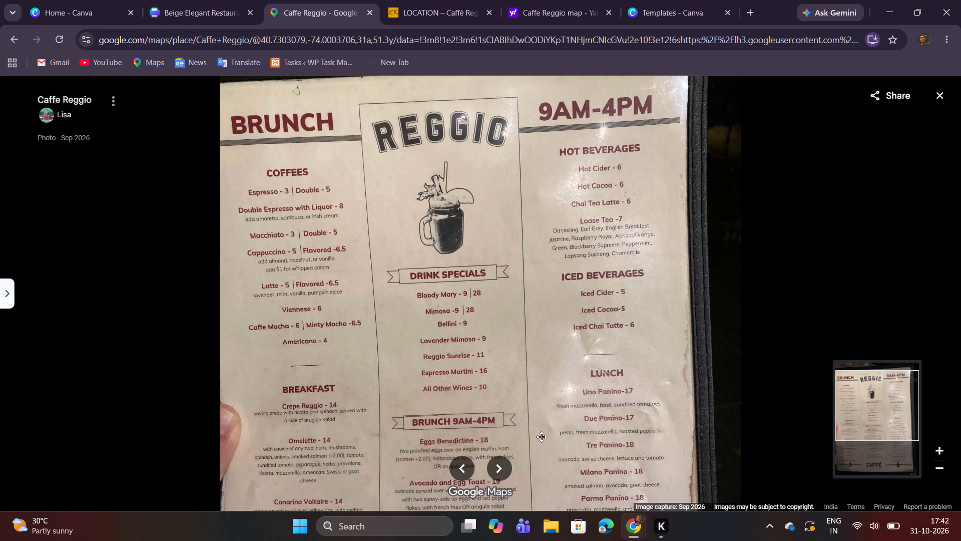
scroll(542, 437, "down", 4)
left_click_drag(551, 431, 548, 330)
left_click(497, 468)
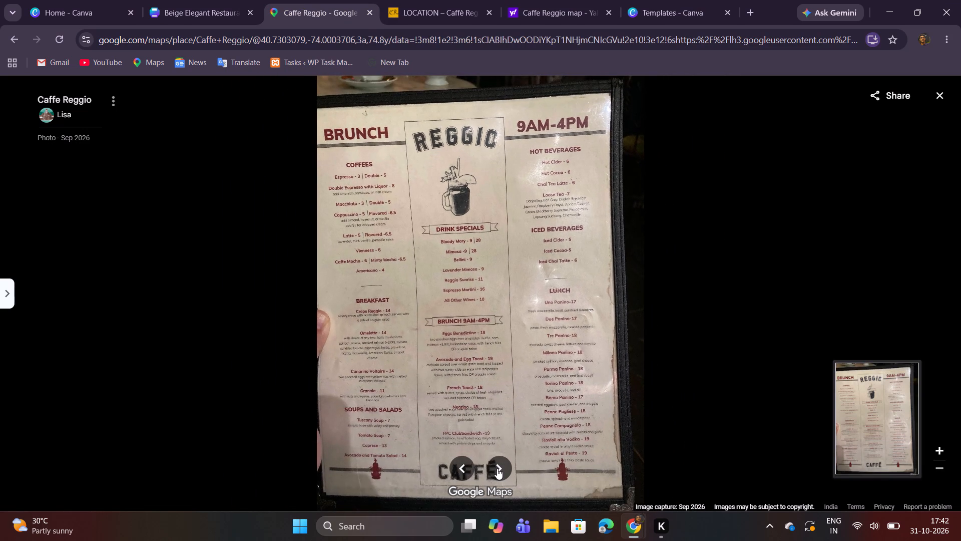
scroll(438, 391, "up", 6)
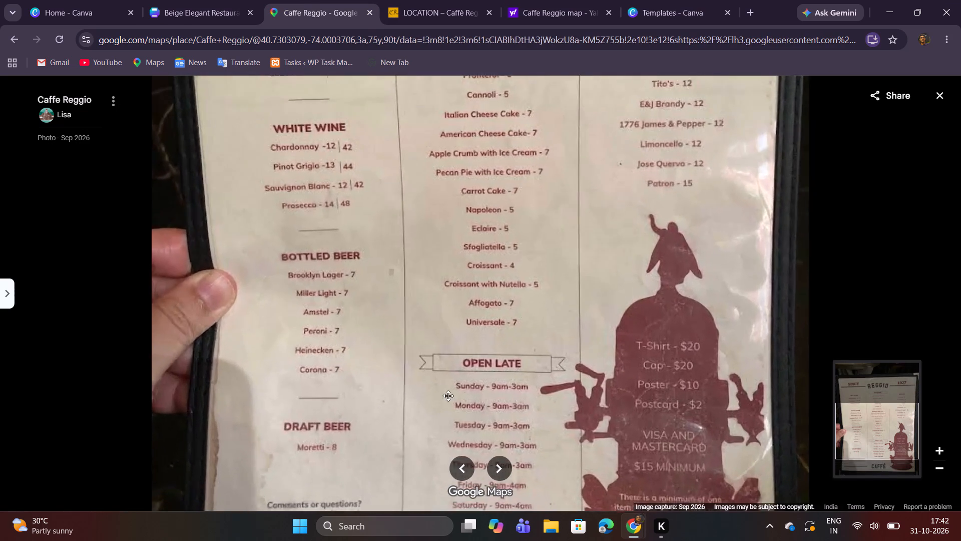
left_click(508, 394)
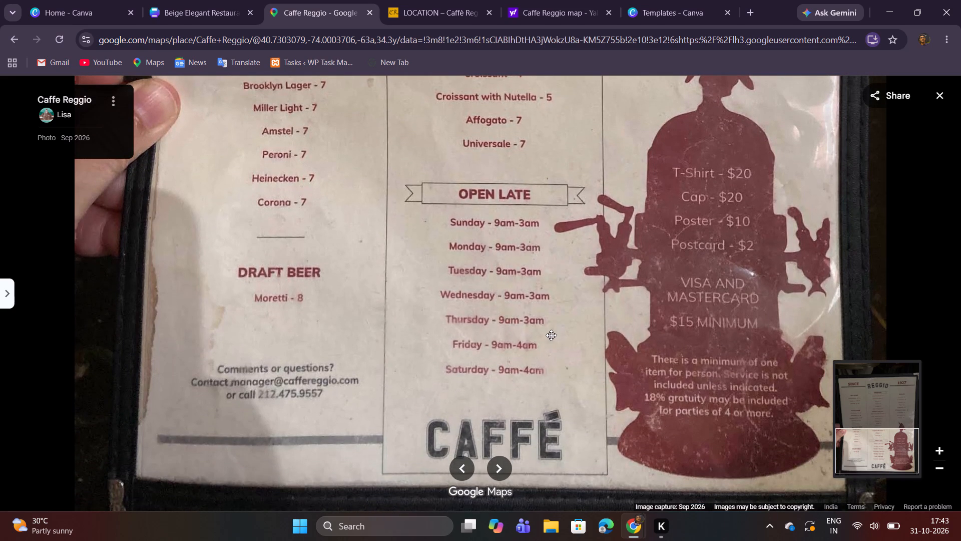
left_click_drag(587, 264, 577, 307)
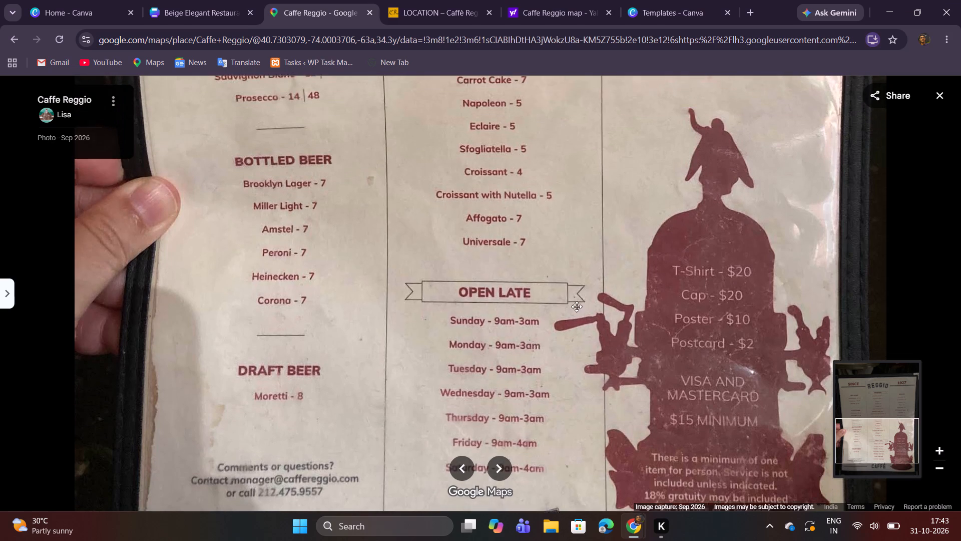
left_click_drag(577, 307, 575, 280)
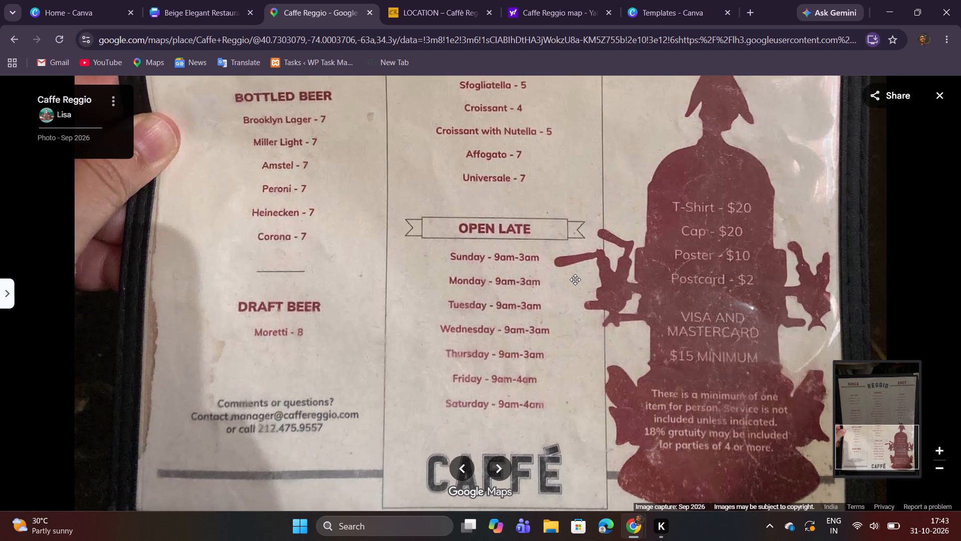
left_click_drag(575, 280, 582, 251)
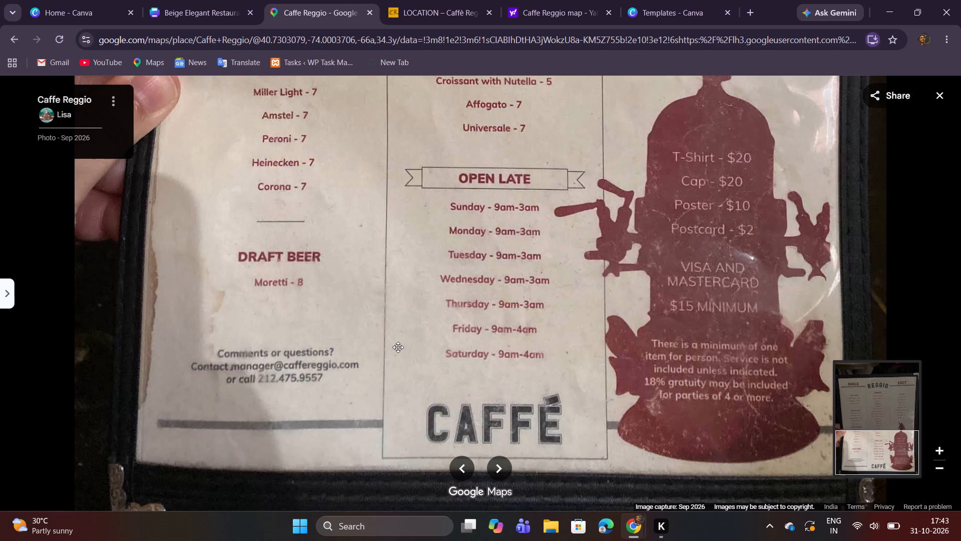
left_click(197, 0)
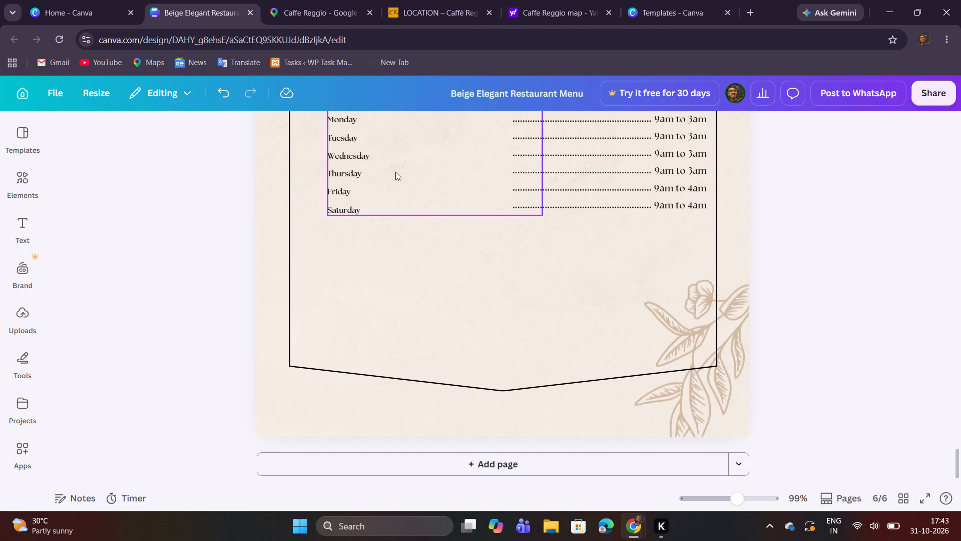
Duplicate the weekday list in page 6's Open Late section and place the copy below the original, near its left alignment.
scroll(454, 232, "up", 7)
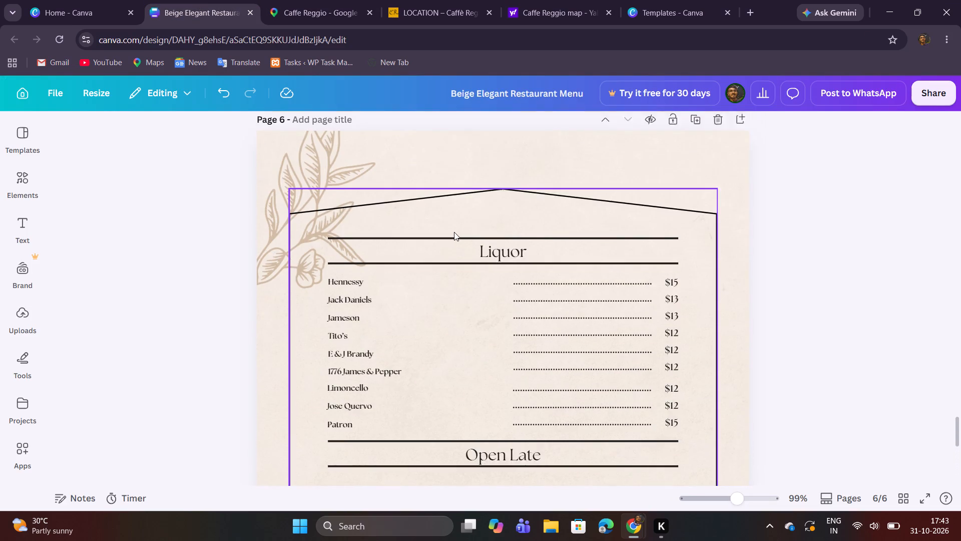
scroll(454, 232, "down", 5)
left_click(434, 262)
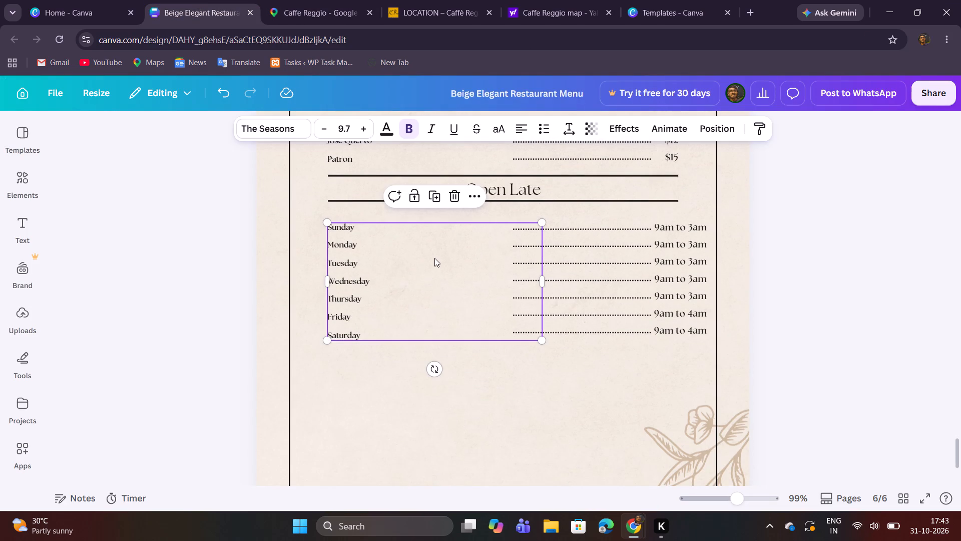
left_click(431, 195)
left_click_drag(450, 279, 438, 381)
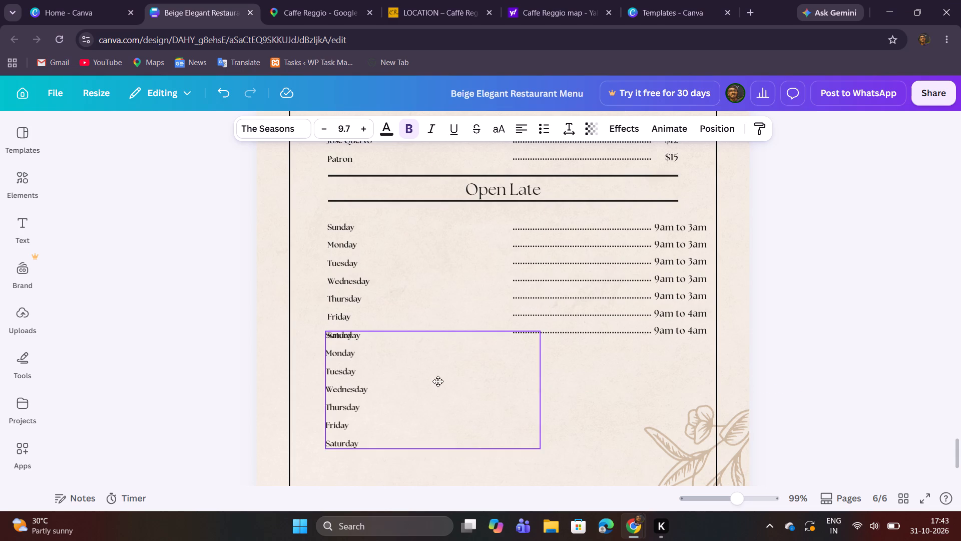
left_click_drag(438, 381, 433, 422)
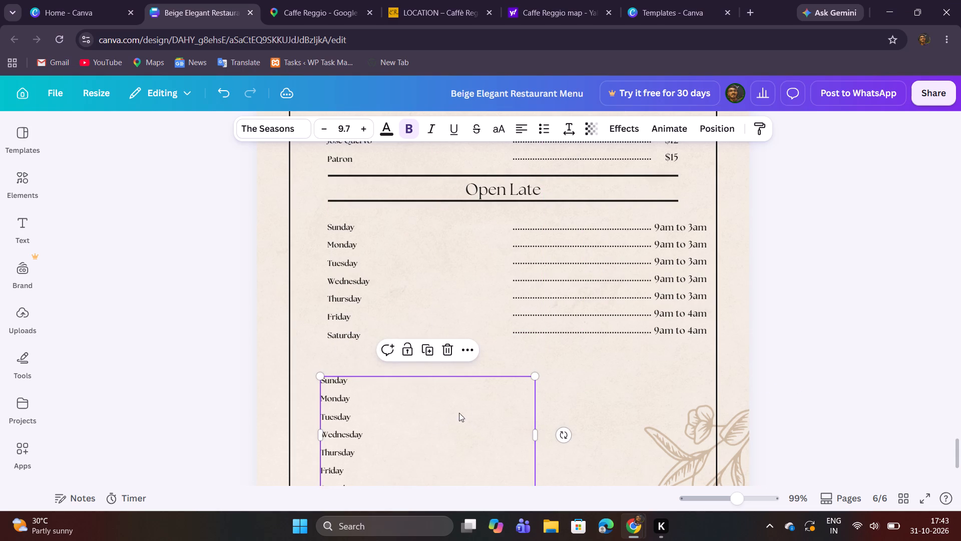
Replace the copied weekday list's text with "Comment or Questions ?", referring to the menu photo in Google Maps for the wording.
double_click(469, 408)
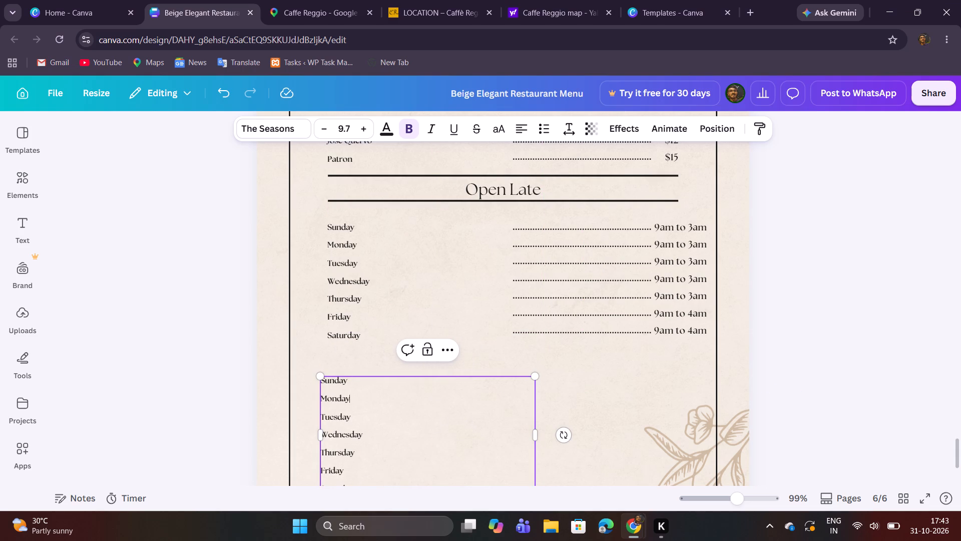
key("ctrl+a")
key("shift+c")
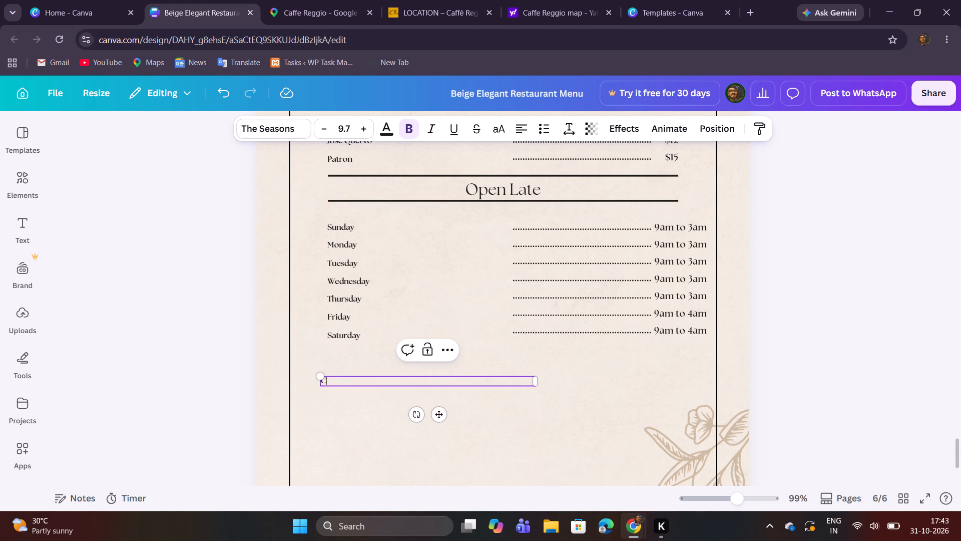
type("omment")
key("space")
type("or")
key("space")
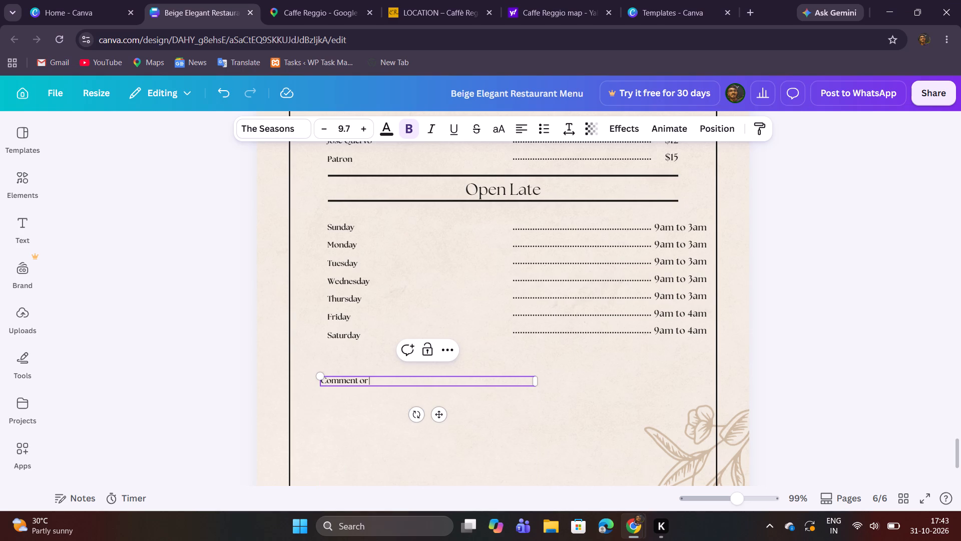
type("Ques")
left_click(297, 0)
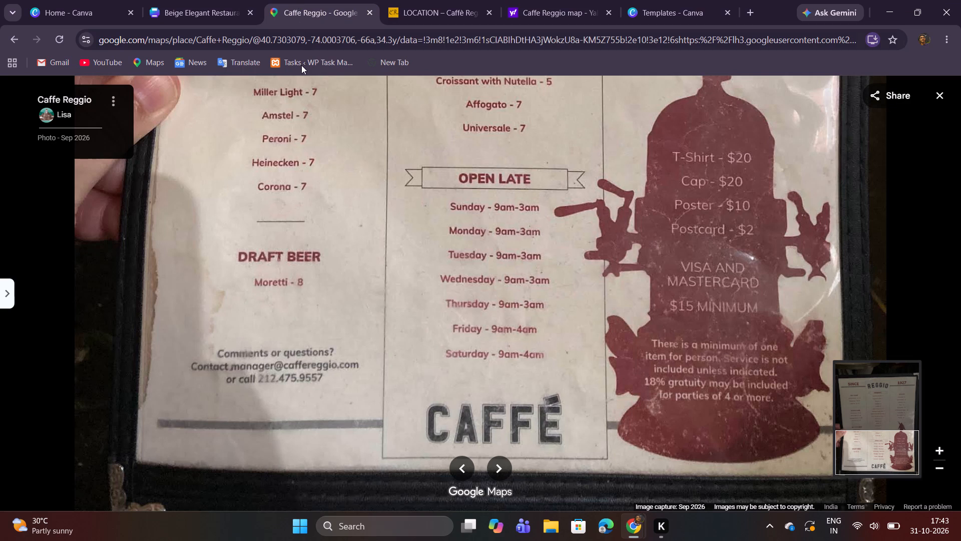
left_click(183, 18)
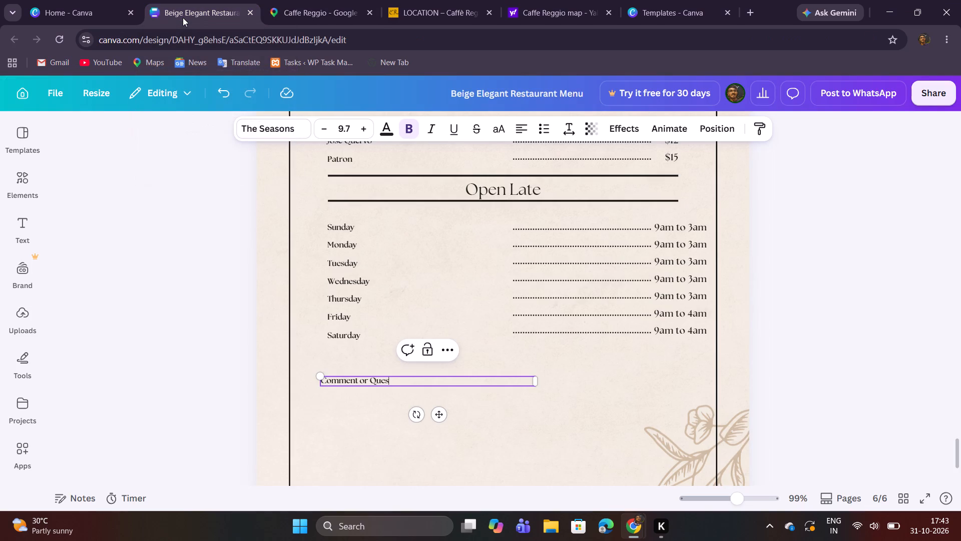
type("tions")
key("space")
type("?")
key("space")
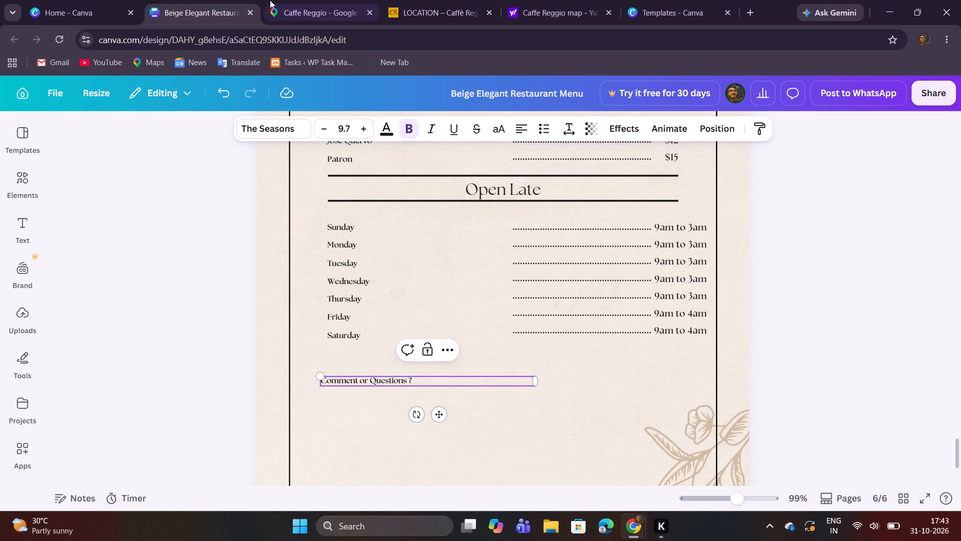
Check the line's wording against the menu photo and correct it to "Comments or Questions ?".
left_click(299, 3)
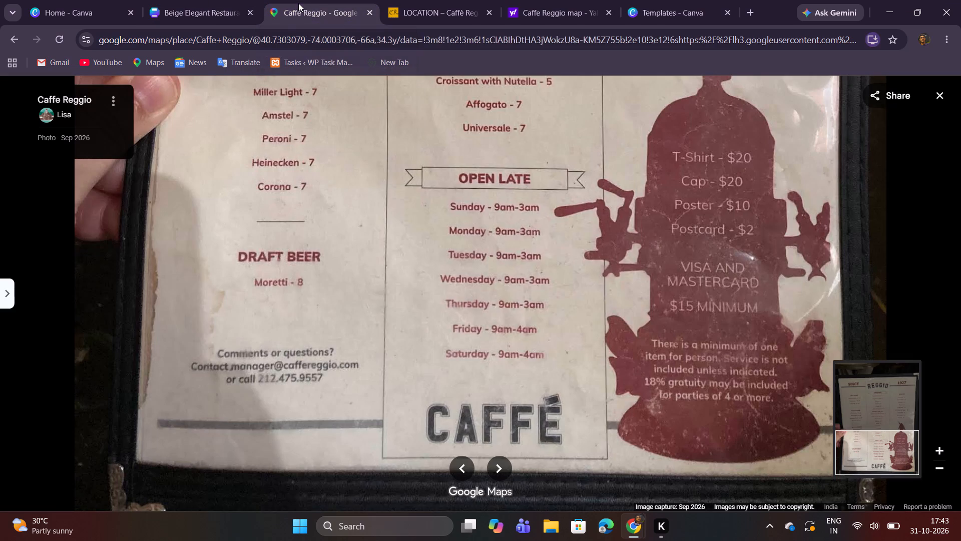
left_click(207, 1)
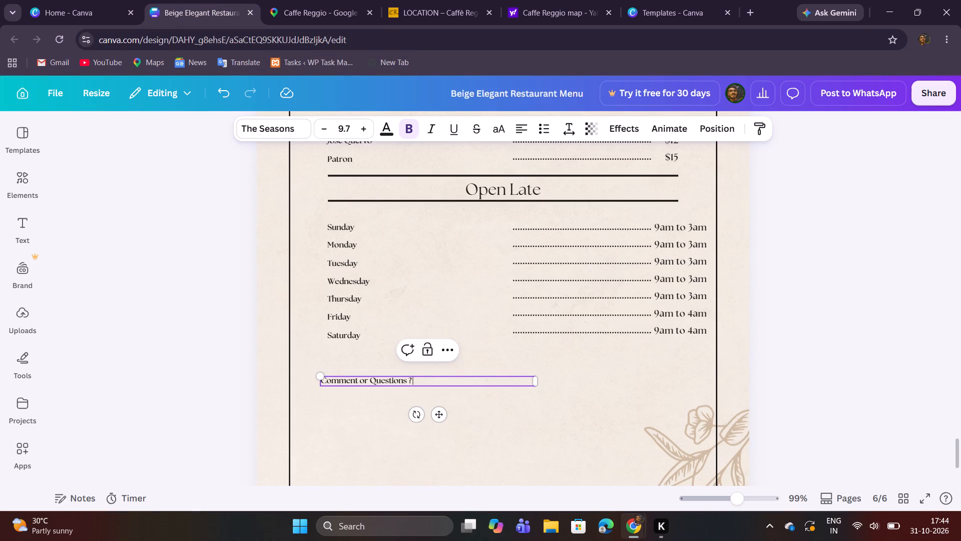
left_click(358, 382)
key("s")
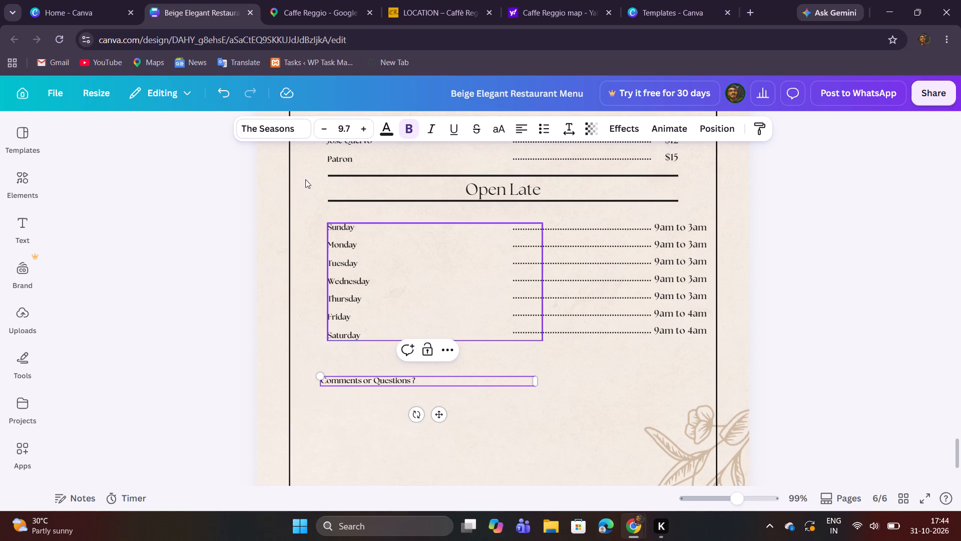
Recheck the contact note in the menu photo, then duplicate the "Comments or Questions ?" line and align the copy directly beneath it.
left_click(306, 0)
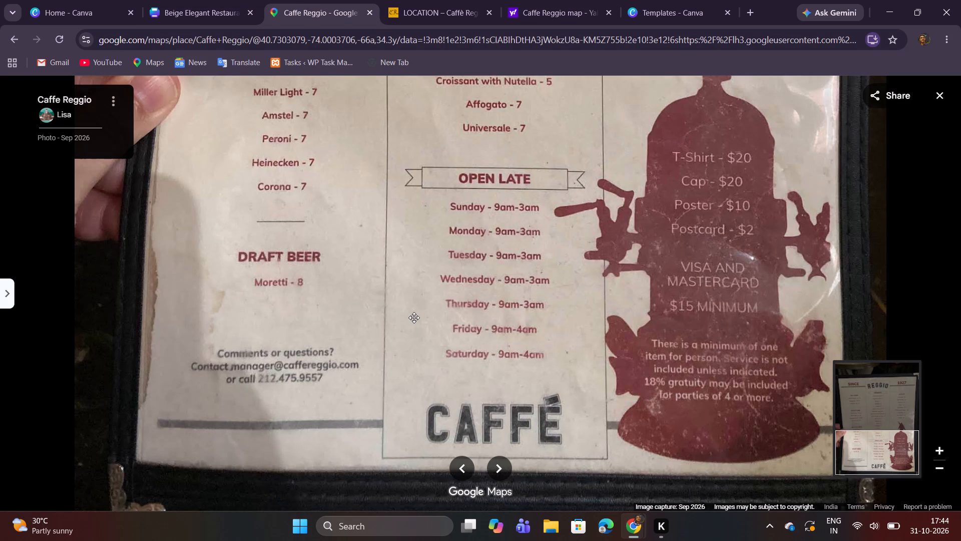
left_click(198, 0)
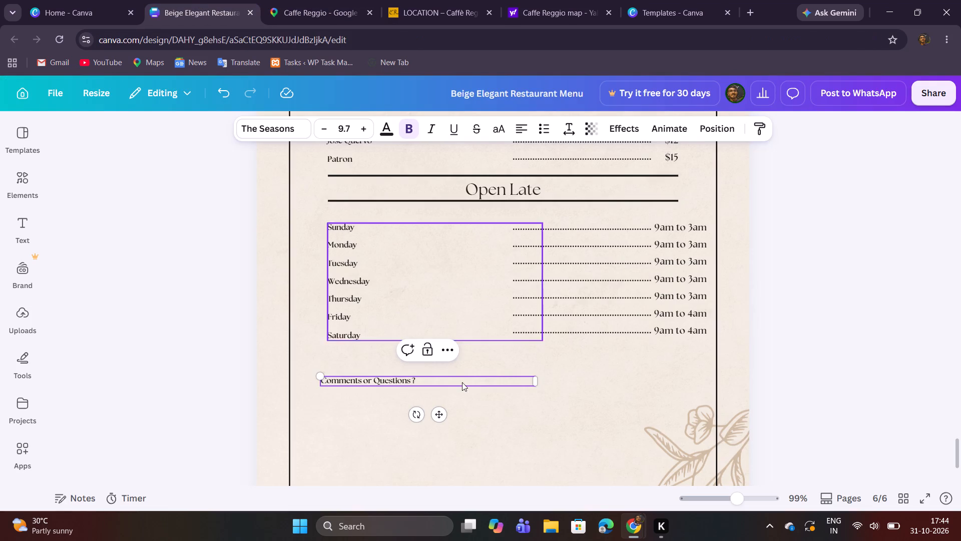
left_click(484, 425)
left_click(425, 379)
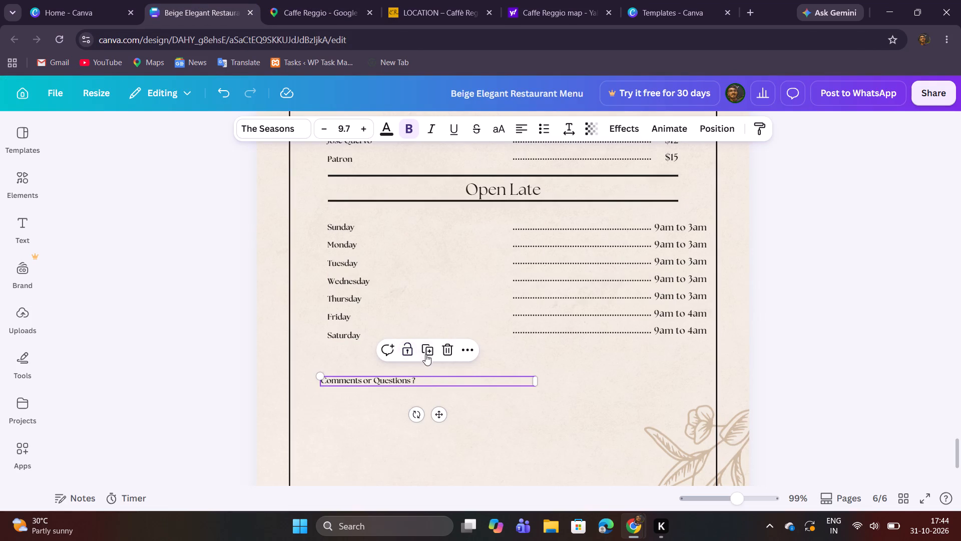
left_click(425, 353)
left_click(420, 385)
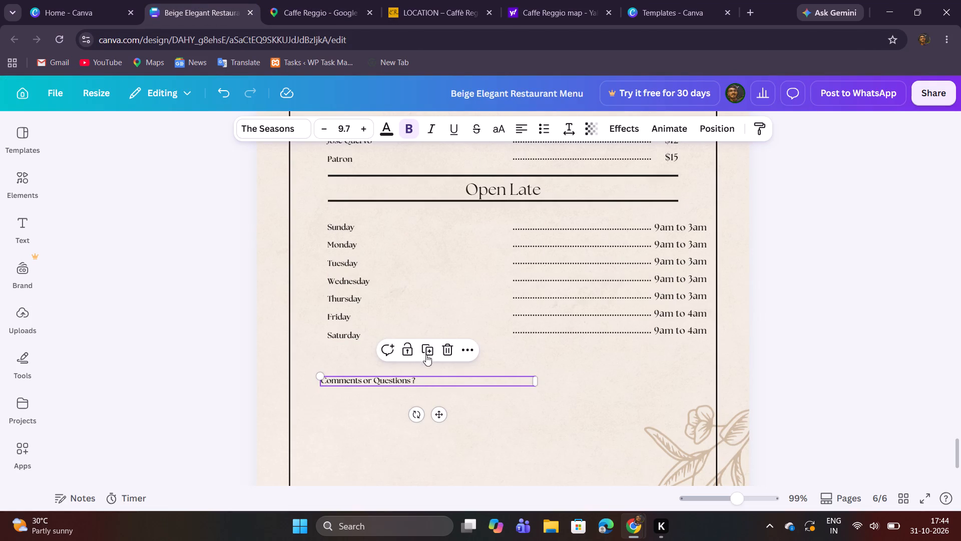
left_click(431, 351)
left_click_drag(451, 428, 450, 428)
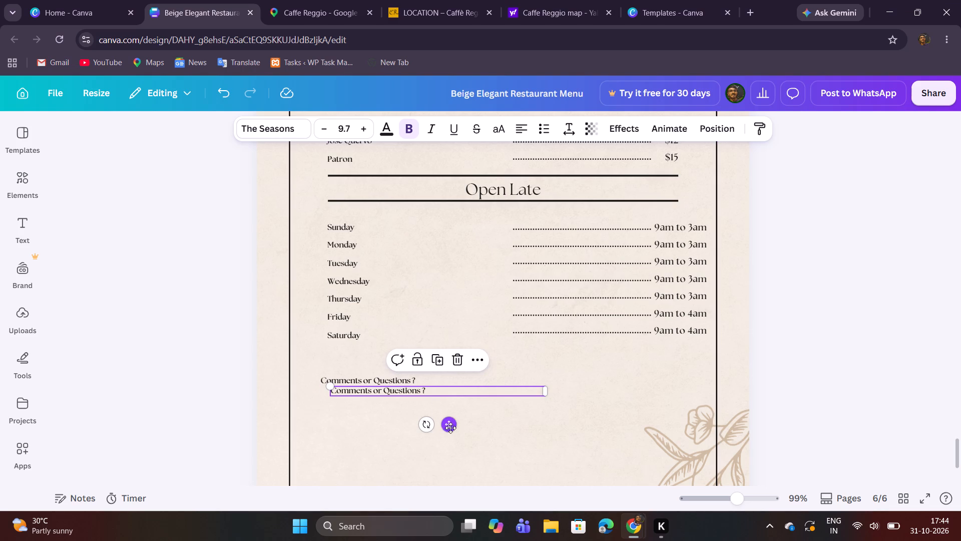
left_click_drag(450, 428, 443, 429)
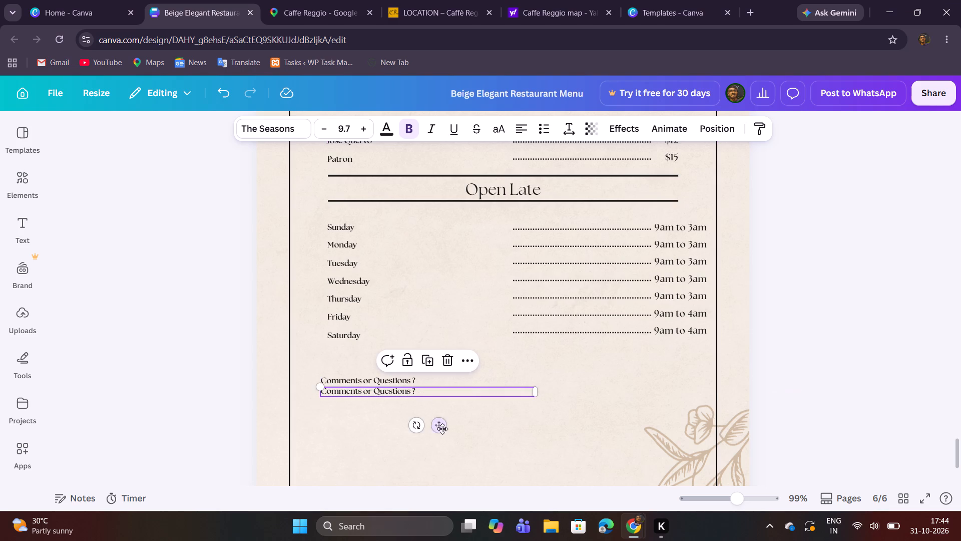
Replace the second line's text with "Contact Manager".
double_click(401, 392)
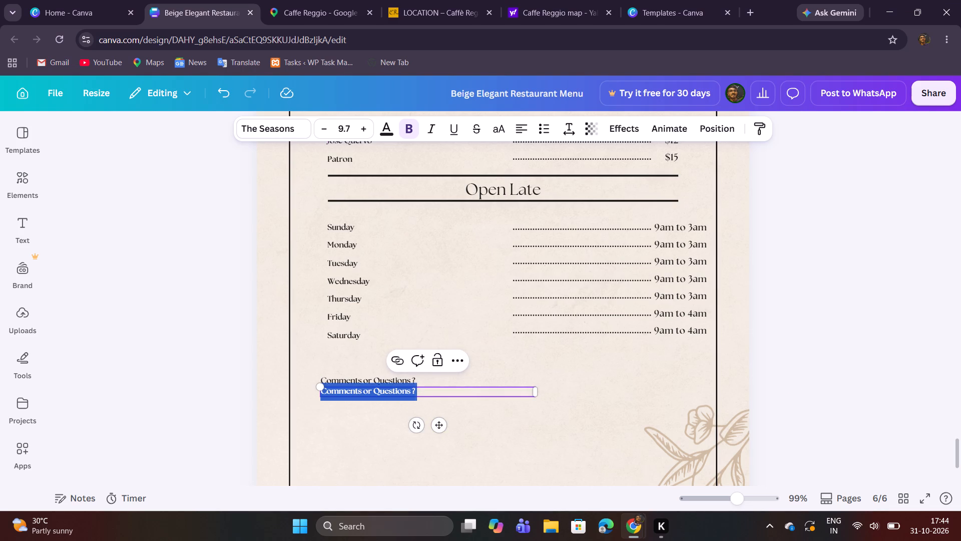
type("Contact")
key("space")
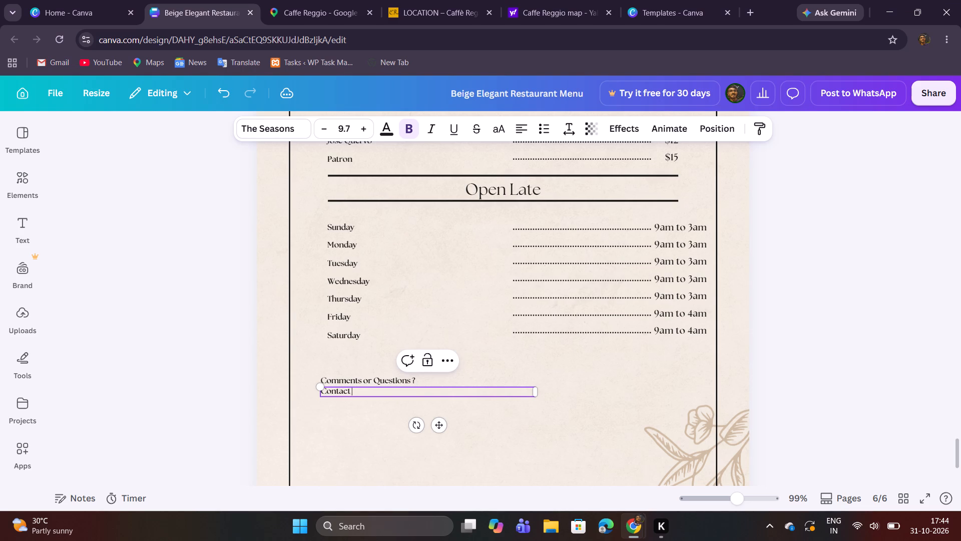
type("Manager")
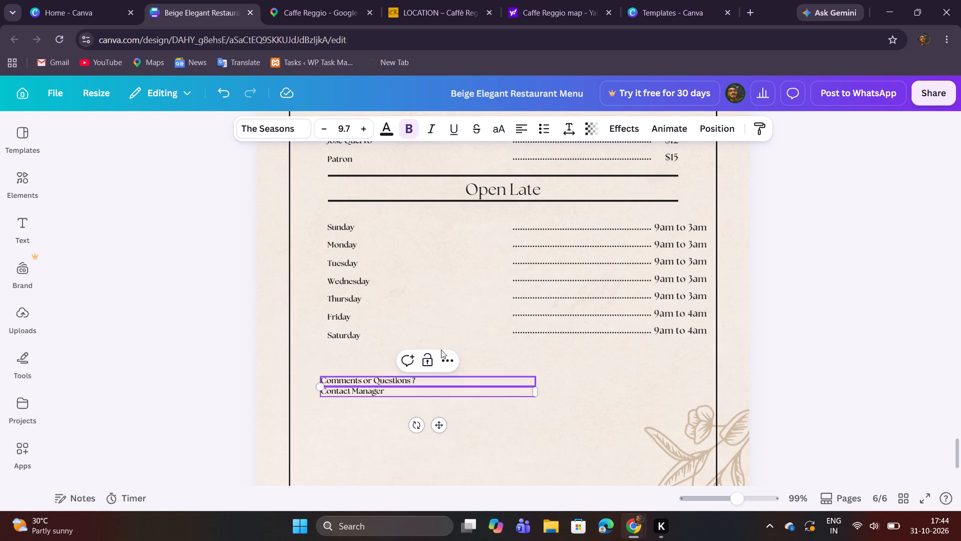
Compare the contact line with the menu photo and change its second word to lowercase "manager".
left_click(305, 2)
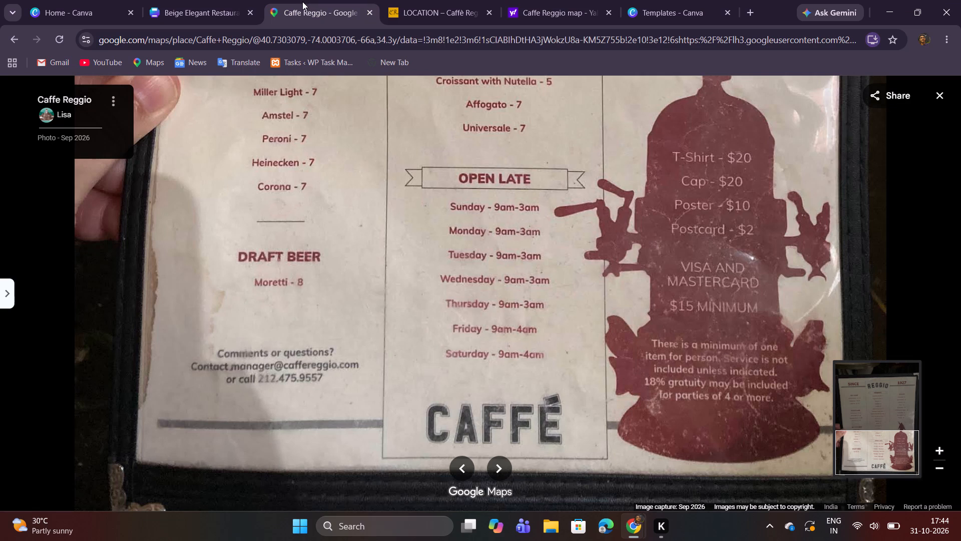
left_click(187, 0)
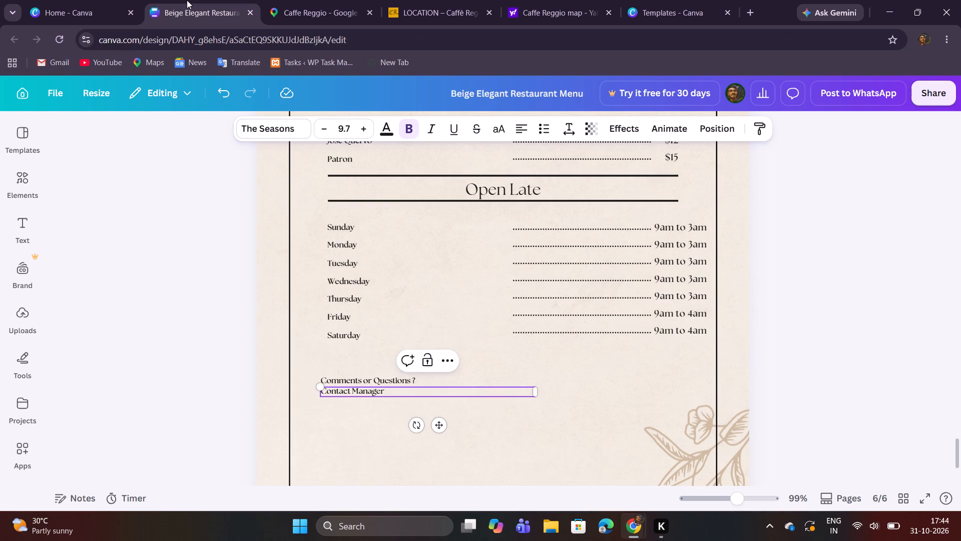
key("Left")
key("Left")
key("Left")
key("Left")
key("Left")
key("Left")
key("BackSpace")
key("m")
Complete the contact line under "Comments or Questions ?" with the café manager's e-mail address, checking its spelling against the menu photo.
left_click(288, 0)
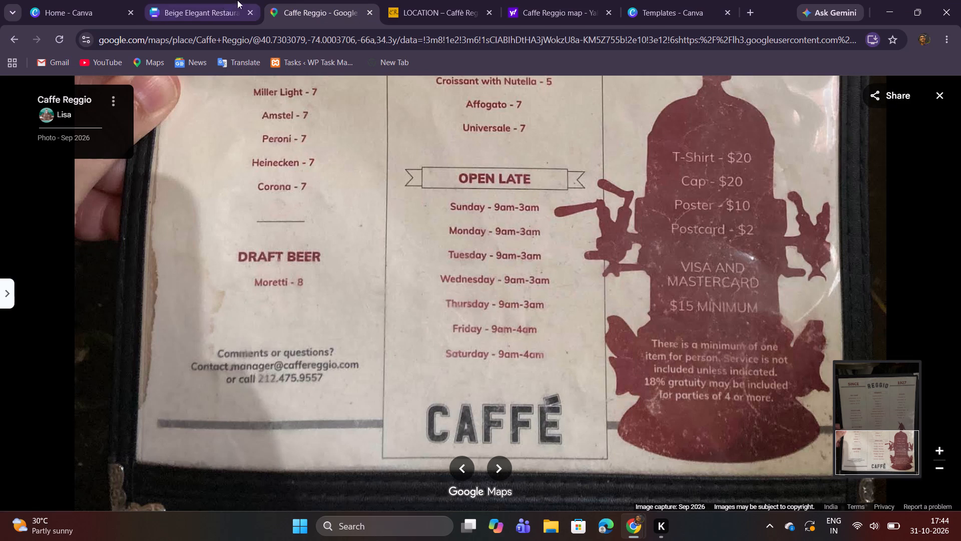
left_click(216, 0)
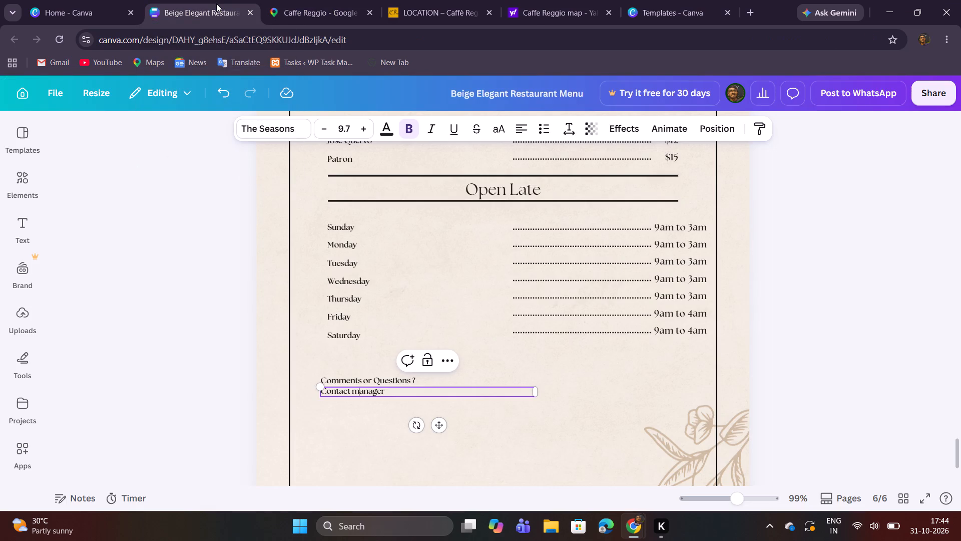
key("Right")
key("Right")
key("Right")
key("Right")
key("Right")
key("Right")
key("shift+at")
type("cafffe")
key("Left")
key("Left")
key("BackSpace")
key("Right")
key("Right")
left_click(307, 0)
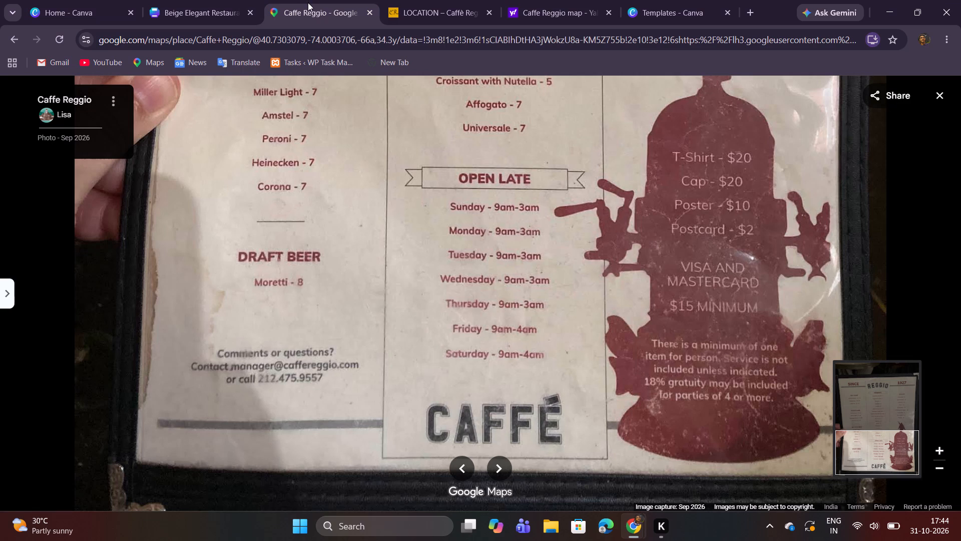
left_click(209, 0)
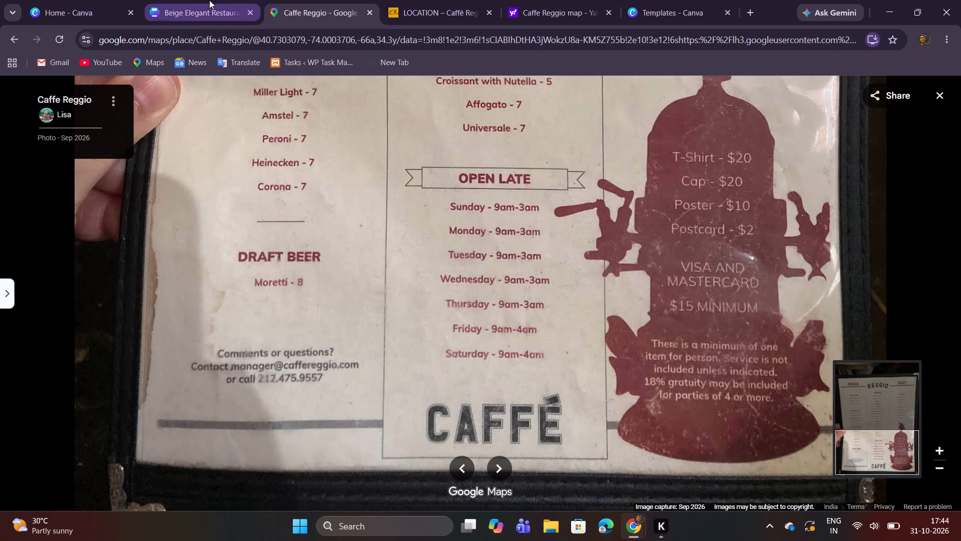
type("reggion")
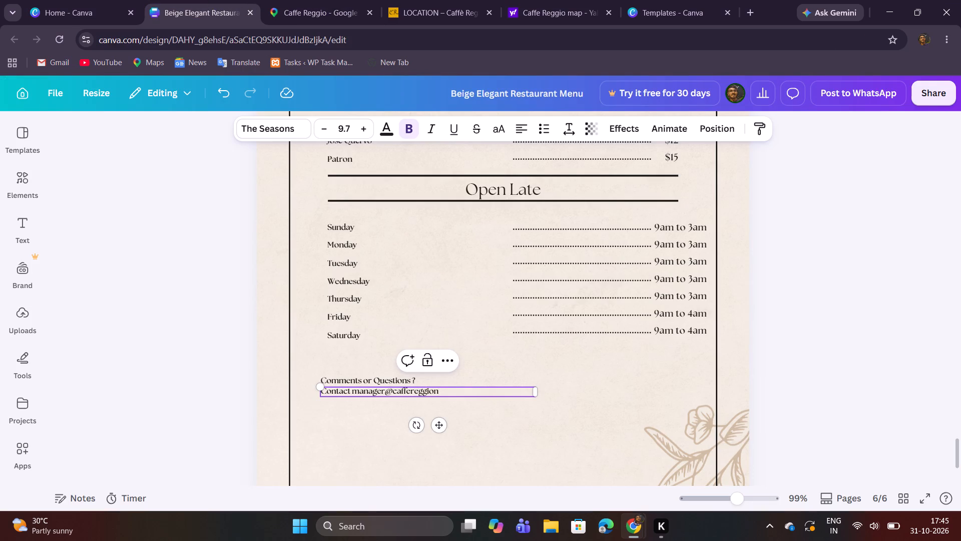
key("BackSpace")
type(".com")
left_click(344, 1)
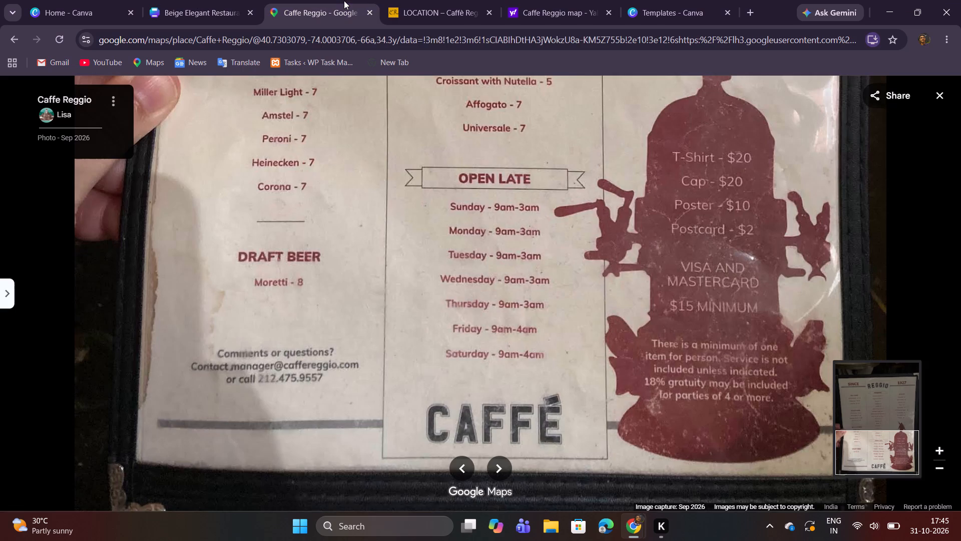
left_click(205, 0)
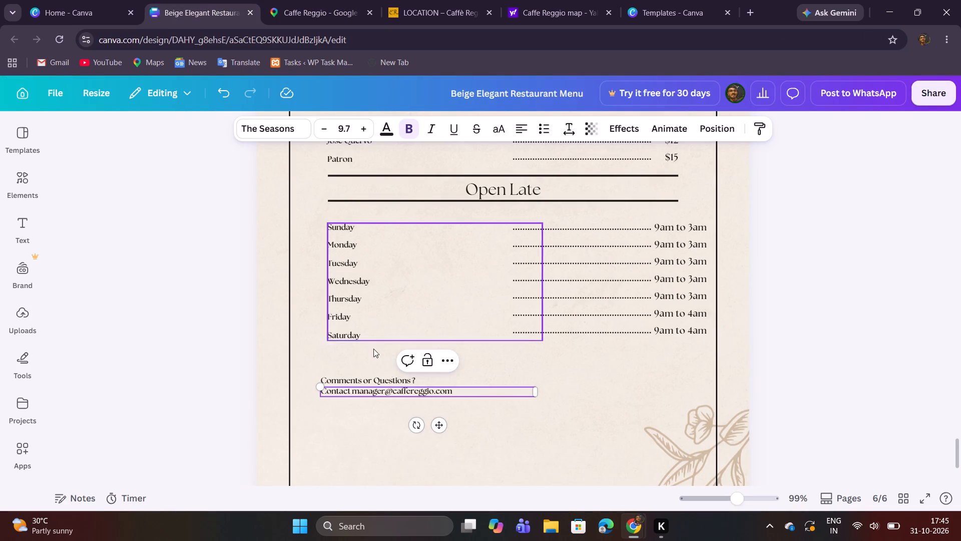
left_click(495, 418)
Duplicate the contact line directly beneath itself and replace the copy's text with "OR Call".
left_click(471, 386)
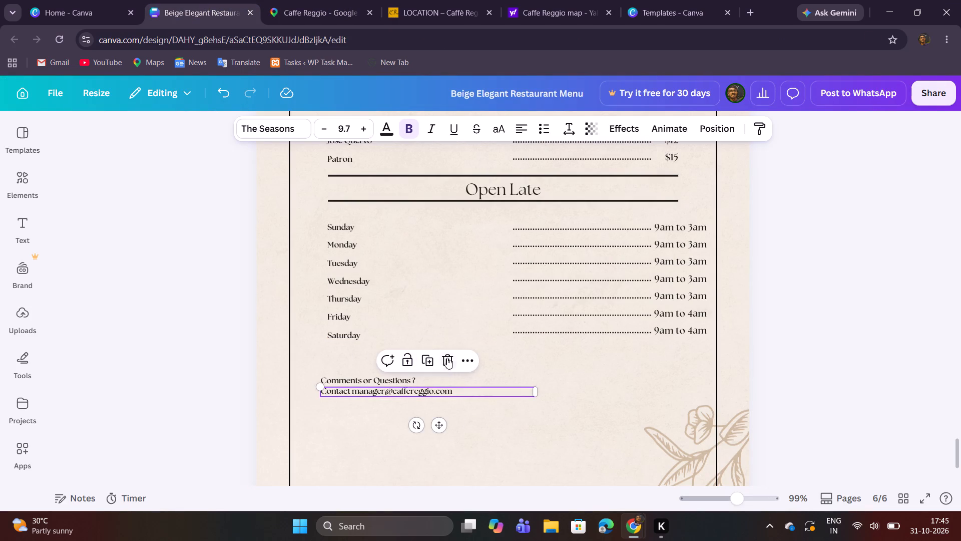
left_click(428, 359)
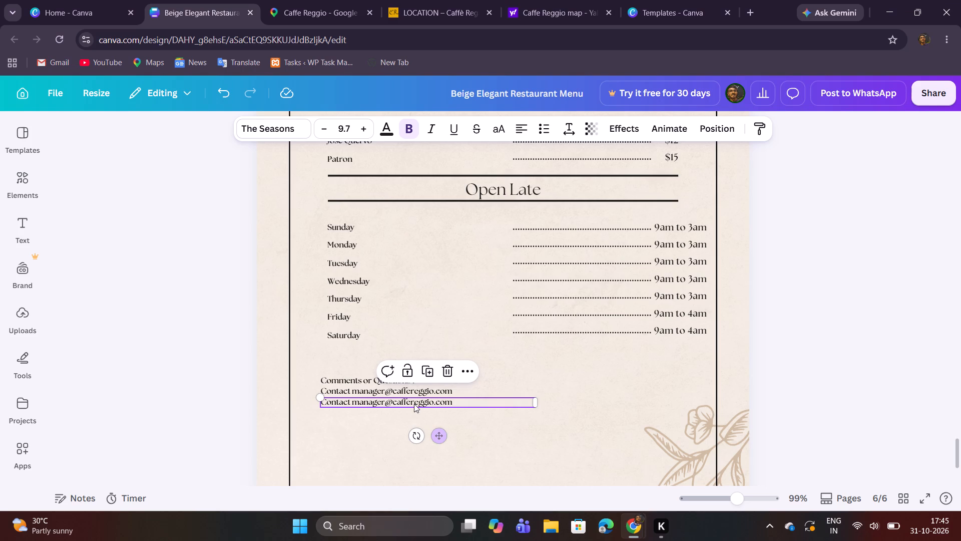
double_click(414, 404)
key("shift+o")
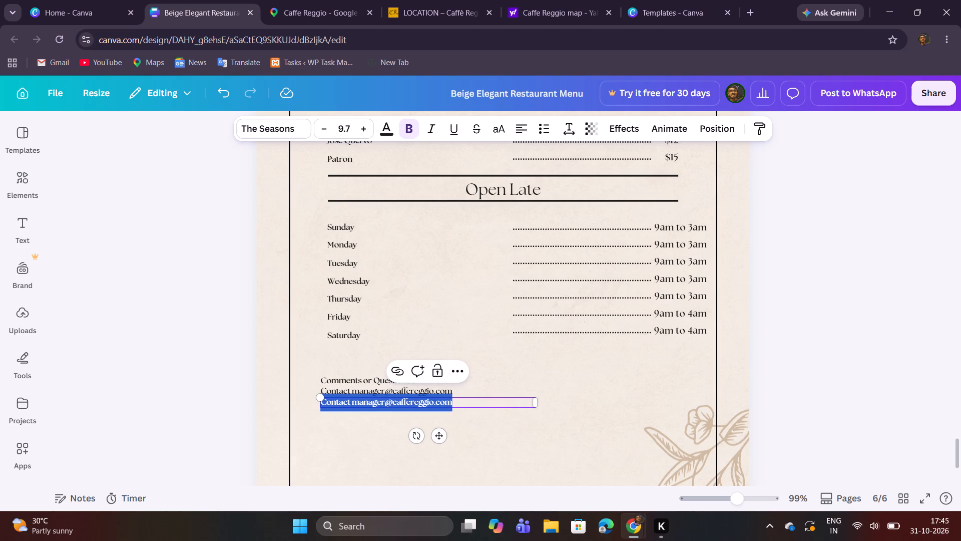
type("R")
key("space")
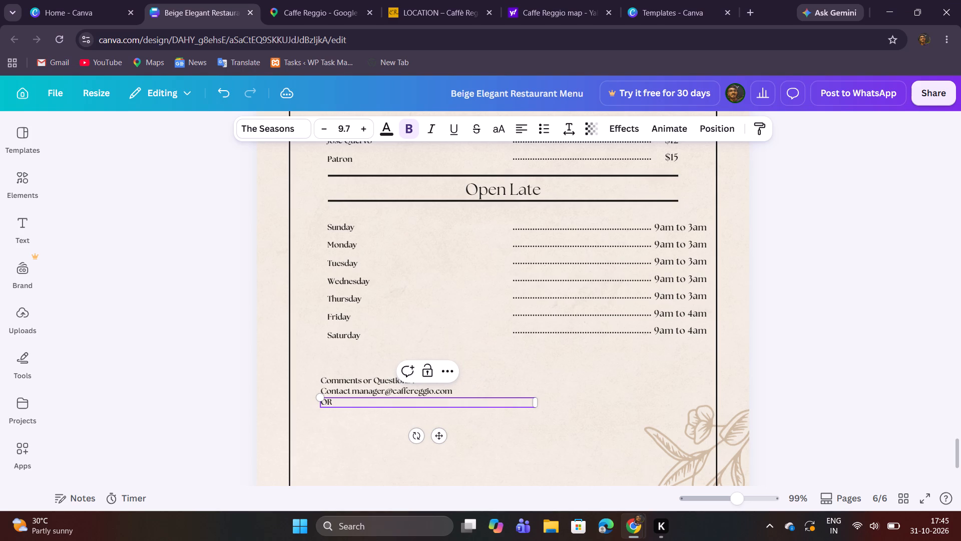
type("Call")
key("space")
Add the café's phone number after "OR Call", copying it in dotted format from the menu photo.
left_click(295, 0)
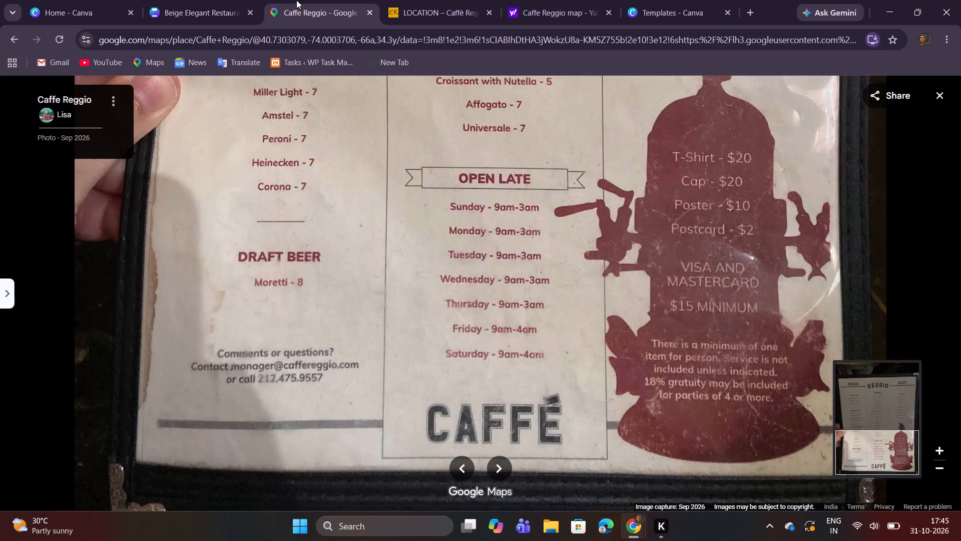
scroll(308, 315, "up", 2)
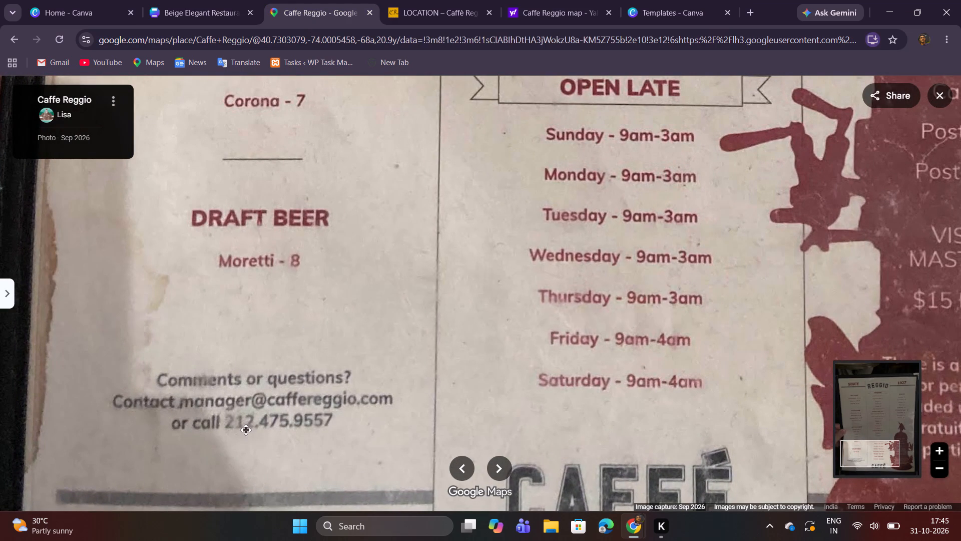
left_click(221, 0)
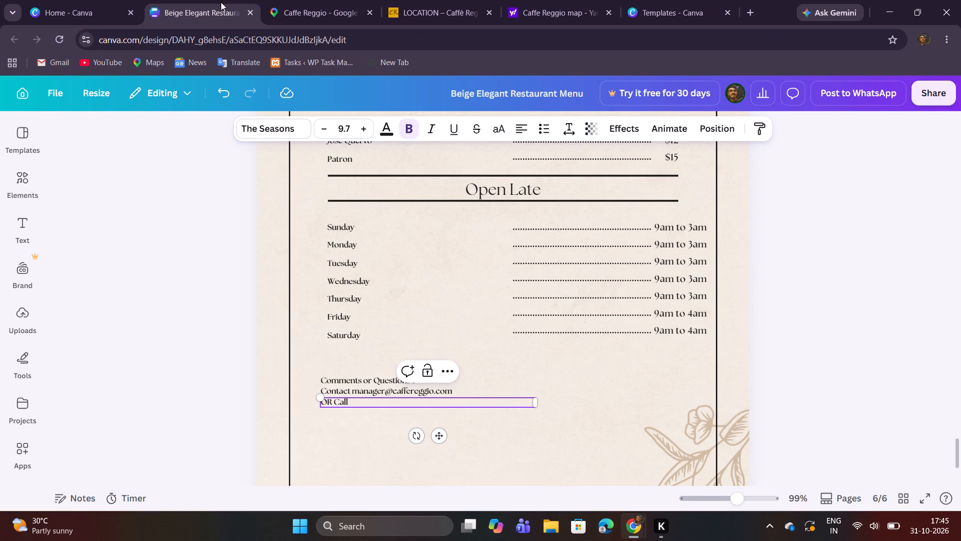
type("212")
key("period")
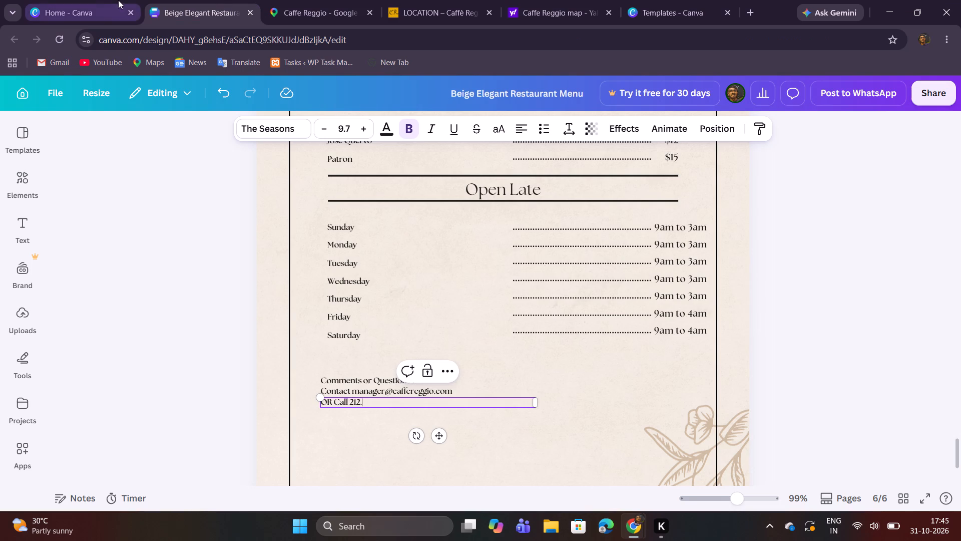
left_click(270, 1)
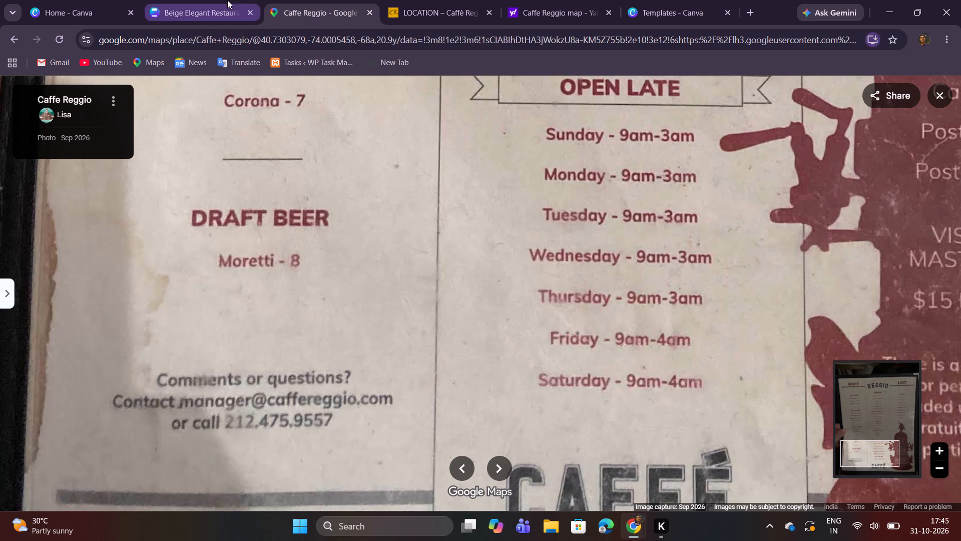
left_click(227, 0)
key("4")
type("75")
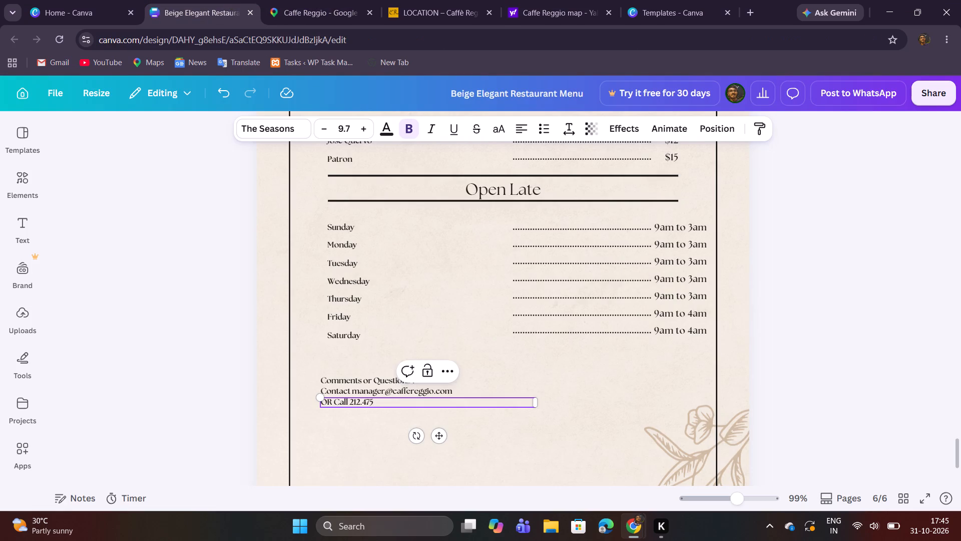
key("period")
left_click(289, 2)
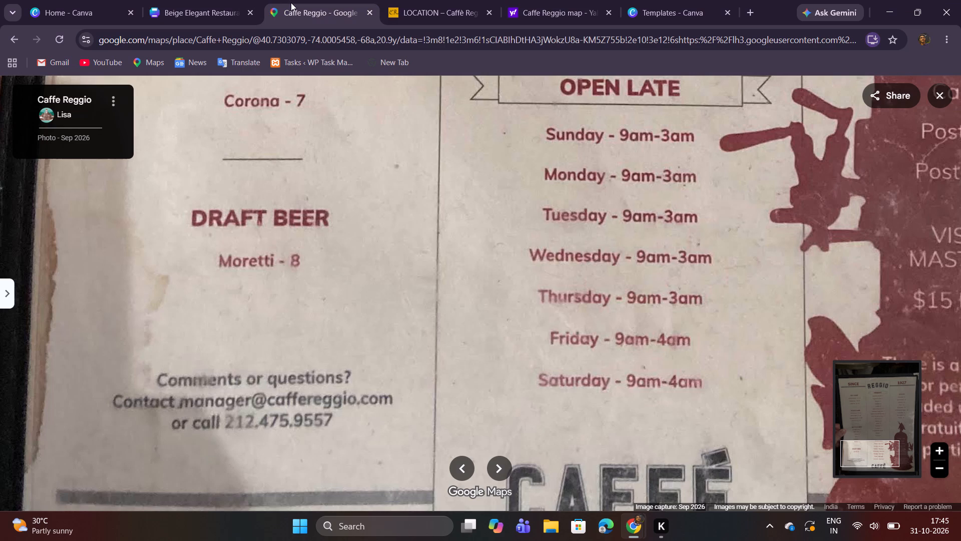
left_click(194, 0)
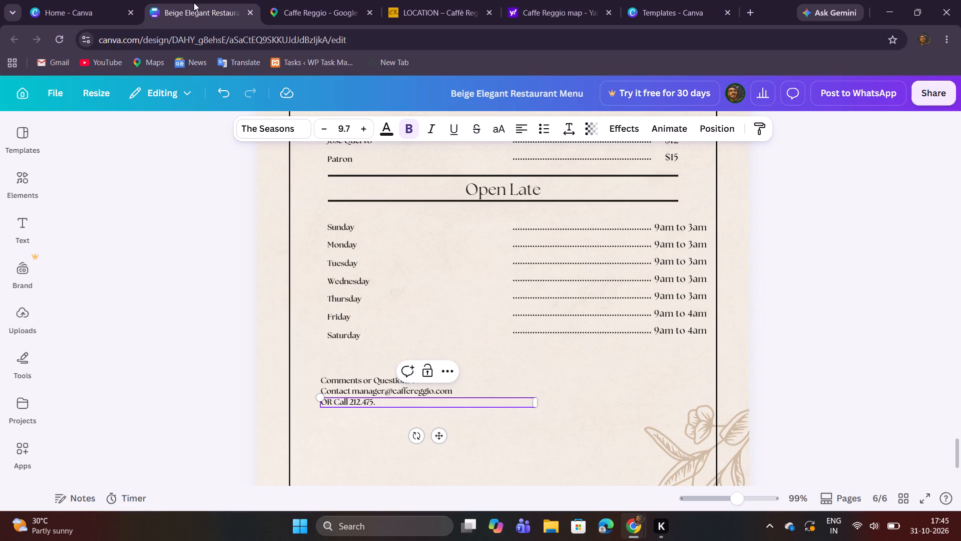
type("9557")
left_click(497, 466)
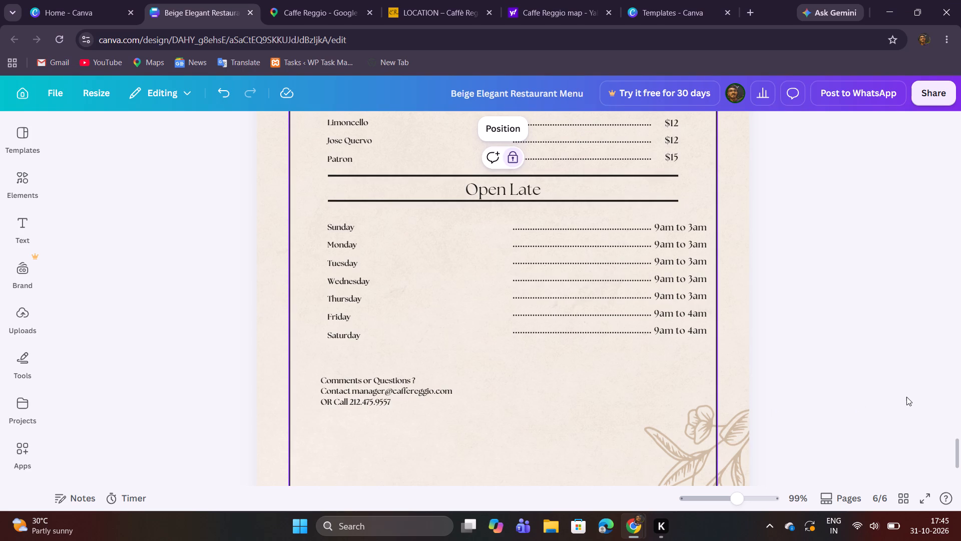
Move the three contact note lines together down to the bottom-left corner inside page 6's frame.
scroll(908, 397, "down", 1)
left_click_drag(509, 368, 349, 334)
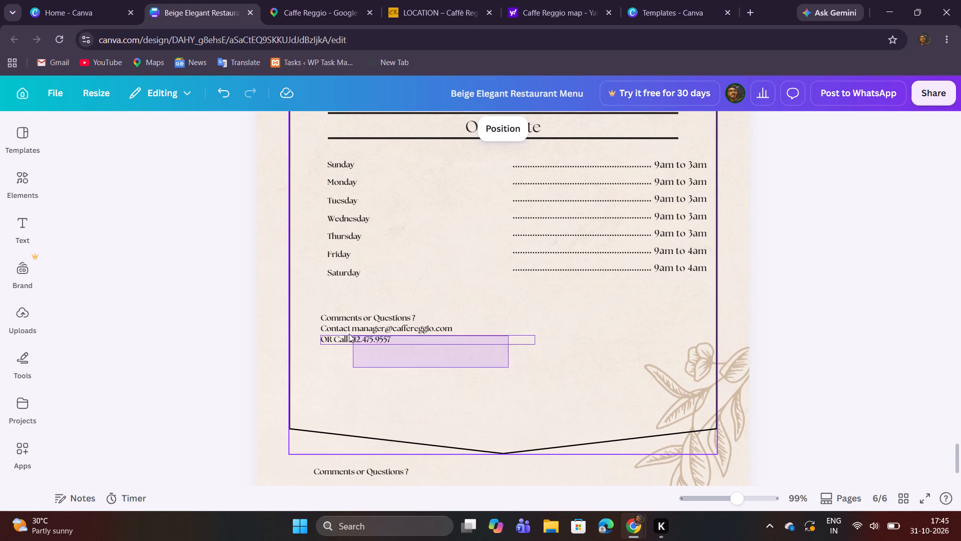
left_click_drag(349, 334, 336, 309)
left_click_drag(441, 376, 440, 377)
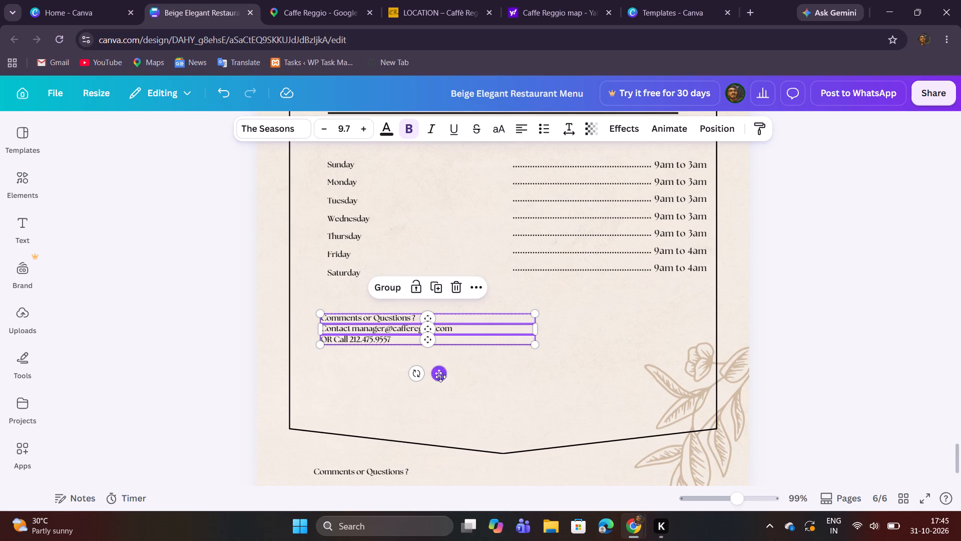
left_click_drag(440, 377, 417, 453)
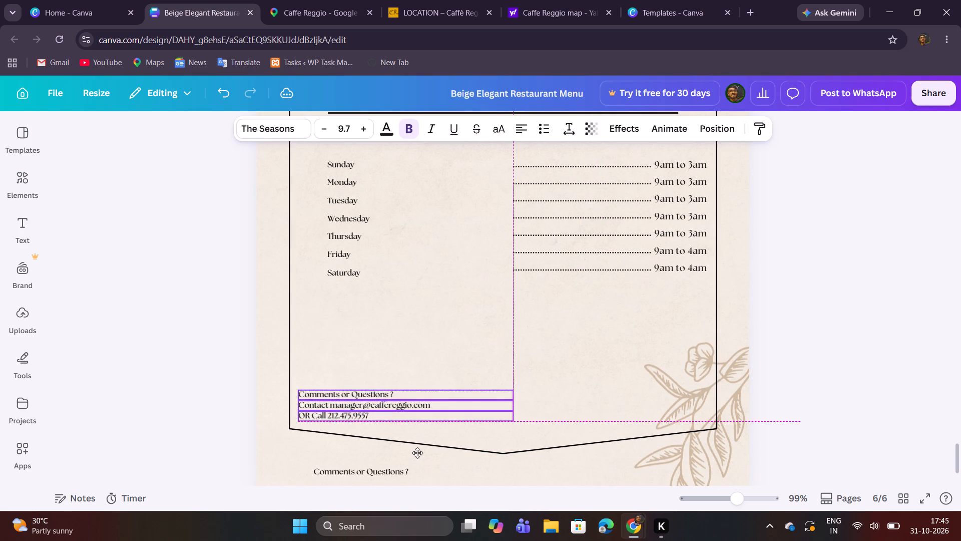
left_click_drag(417, 453, 417, 456)
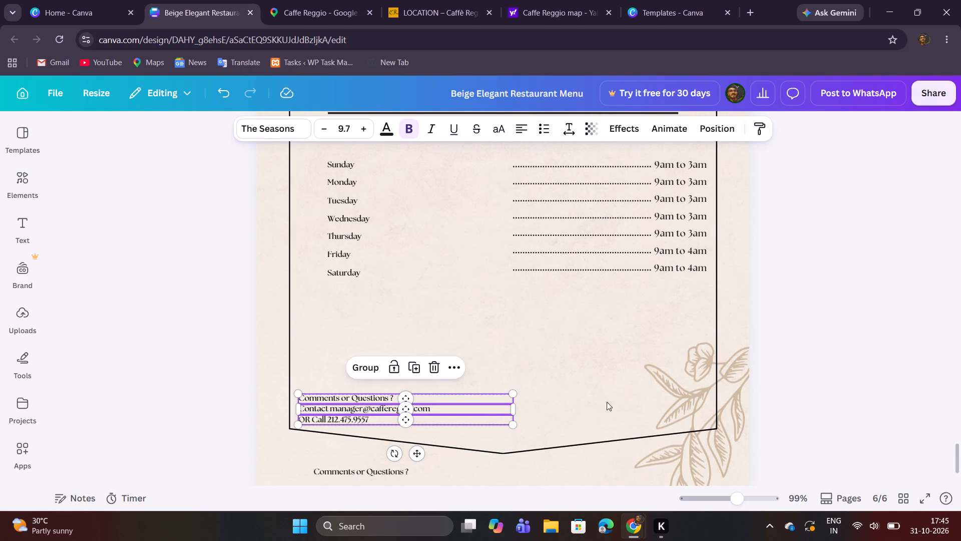
Delete the leftover "Comments or Questions ?" line below the frame on page 6.
scroll(626, 381, "down", 1)
left_click(407, 407)
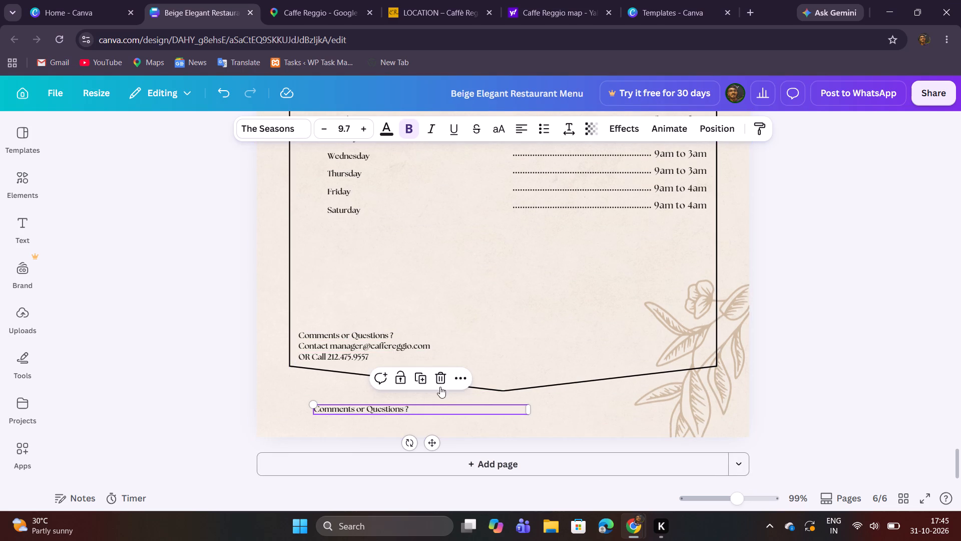
left_click(440, 383)
left_click(918, 341)
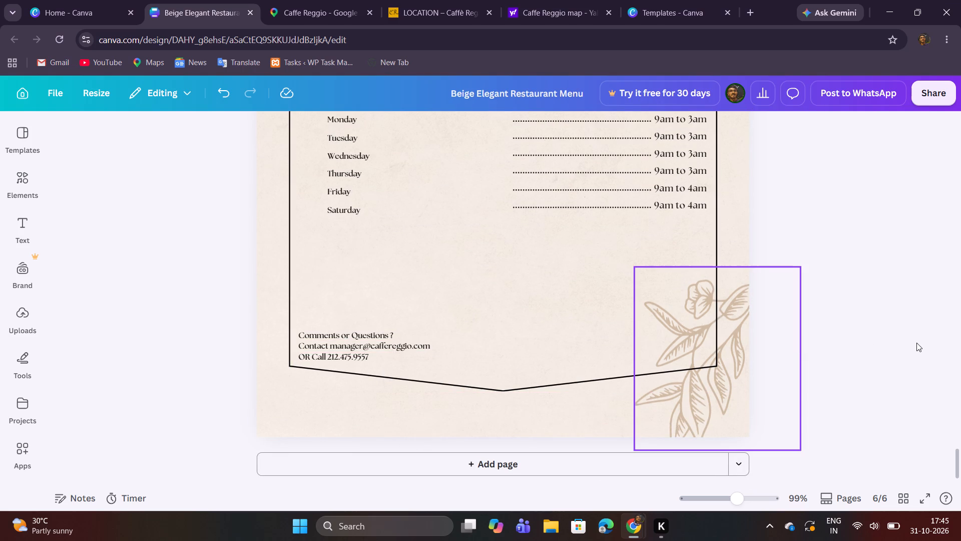
Examine the lower part of the menu photo and the preceding brunch menu photo for content still missing from the design.
left_click(291, 0)
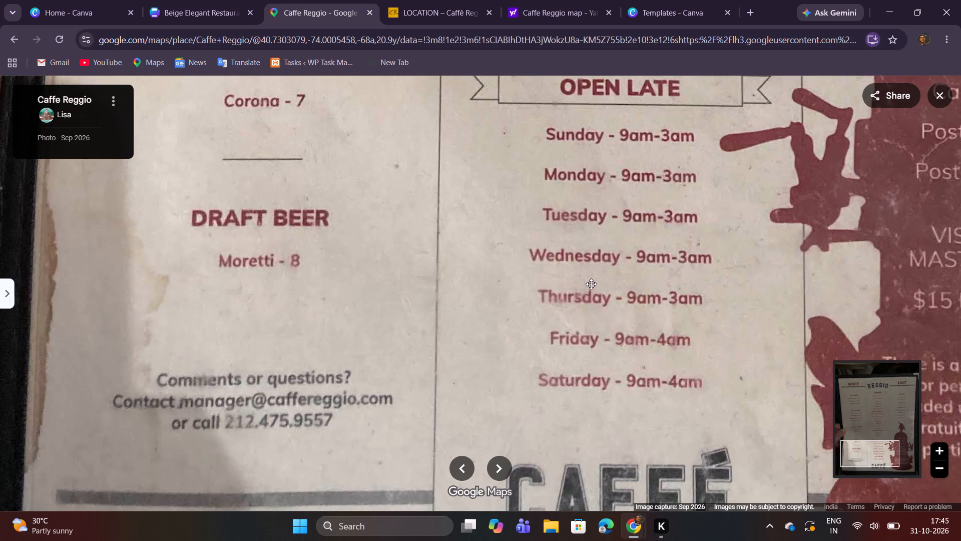
scroll(622, 291, "down", 4)
left_click_drag(641, 299, 619, 299)
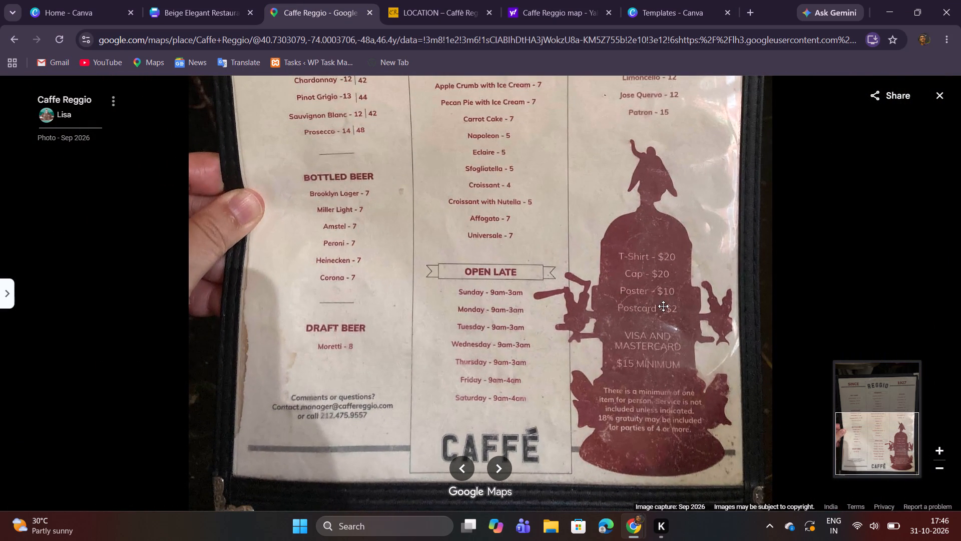
scroll(660, 304, "down", 2)
scroll(660, 306, "up", 2)
left_click_drag(623, 394, 595, 321)
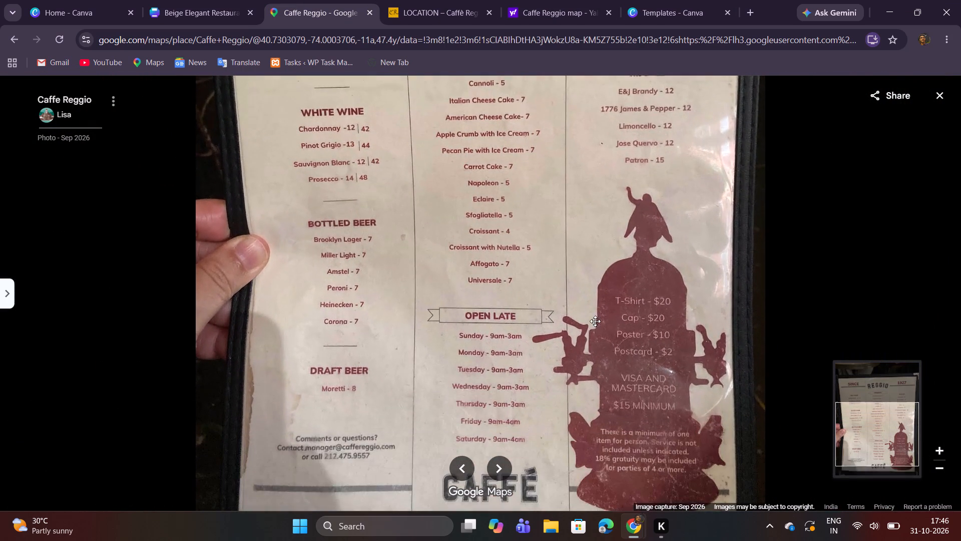
left_click_drag(595, 321, 595, 321)
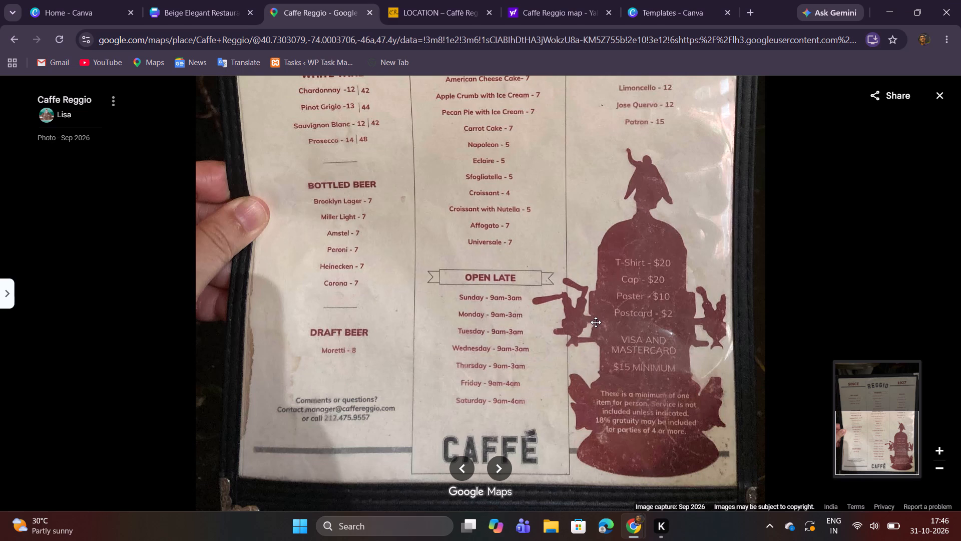
left_click(456, 471)
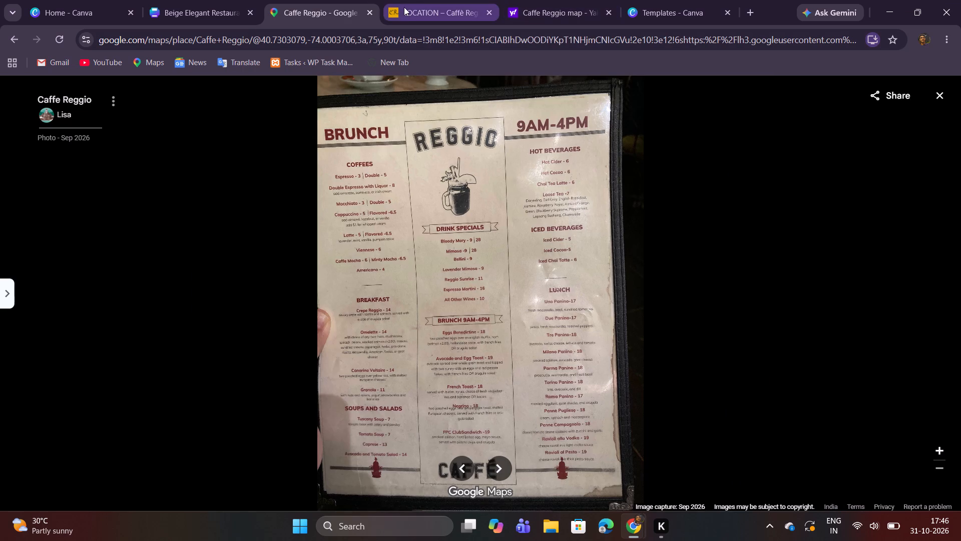
Review the menu design's pages from page 6 back to the cover to check their content and layout.
left_click(220, 0)
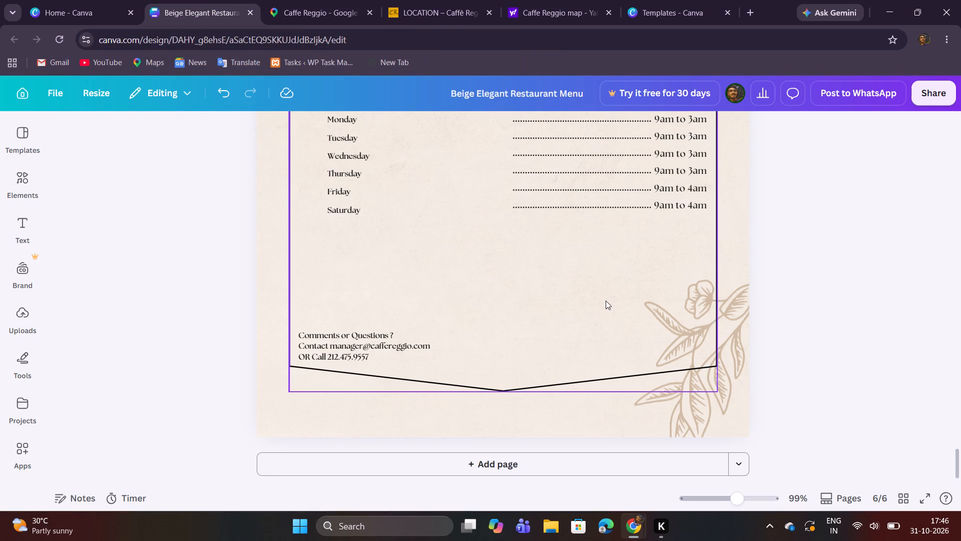
scroll(606, 301, "up", 8)
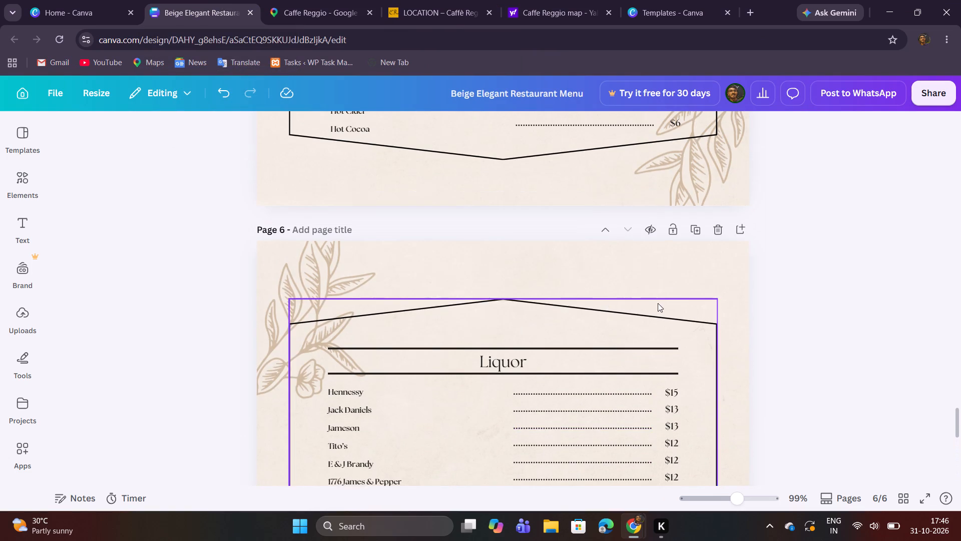
scroll(664, 259, "down", 8)
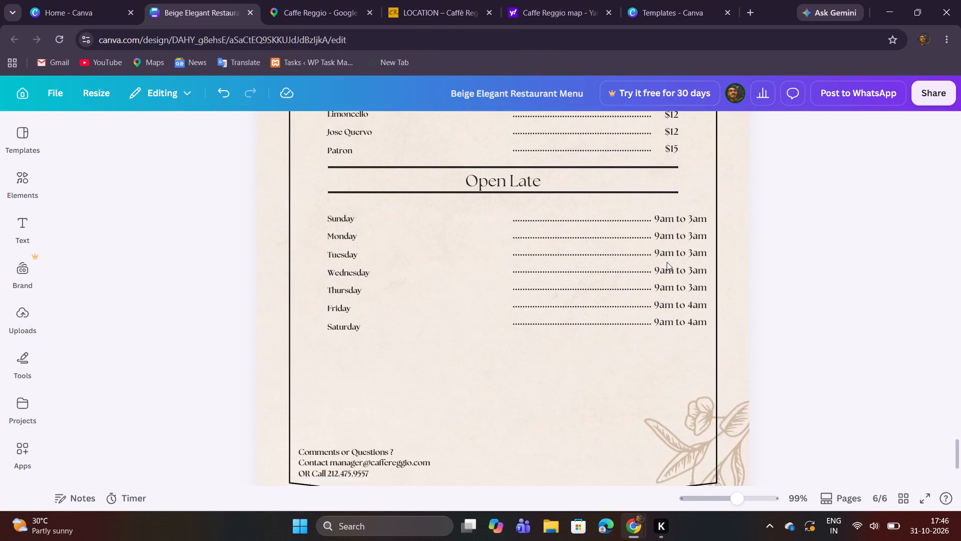
scroll(667, 262, "down", 2)
scroll(665, 291, "up", 7)
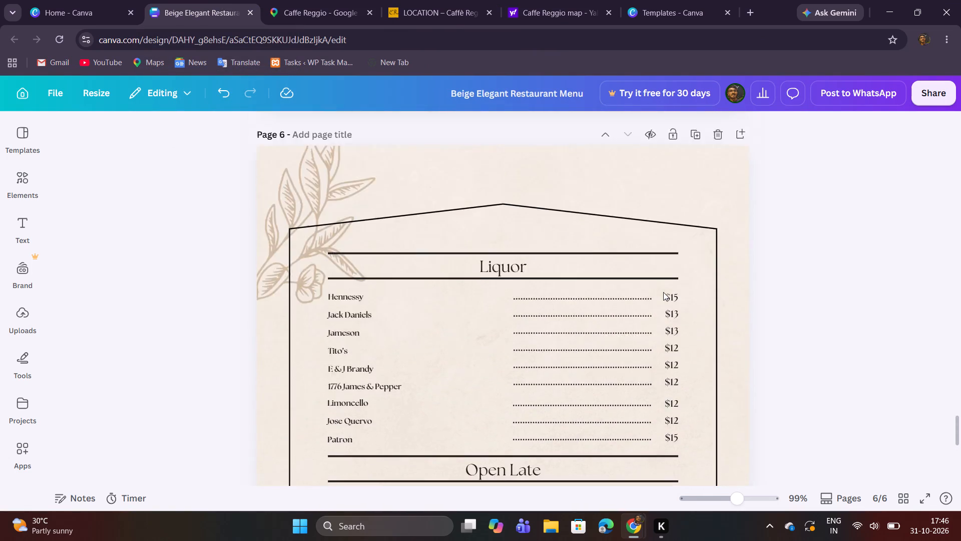
scroll(663, 292, "up", 19)
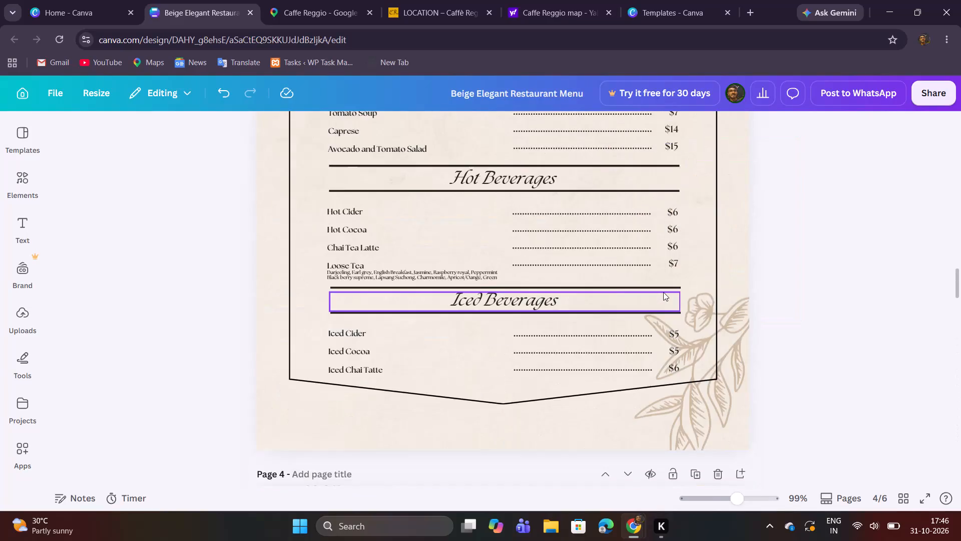
scroll(663, 292, "up", 11)
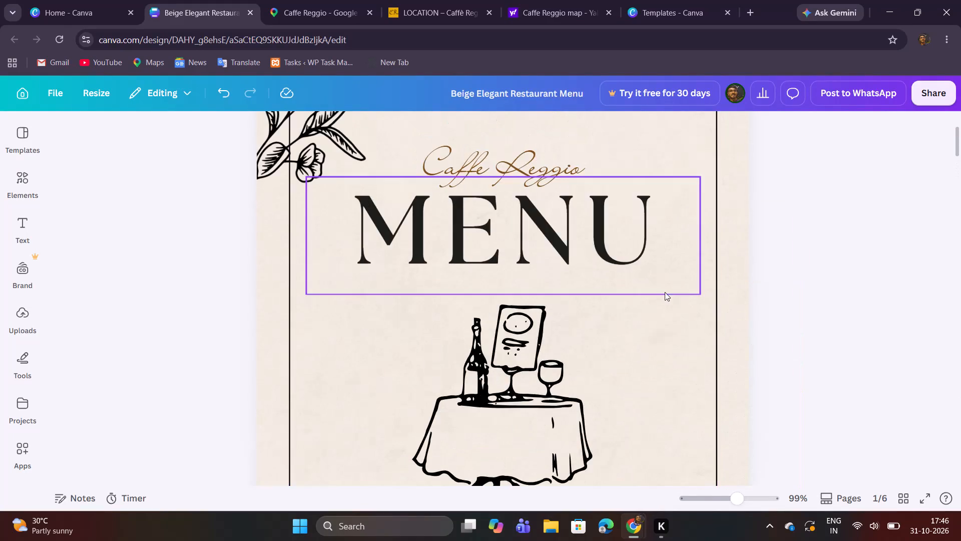
scroll(945, 292, "down", 2)
scroll(831, 371, "down", 5)
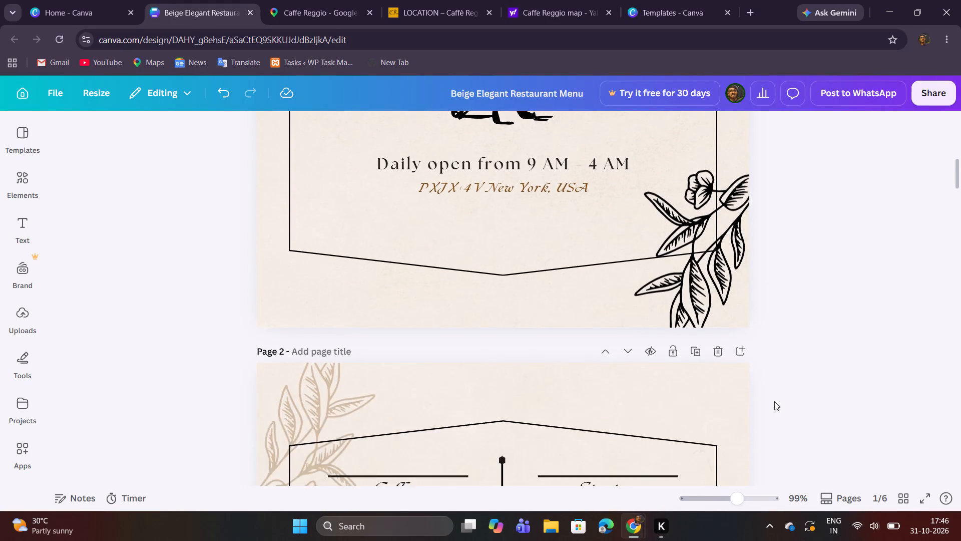
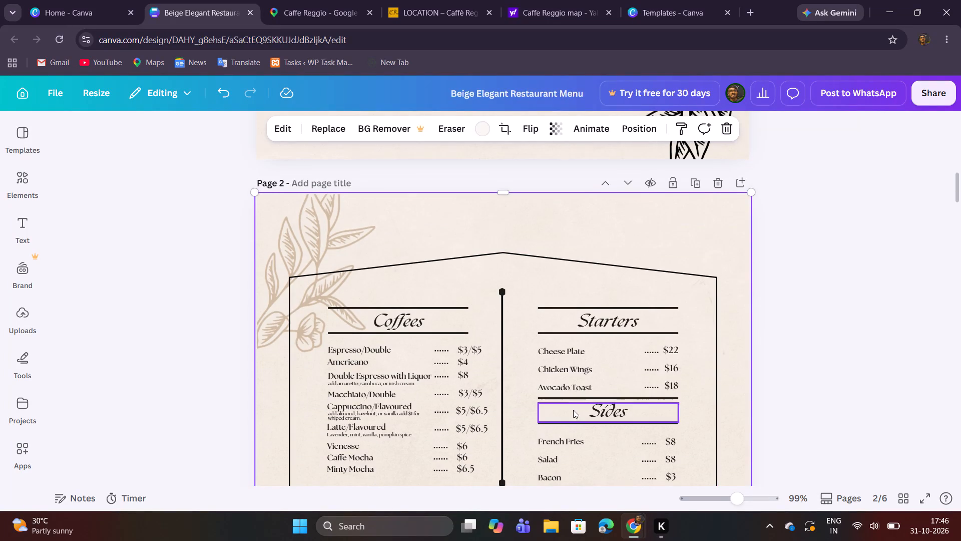
Review the menu from page 2 through page 6 and back up to page 4, checking section headings, items and prices.
left_click(573, 409)
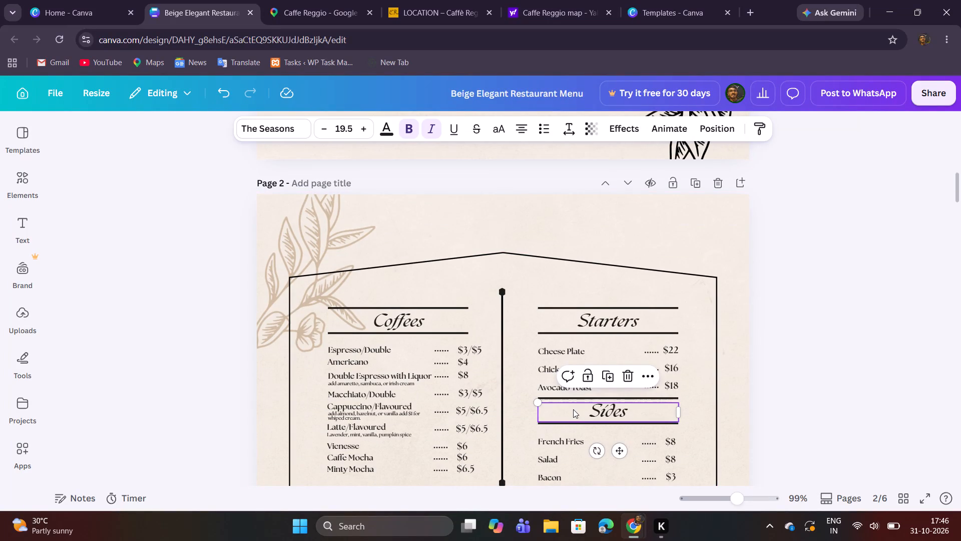
scroll(576, 414, "down", 14)
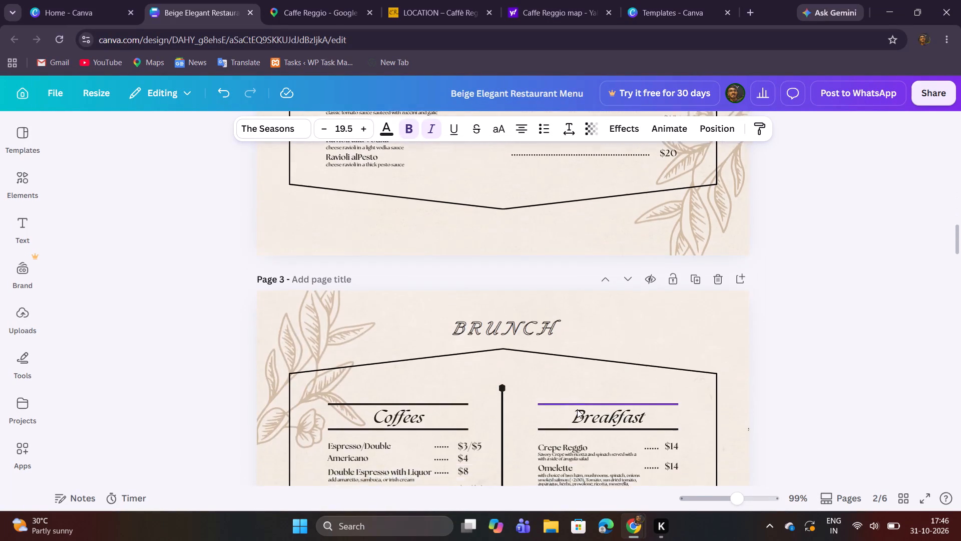
scroll(577, 407, "down", 12)
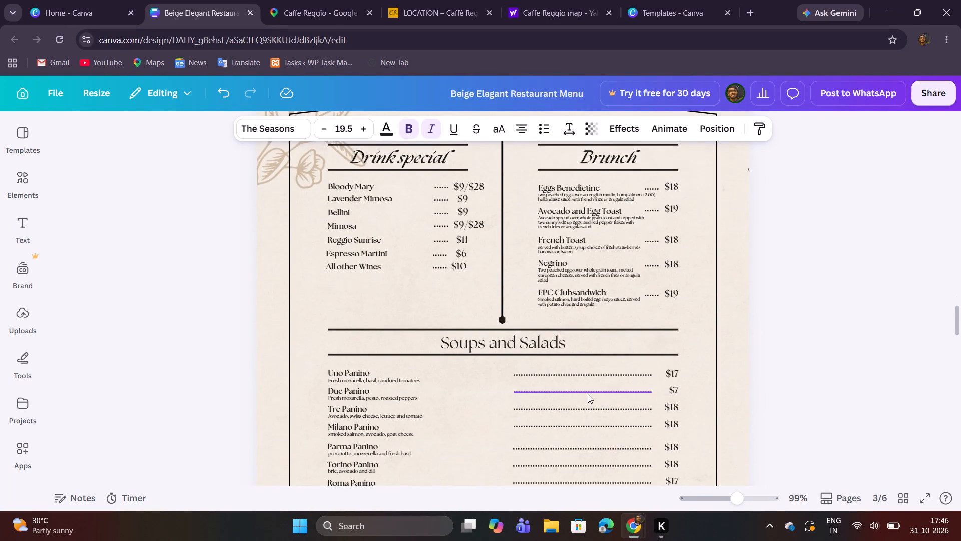
scroll(588, 394, "down", 6)
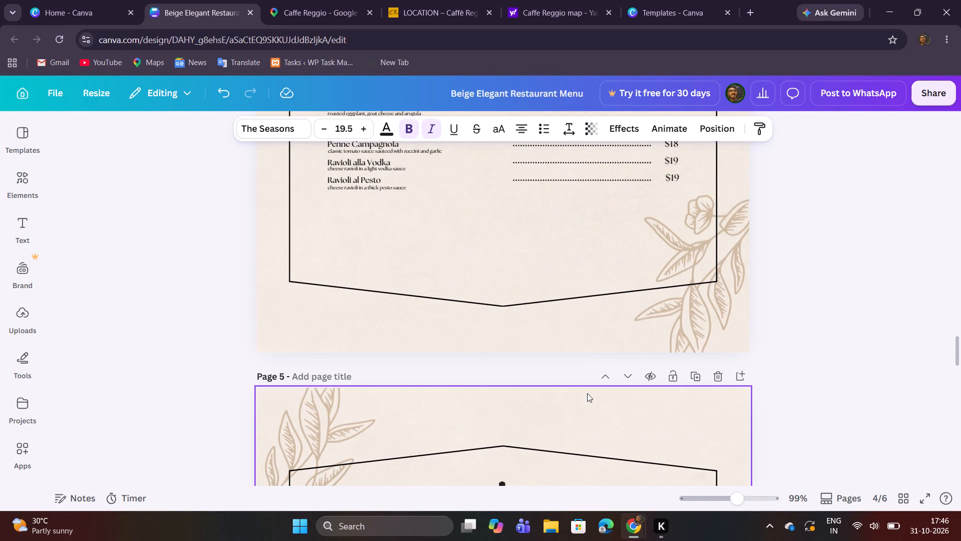
scroll(587, 393, "down", 15)
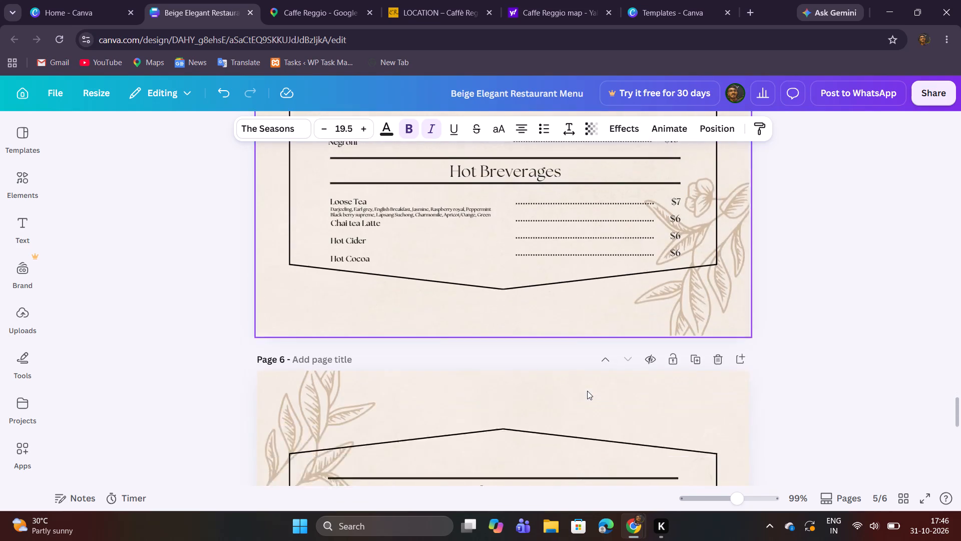
scroll(587, 391, "down", 10)
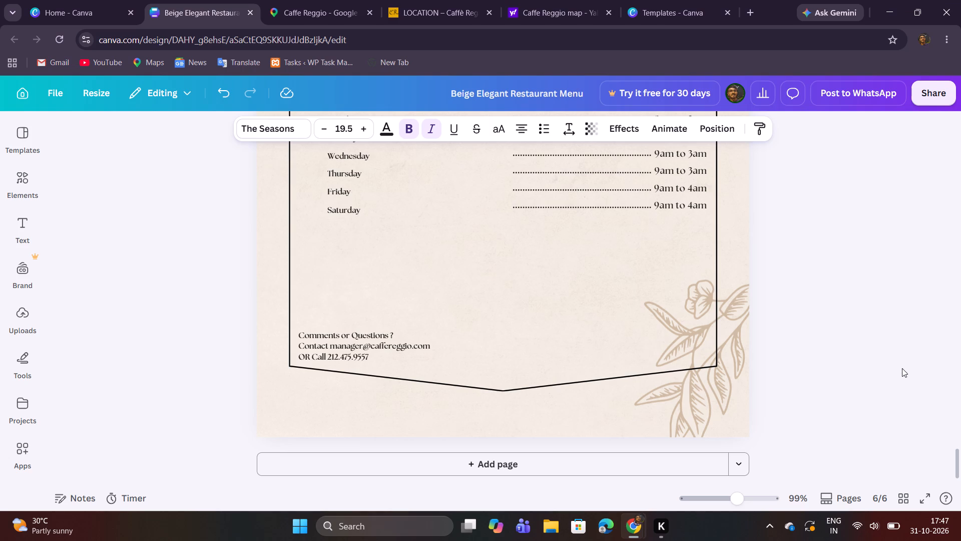
scroll(640, 399, "up", 9)
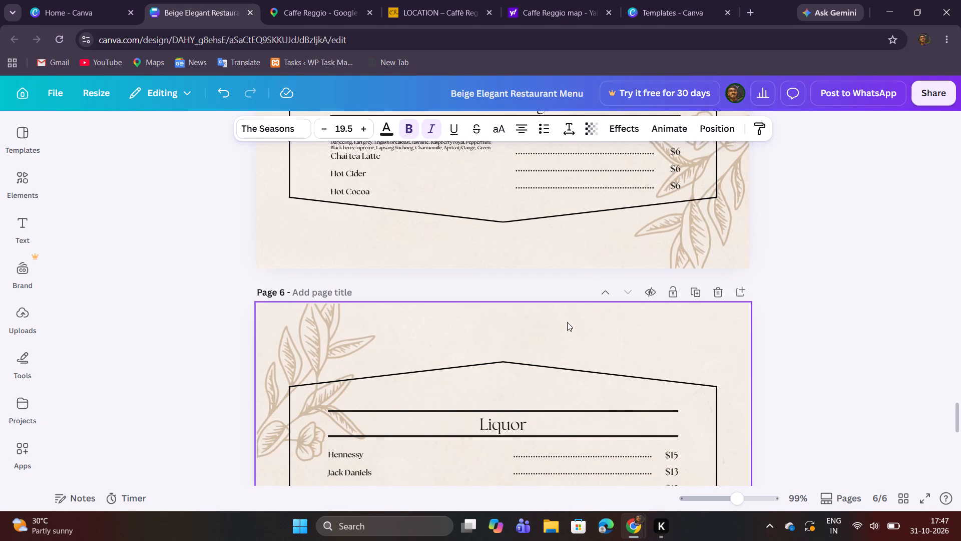
scroll(567, 323, "up", 12)
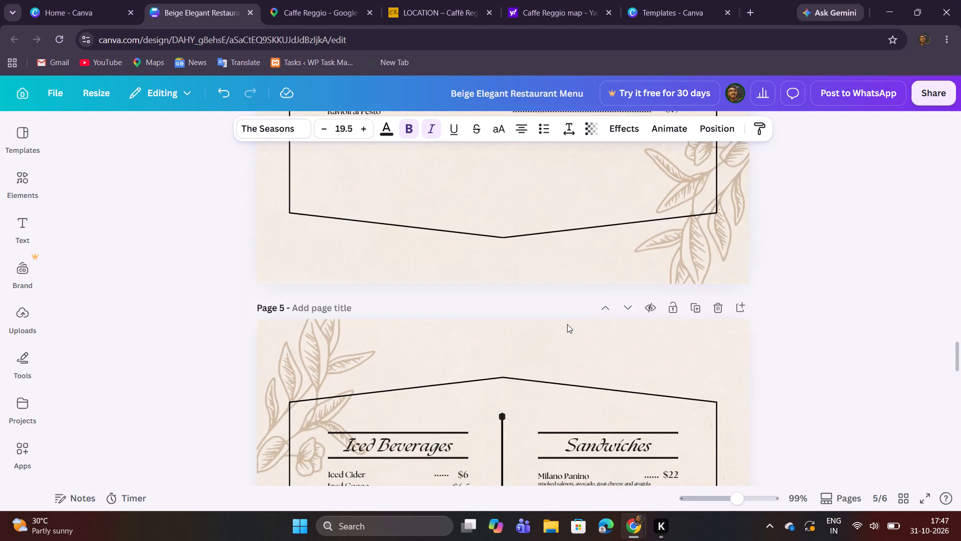
scroll(567, 324, "up", 11)
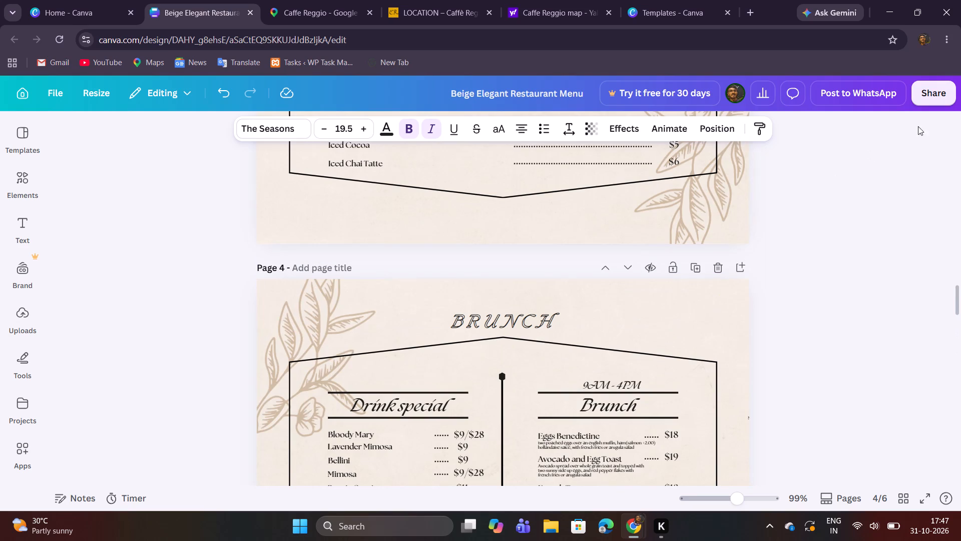
Download all pages of the menu as a PDF with the Digital preset.
left_click(948, 101)
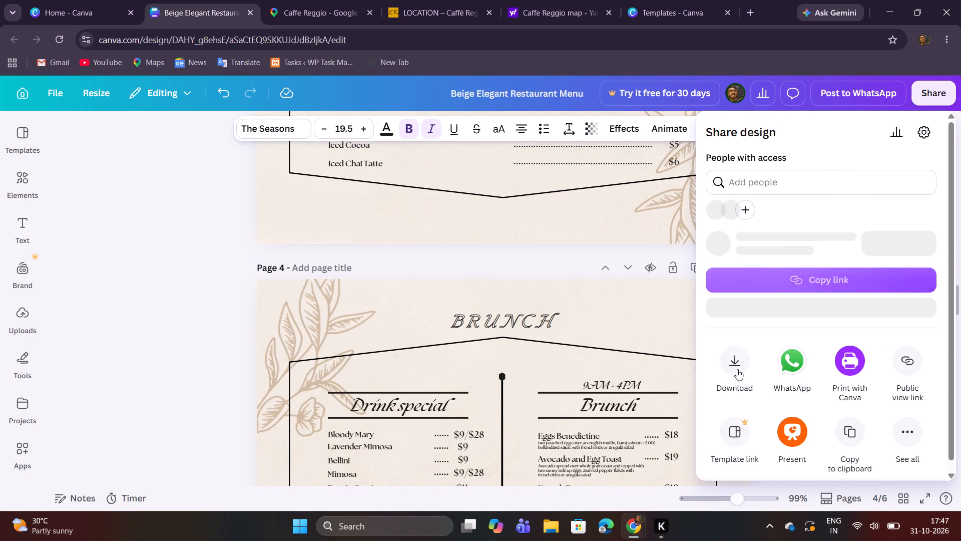
left_click(719, 375)
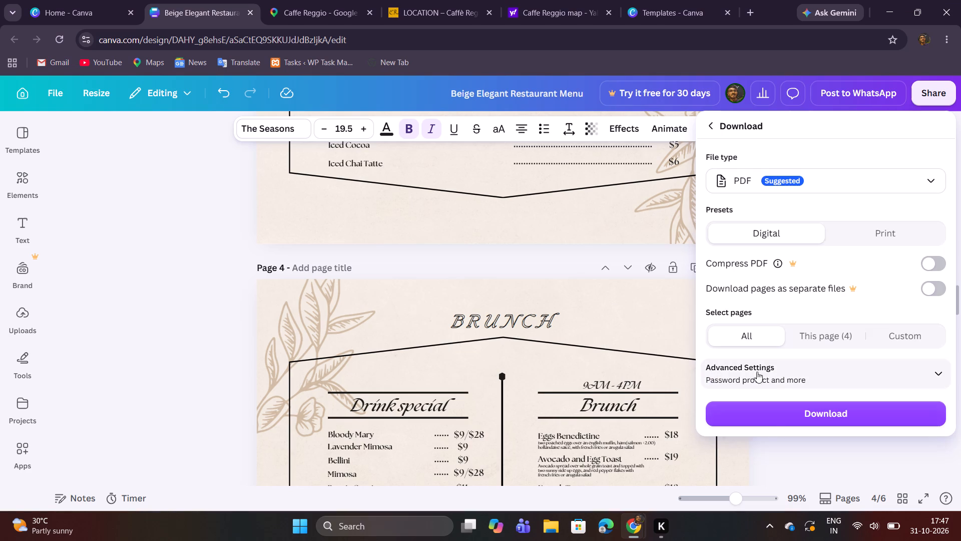
left_click(779, 410)
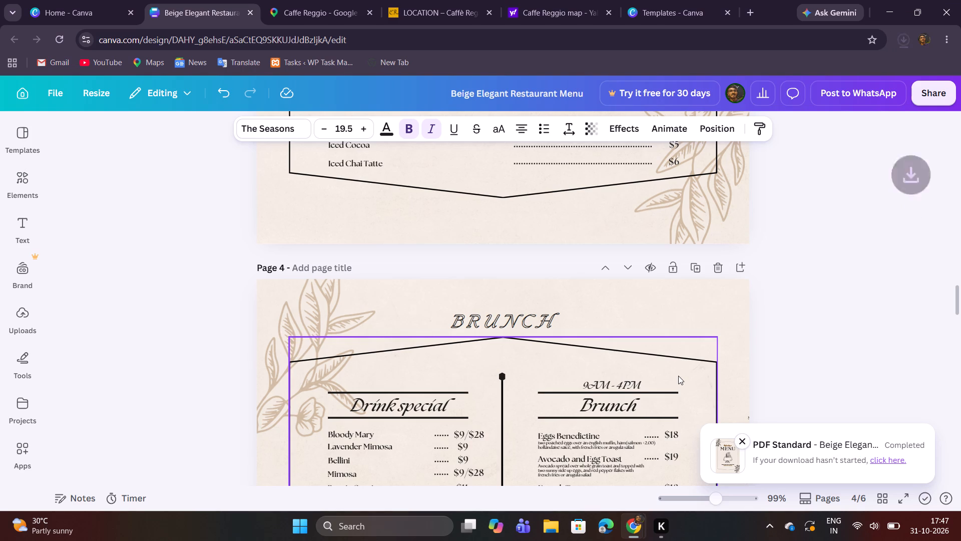
left_click(745, 445)
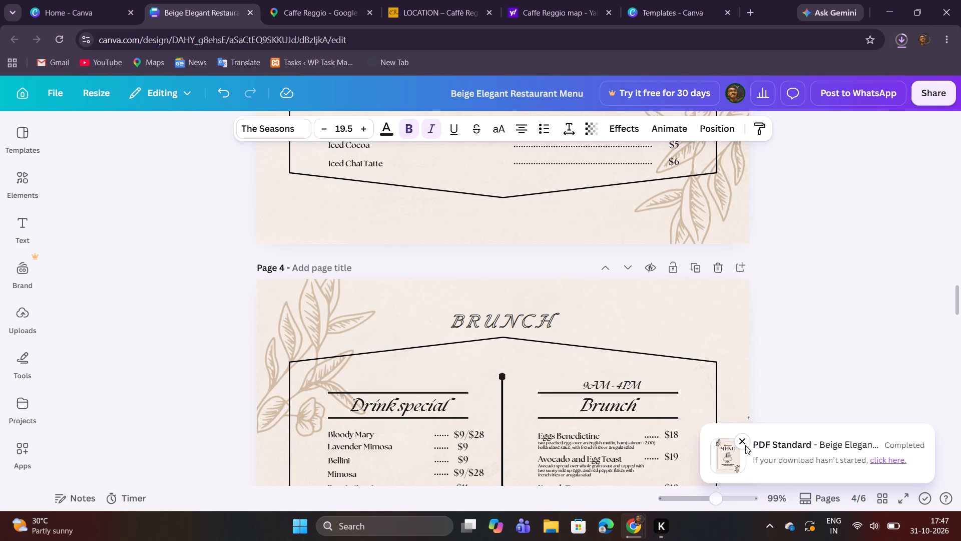
Inspect page 4's BRUNCH title, the Brunch section heading and the Soups and Salads list.
scroll(820, 294, "down", 2)
left_click(700, 321)
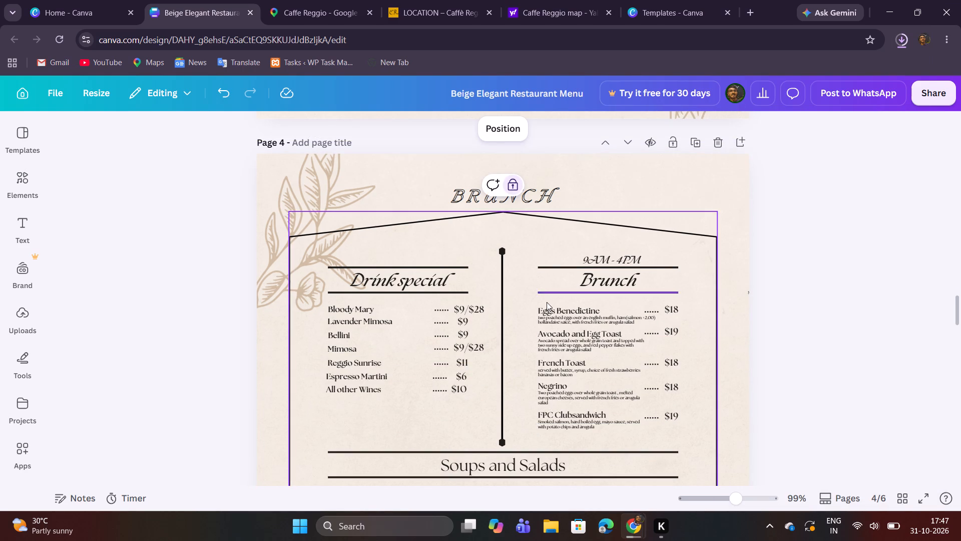
double_click(530, 189)
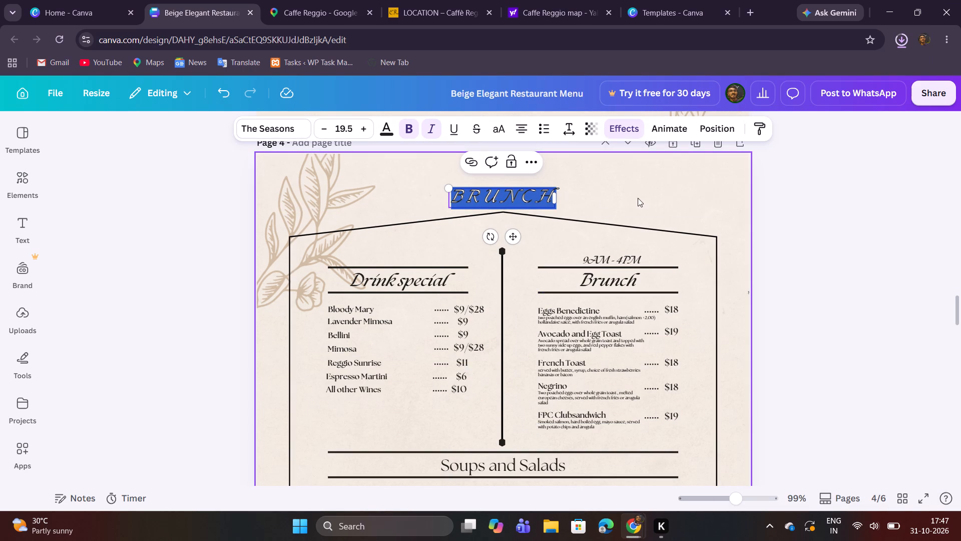
left_click(638, 197)
double_click(528, 197)
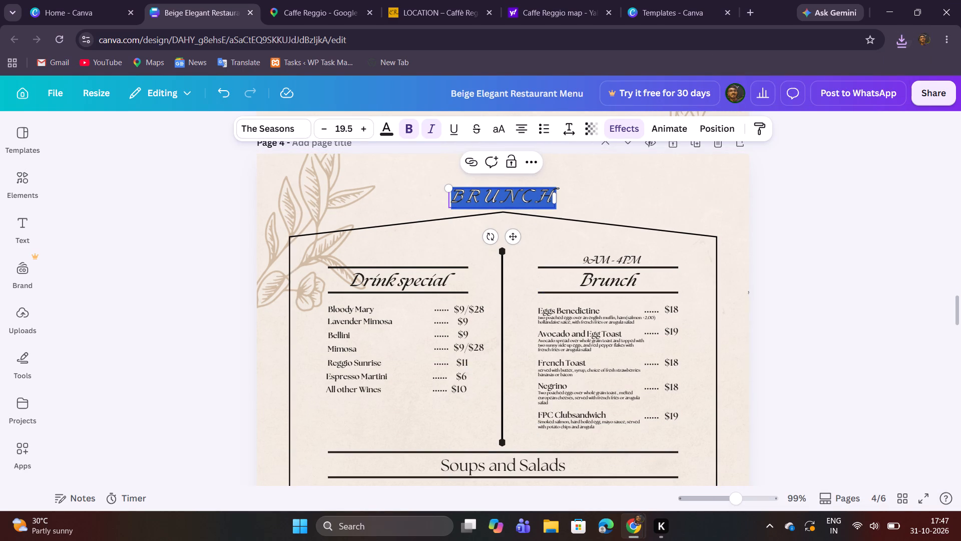
left_click(669, 207)
double_click(624, 271)
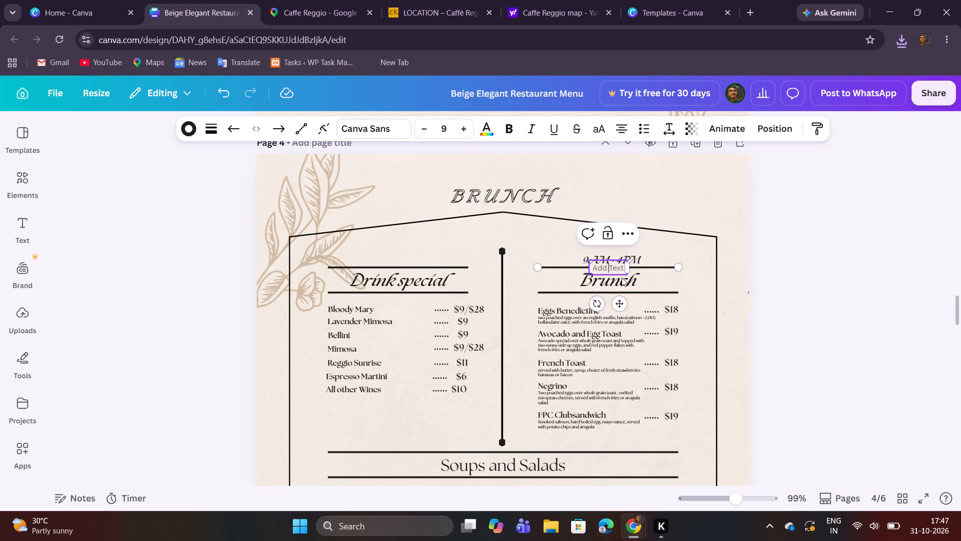
left_click(821, 275)
scroll(821, 261, "down", 4)
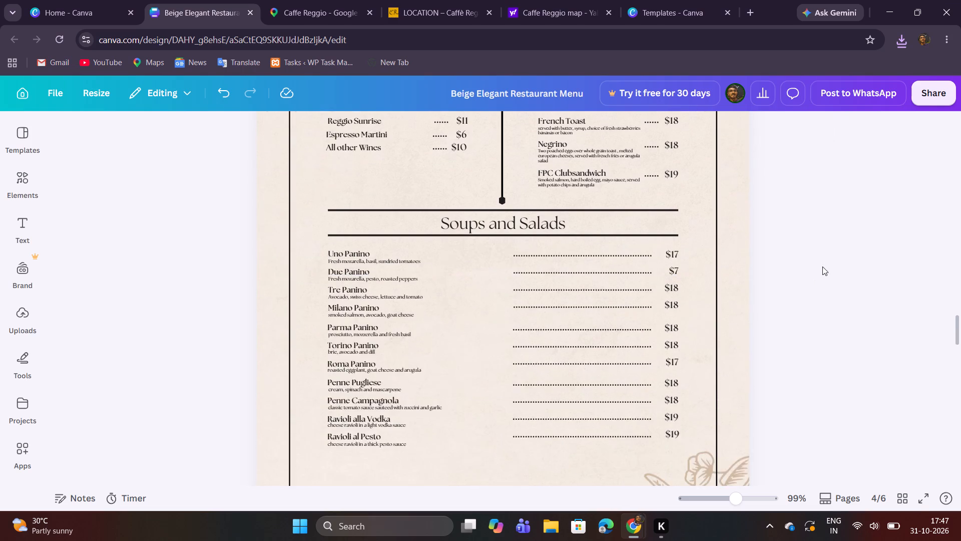
scroll(822, 266, "down", 2)
Check every page from the cover to page 6 in a full-screen presentation opened from the page grid.
left_click(895, 500)
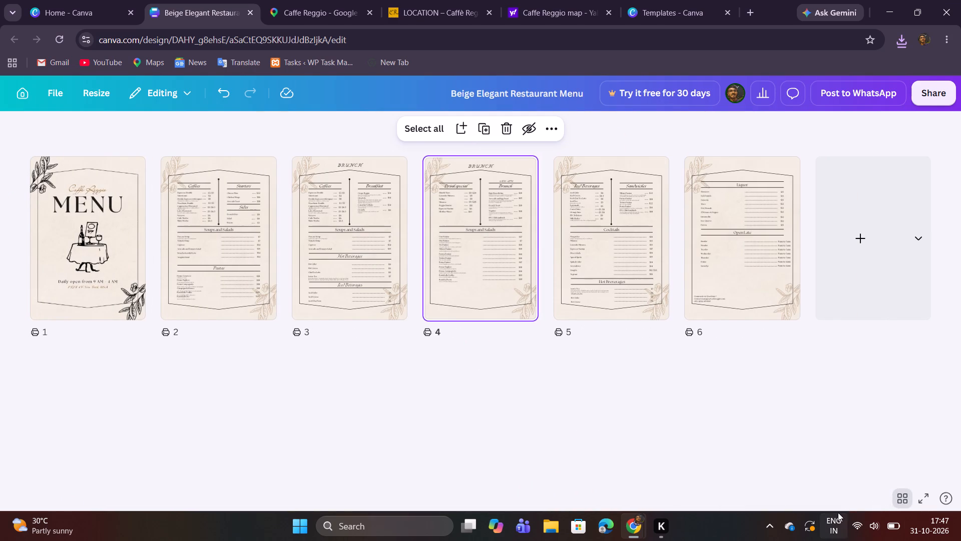
left_click(925, 497)
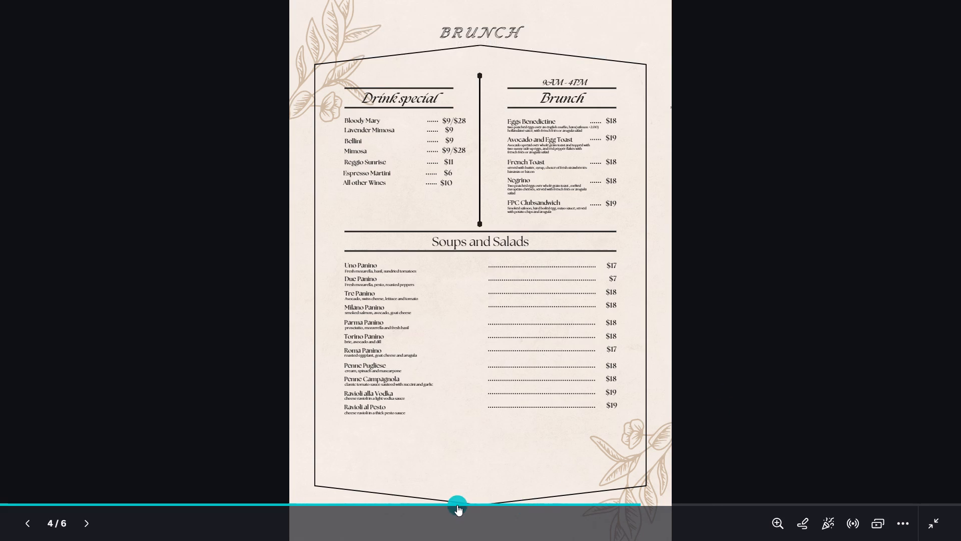
left_click_drag(453, 501, 76, 476)
triple_click(24, 519)
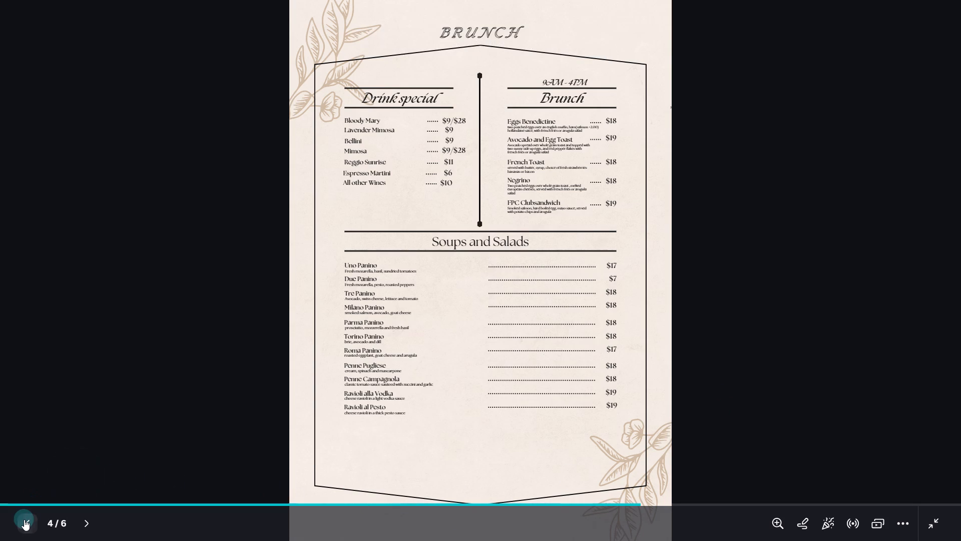
triple_click(24, 519)
double_click(24, 519)
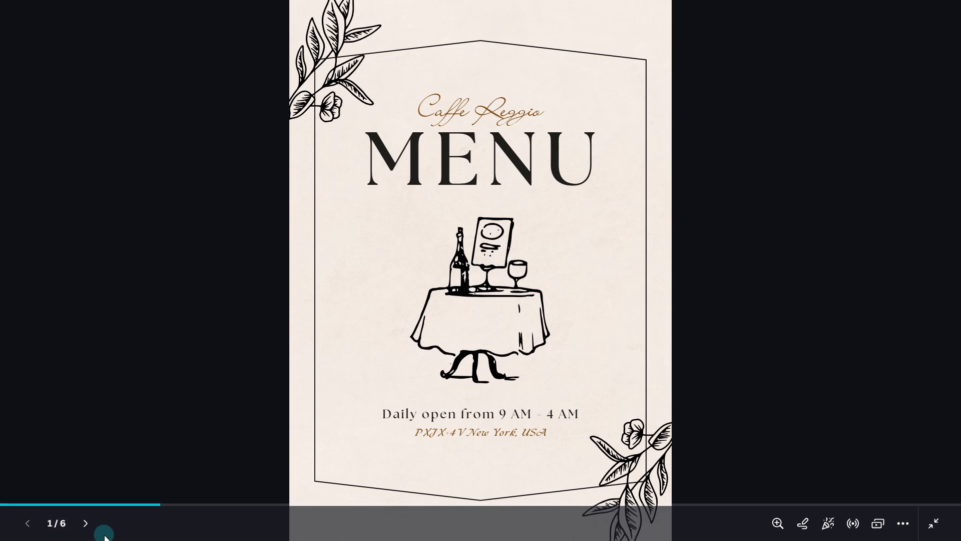
left_click(91, 523)
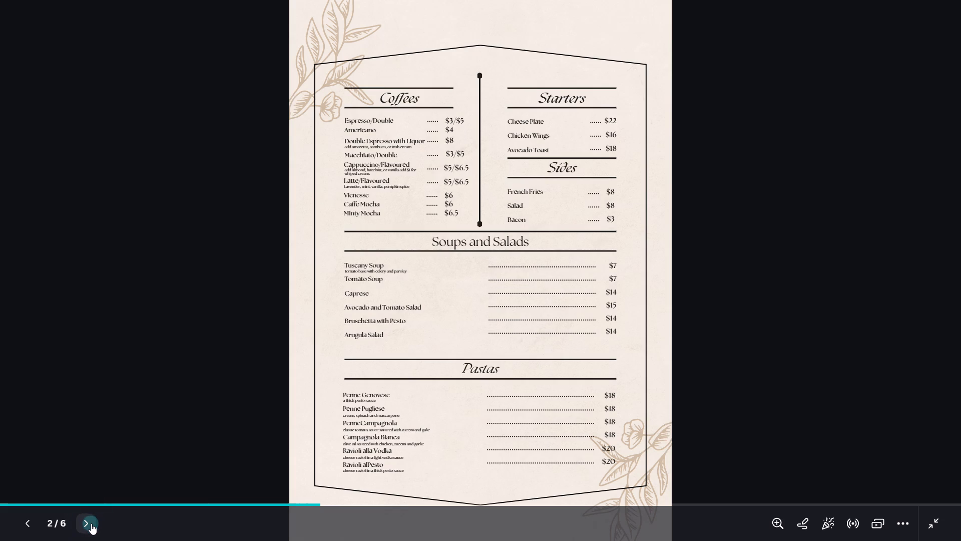
left_click(92, 523)
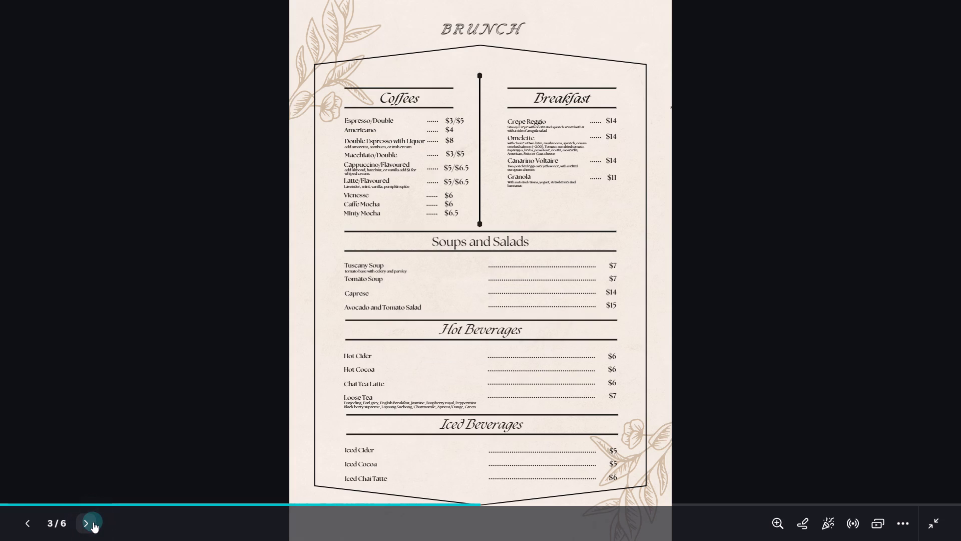
left_click(32, 519)
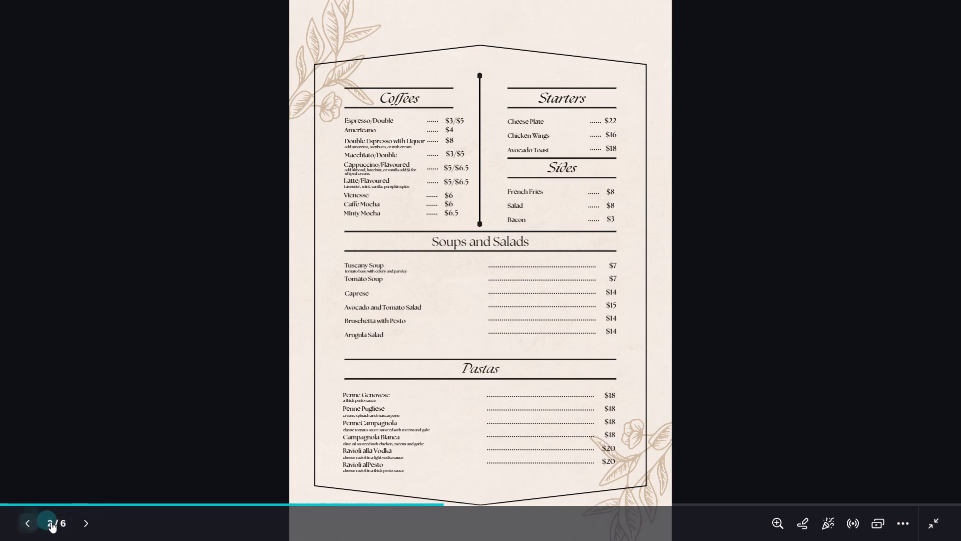
left_click(70, 524)
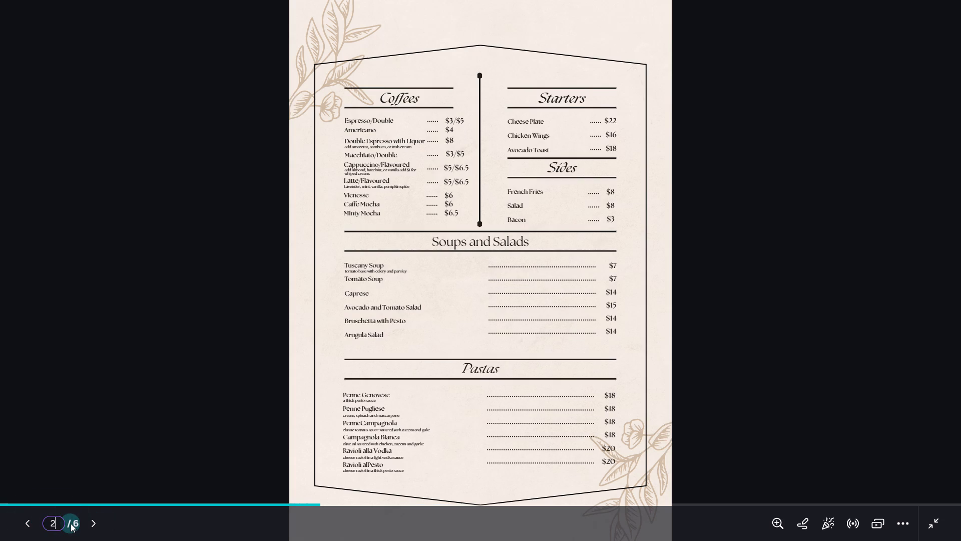
left_click(93, 526)
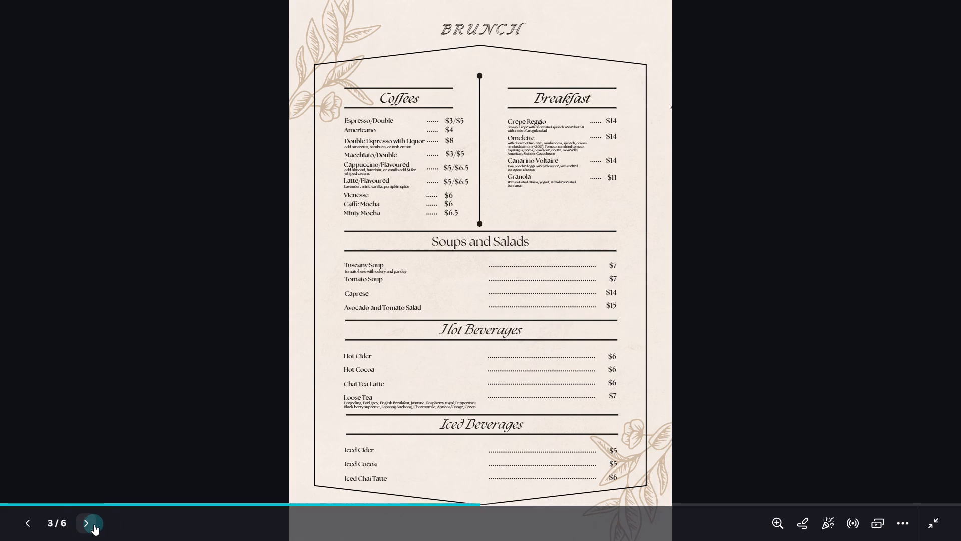
left_click(94, 524)
left_click(94, 524)
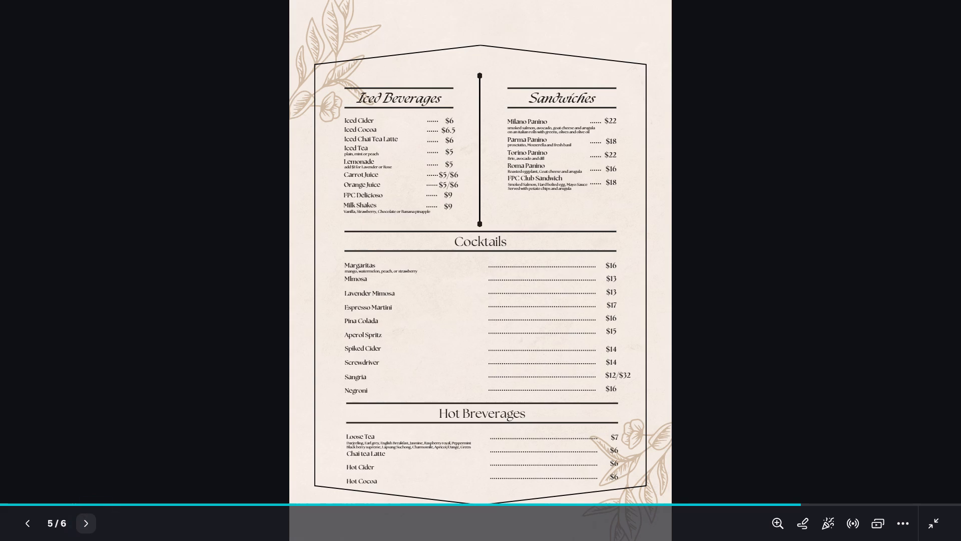
left_click(94, 524)
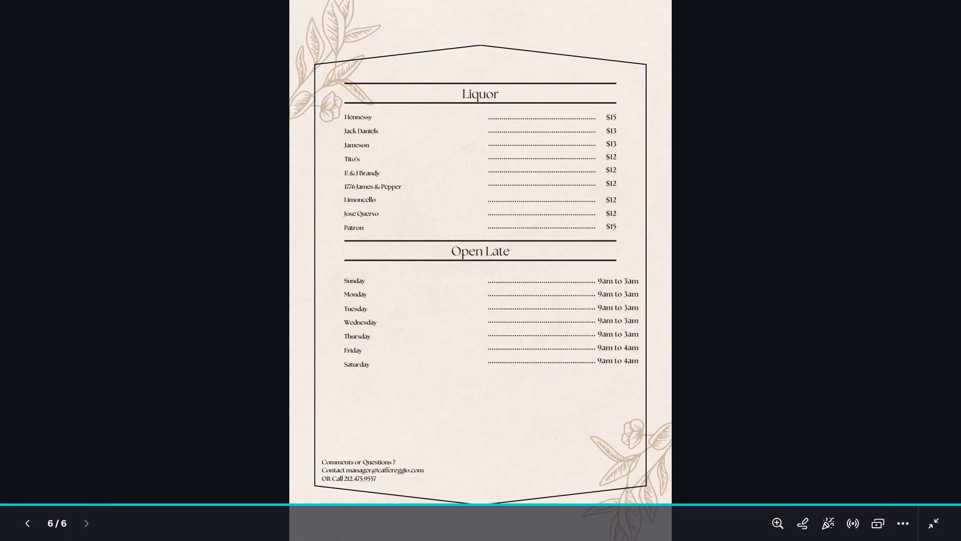
left_click(937, 525)
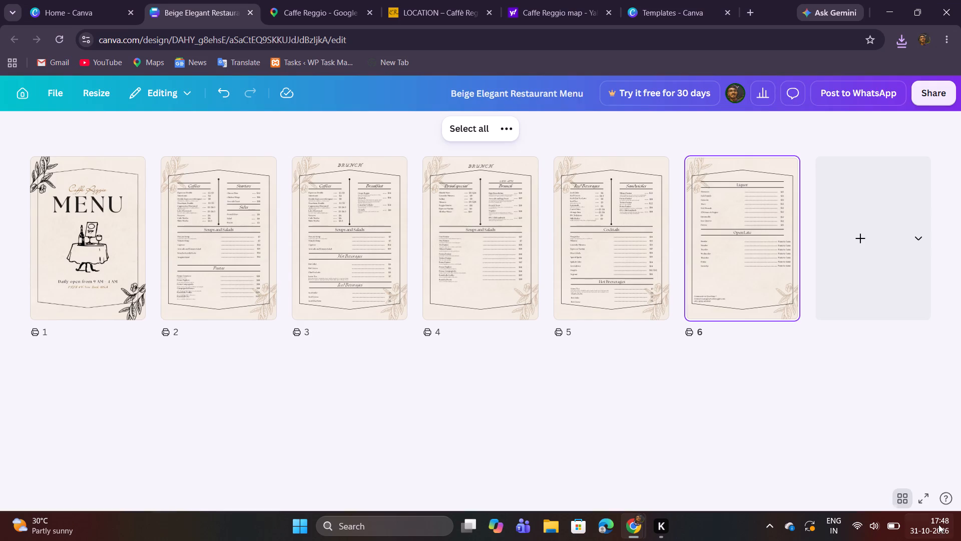
Return from the page grid to the editing view and look back over the pages up to the Caffe Reggio cover.
left_click(908, 498)
scroll(874, 393, "up", 11)
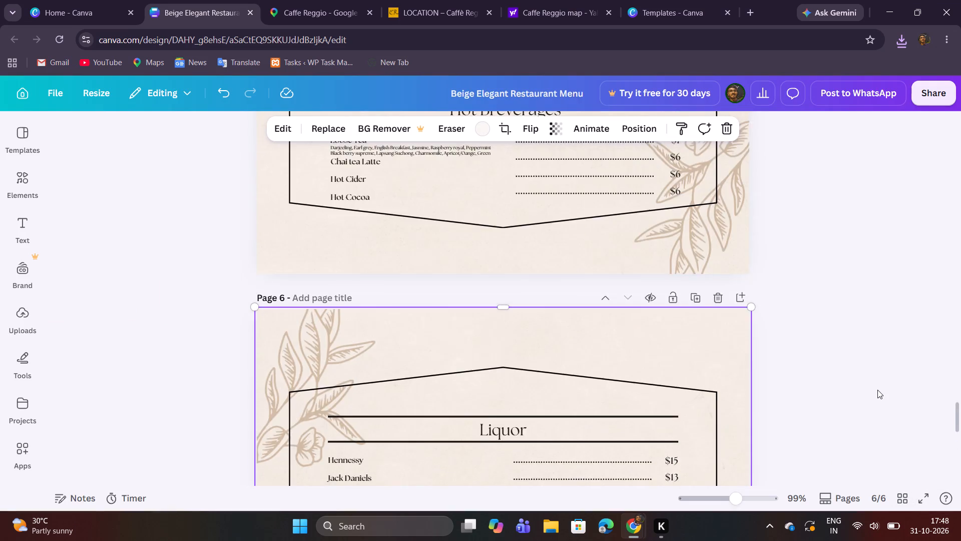
scroll(877, 390, "up", 20)
scroll(877, 390, "up", 12)
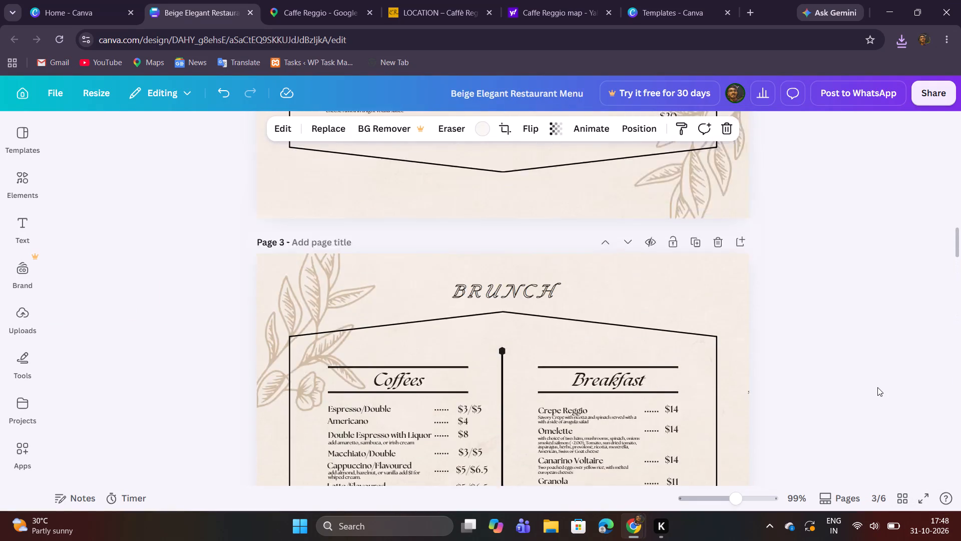
scroll(877, 387, "up", 20)
scroll(877, 387, "up", 3)
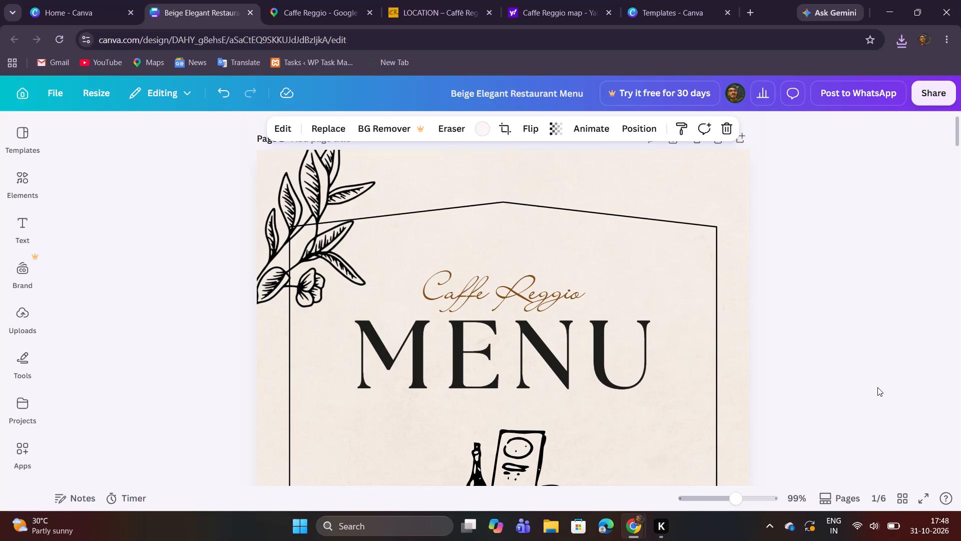
scroll(880, 378, "down", 1)
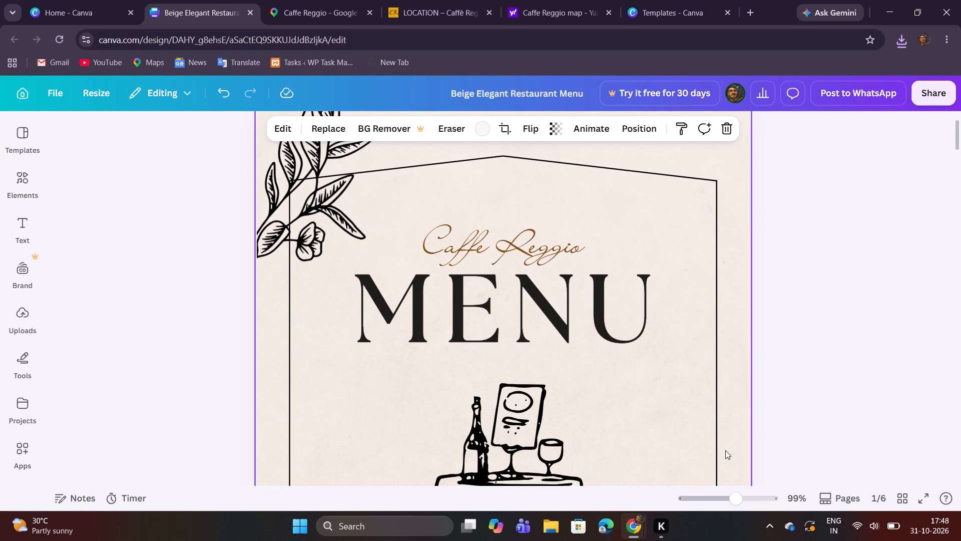
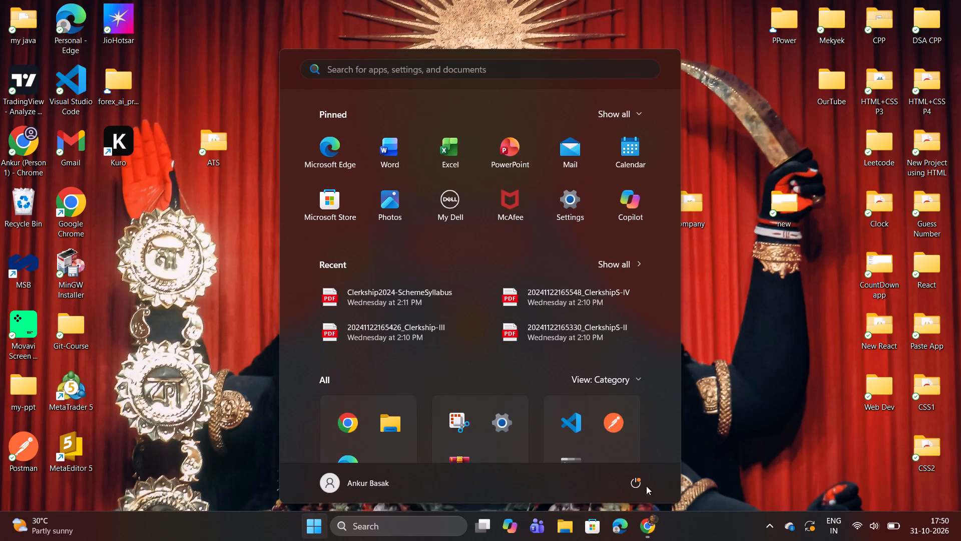
Open the Windows power options and select a power action for the computer.
left_click(644, 484)
left_click(597, 441)
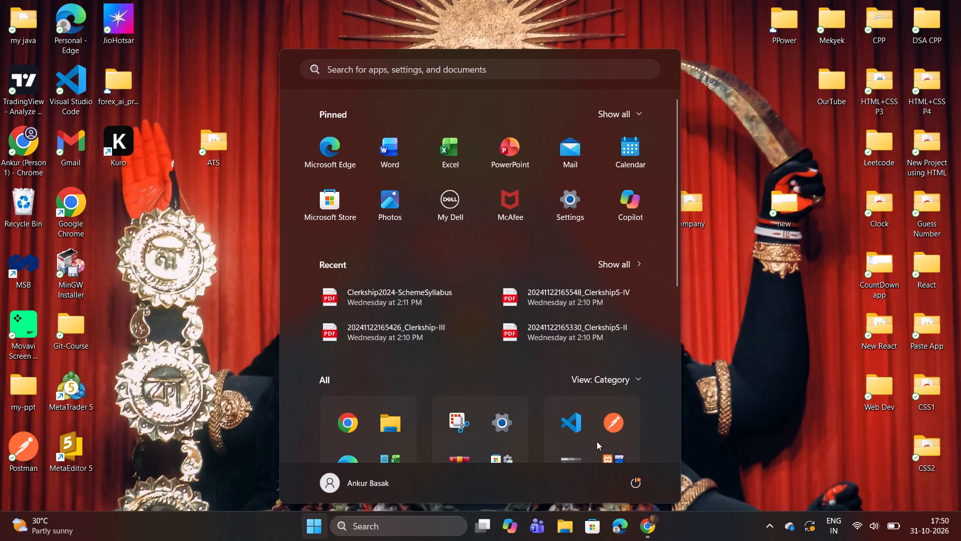